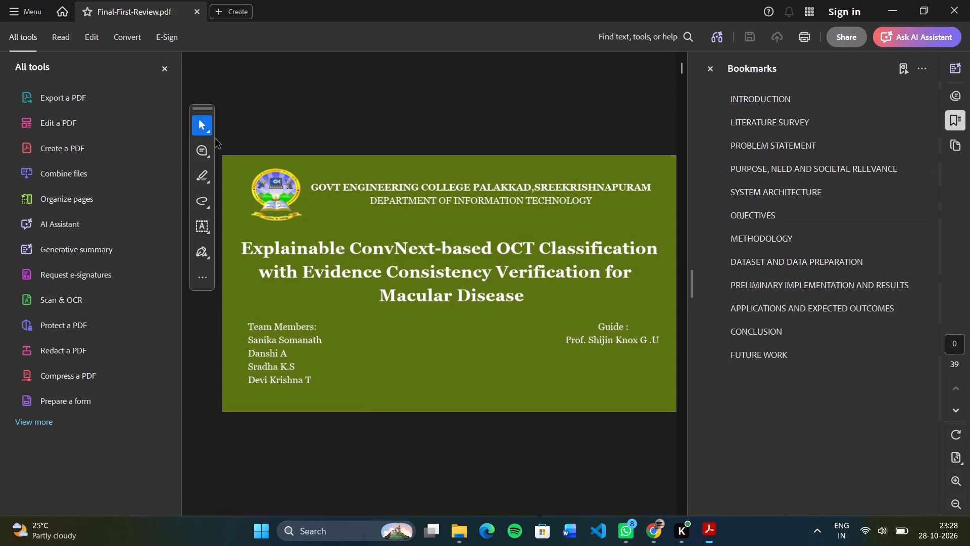
left_click(959, 14)
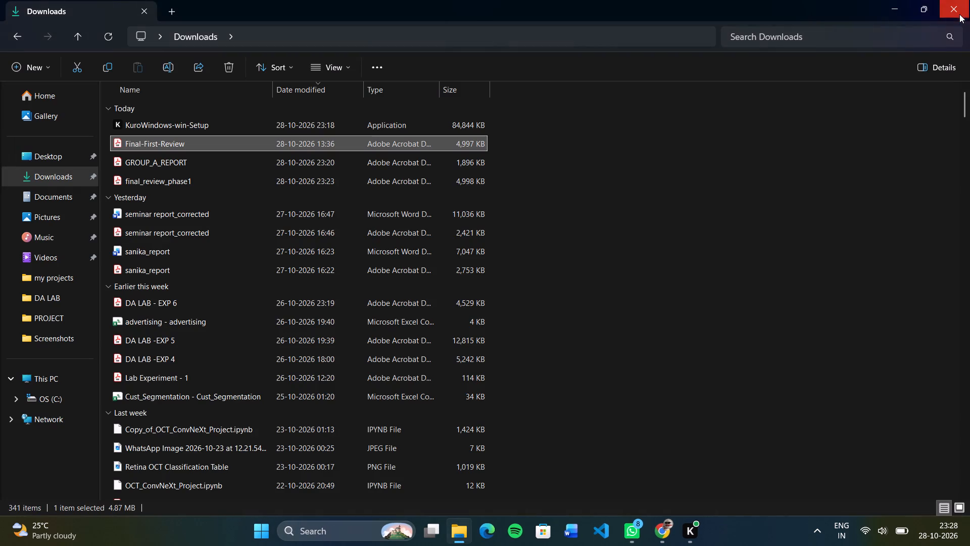
Open final_review_phase1 from Downloads, hide the tools and bookmarks side panes, and decline the Adobe Express Photos installation.
double_click(327, 183)
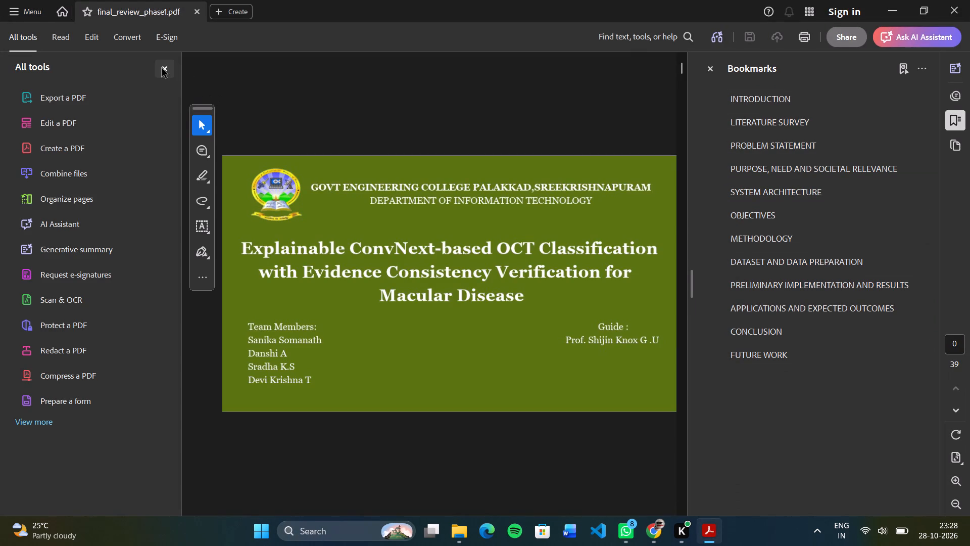
left_click(159, 68)
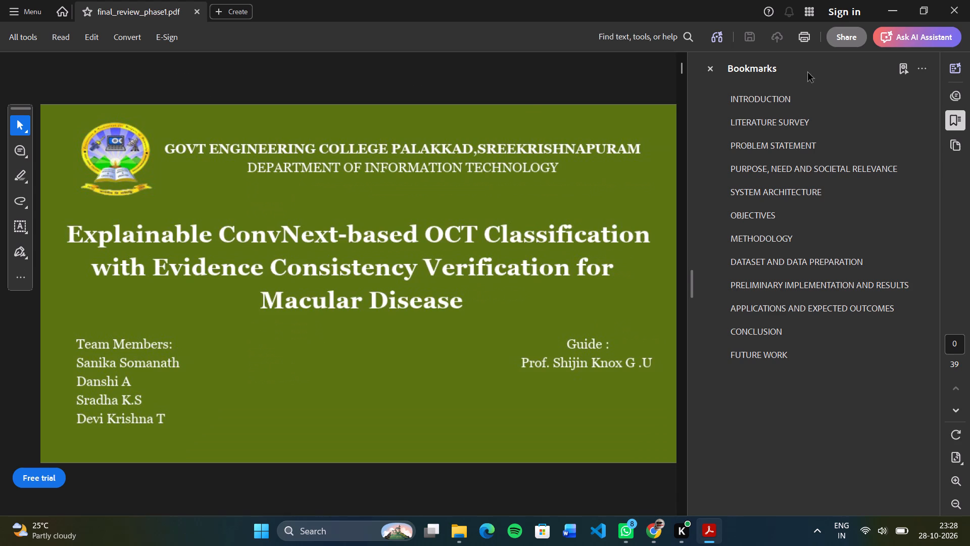
left_click(715, 66)
left_click(705, 71)
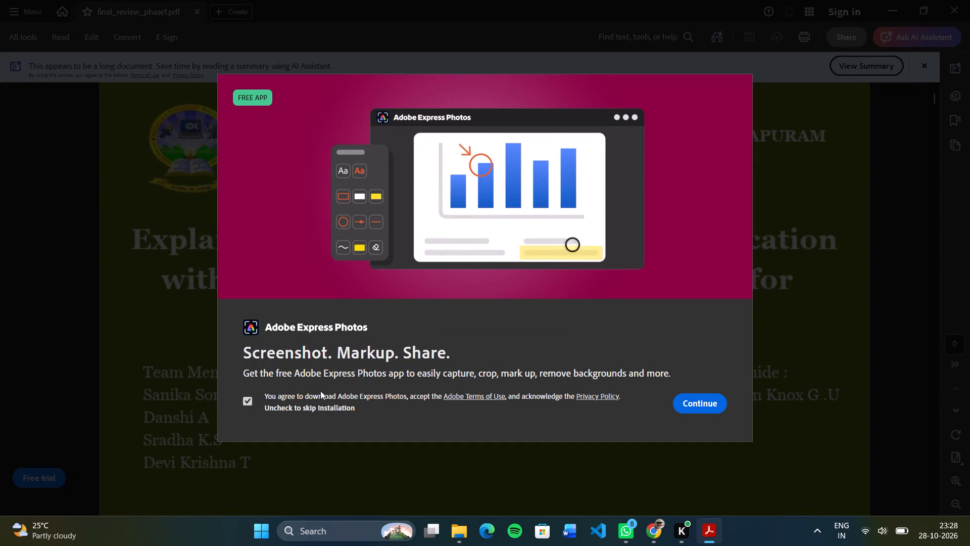
left_click(245, 397)
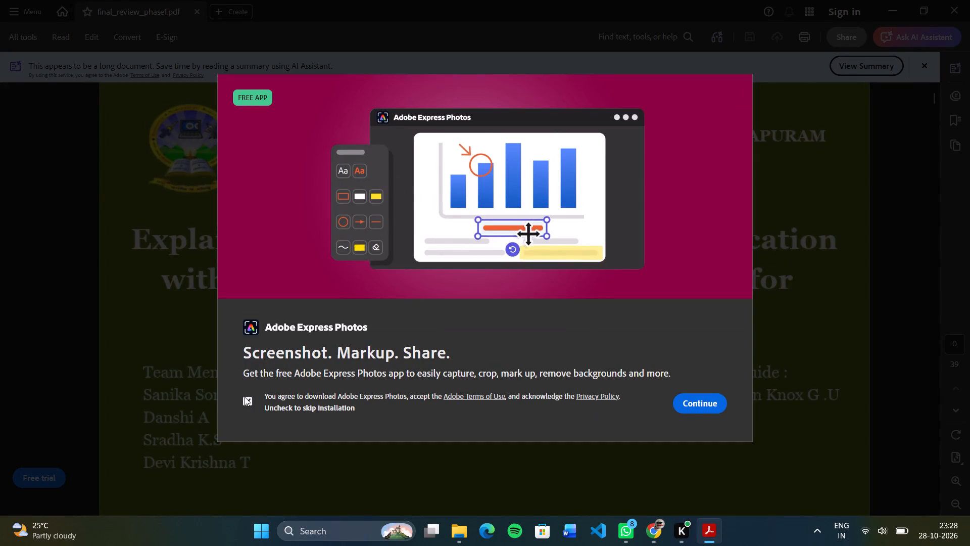
left_click(679, 399)
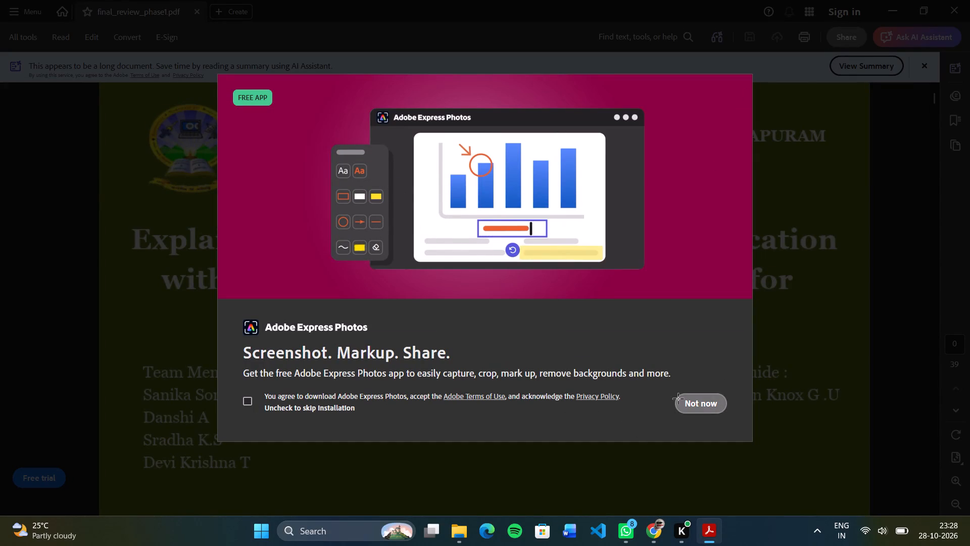
Go through the review slides to the system architecture flowchart that runs from OCT Image Dataset to Final Output.
key("Down")
key("Down")
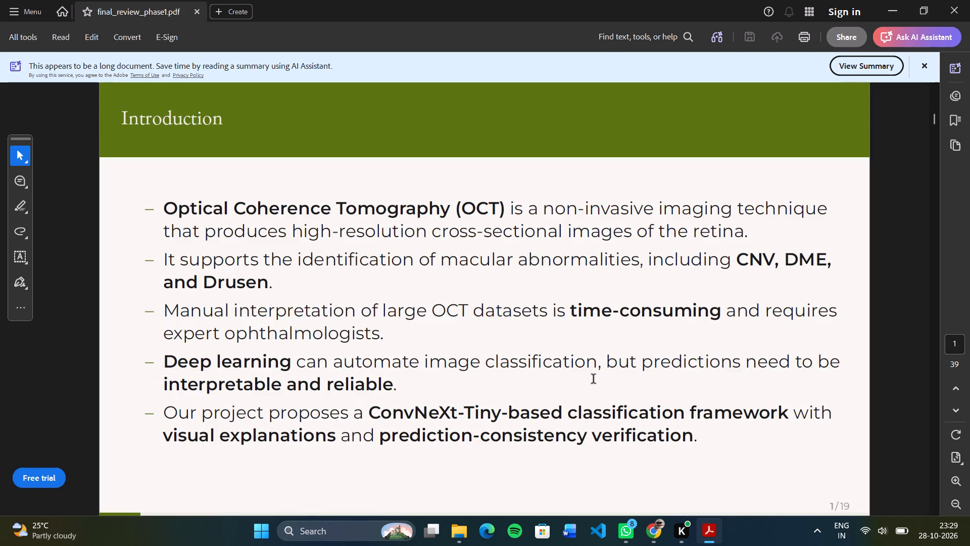
key("Down")
key("Down")
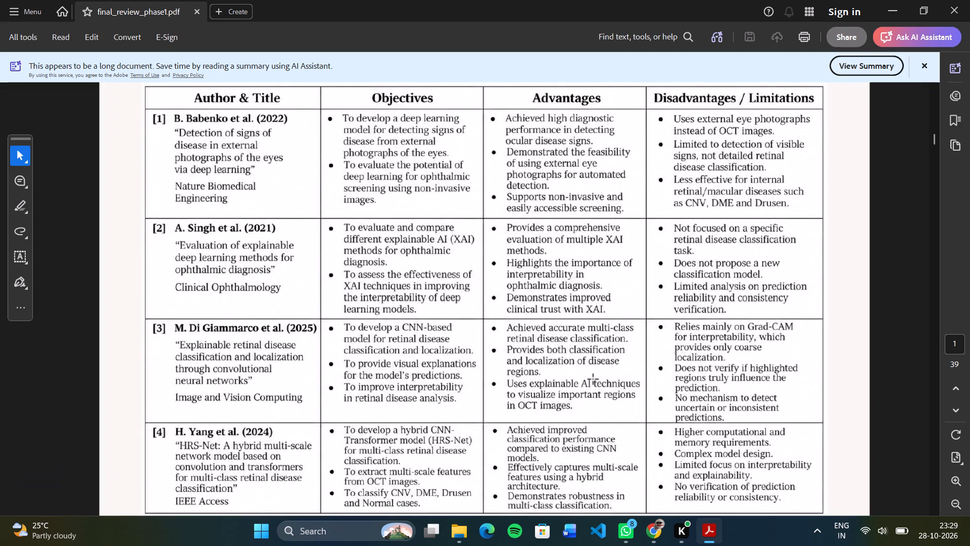
key("Up")
key("Down")
key("Down")
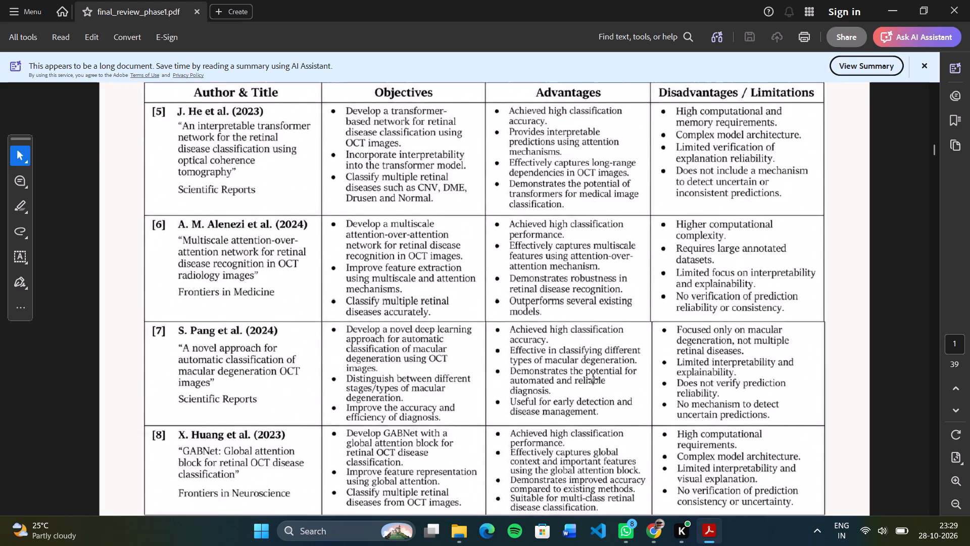
key("Down")
key("Down")
key("Down")
key("Down")
key("Down")
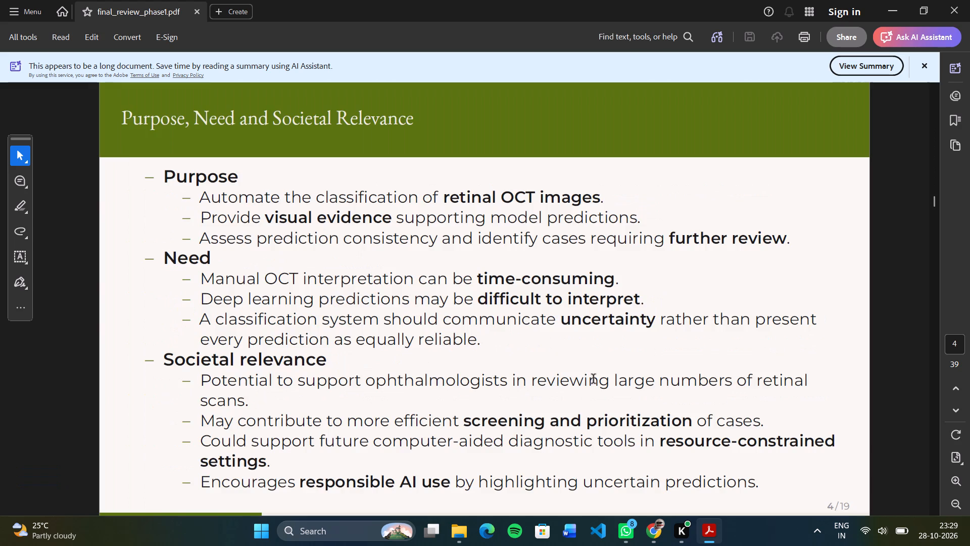
key("Down")
key("Down")
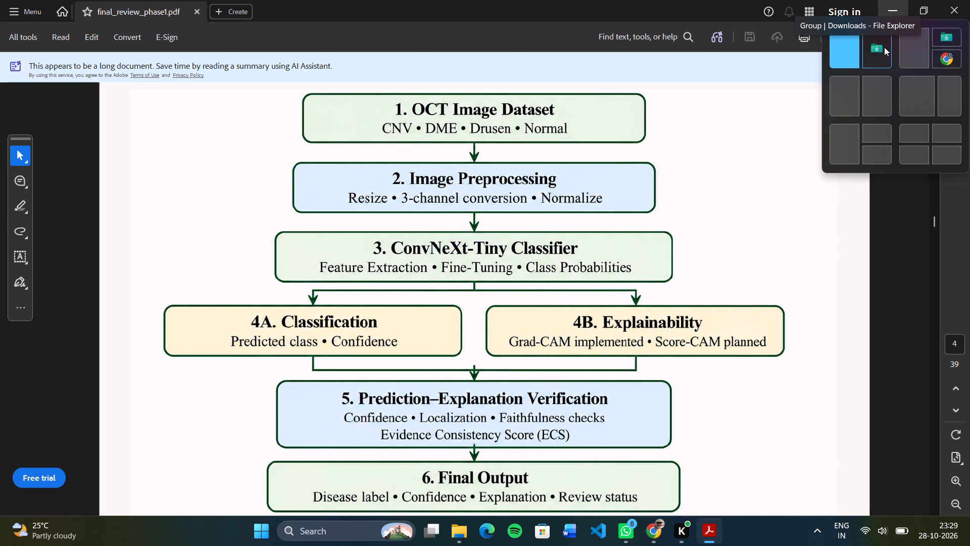
Arrange the PDF with the architecture flowchart and the draw.io diagram side by side, each filling half the screen.
left_click(846, 104)
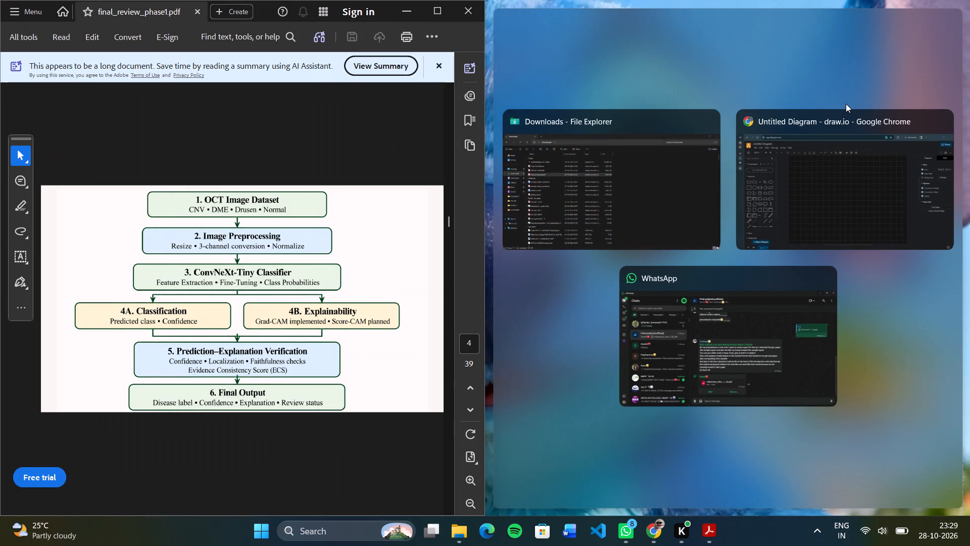
left_click(837, 178)
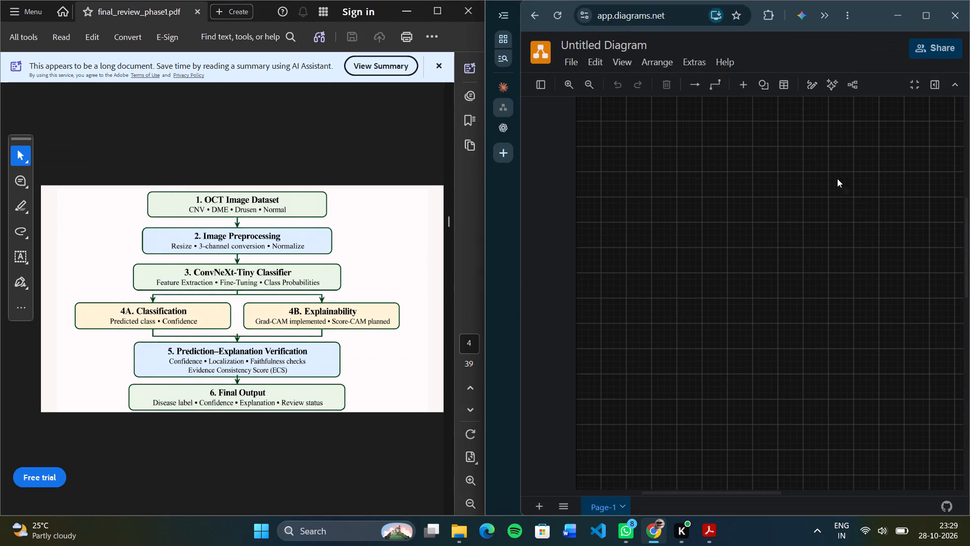
Show the shape library and add a rounded rectangle, placed near the top edge of the blank page.
scroll(812, 164, "left", 1)
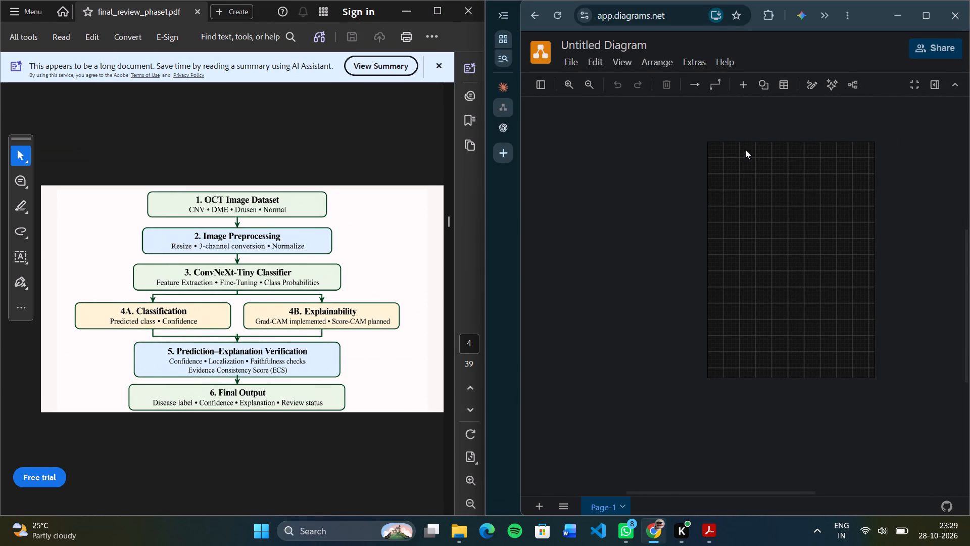
left_click(543, 86)
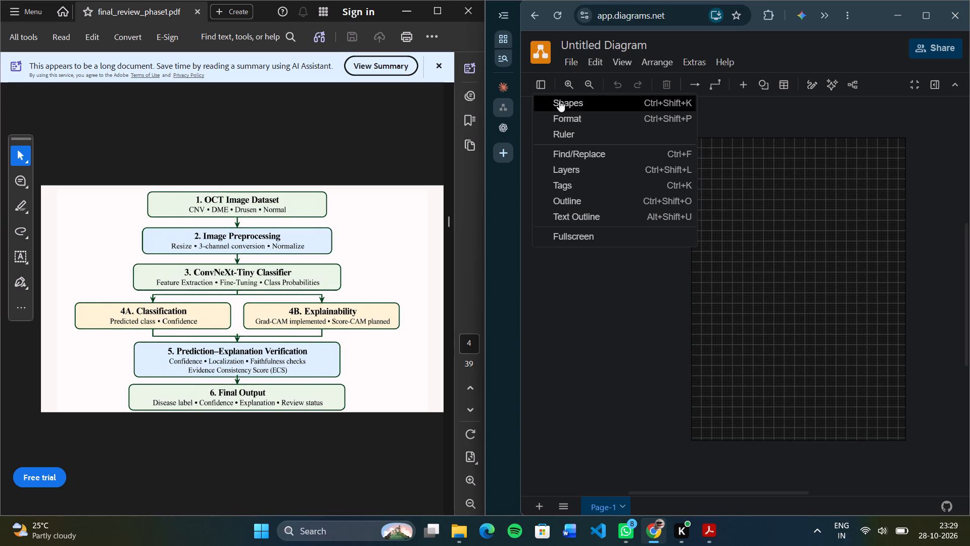
left_click(559, 101)
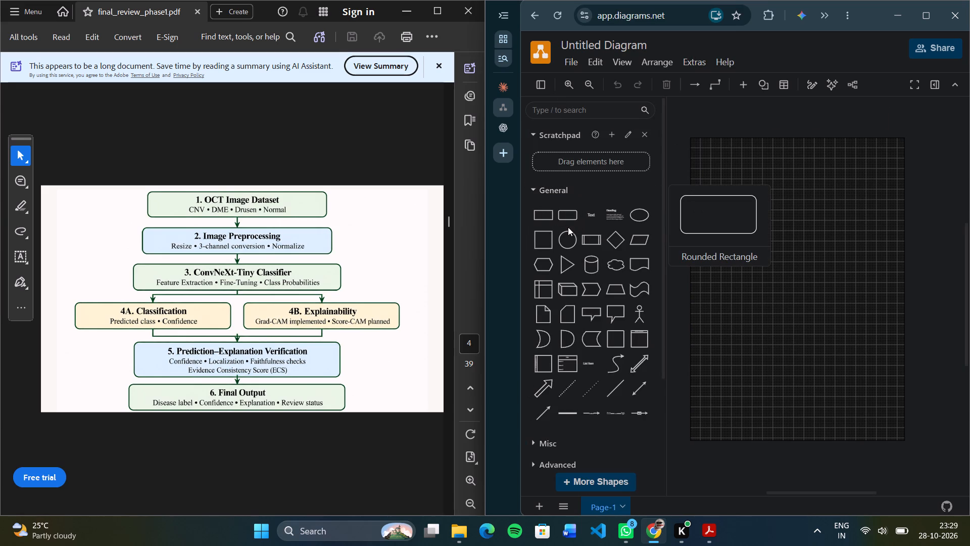
left_click(567, 218)
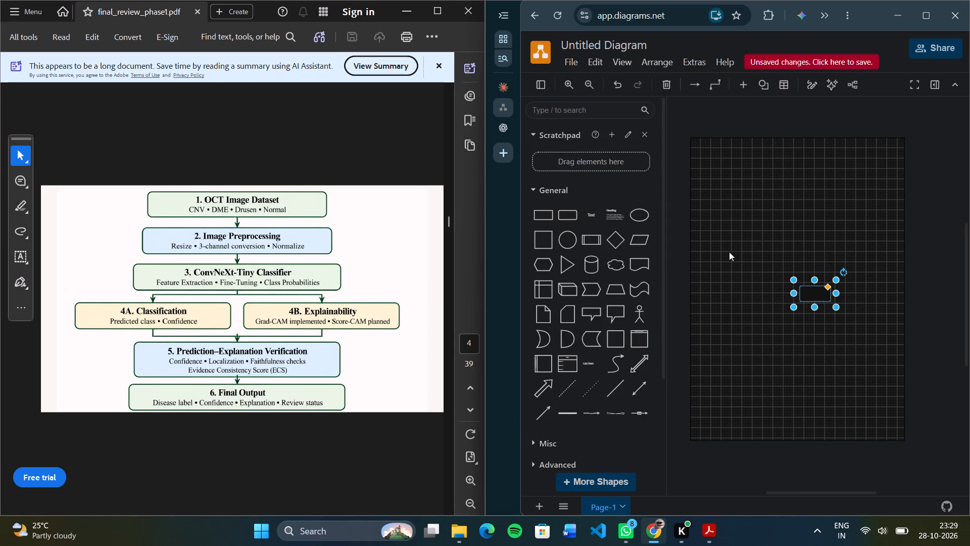
left_click_drag(814, 291, 788, 158)
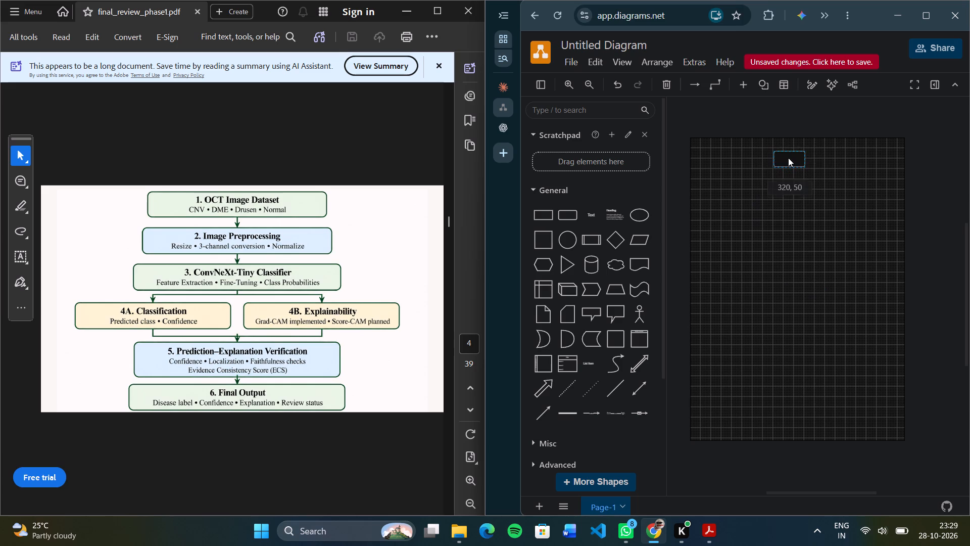
left_click_drag(788, 158, 788, 160)
Widen the rounded rectangle near the page's top edge on both sides to nearly three times its width, for the first flowchart box.
left_click_drag(808, 164, 819, 164)
left_click_drag(819, 164, 842, 163)
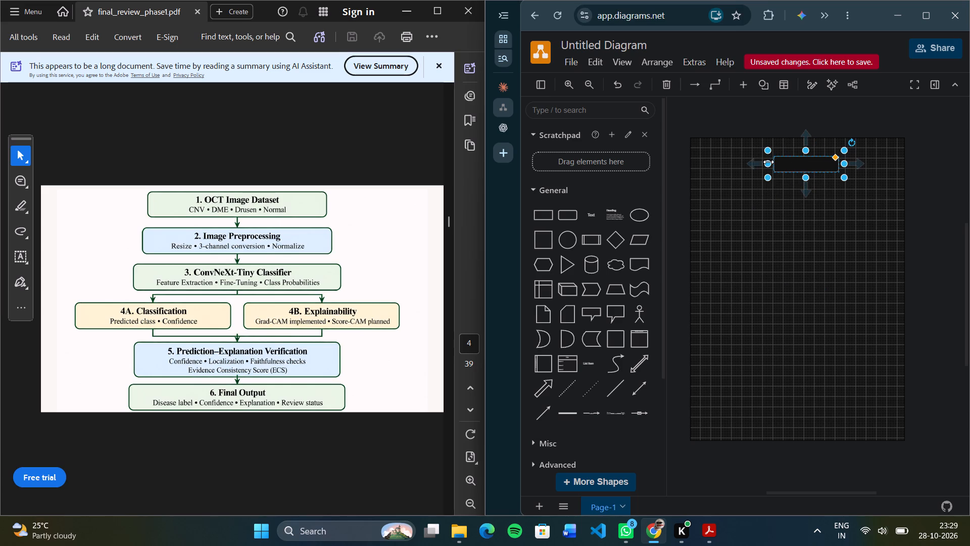
left_click_drag(768, 162, 749, 165)
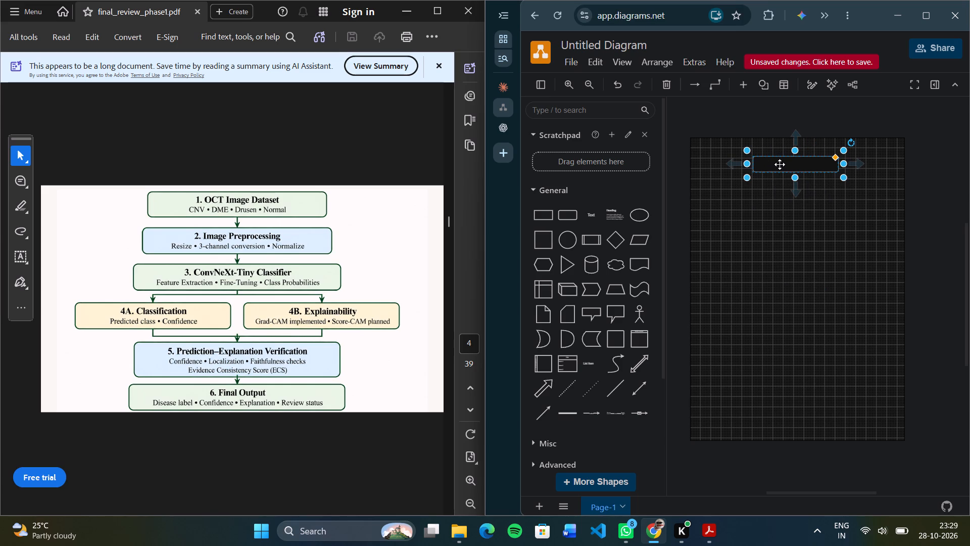
left_click(780, 164)
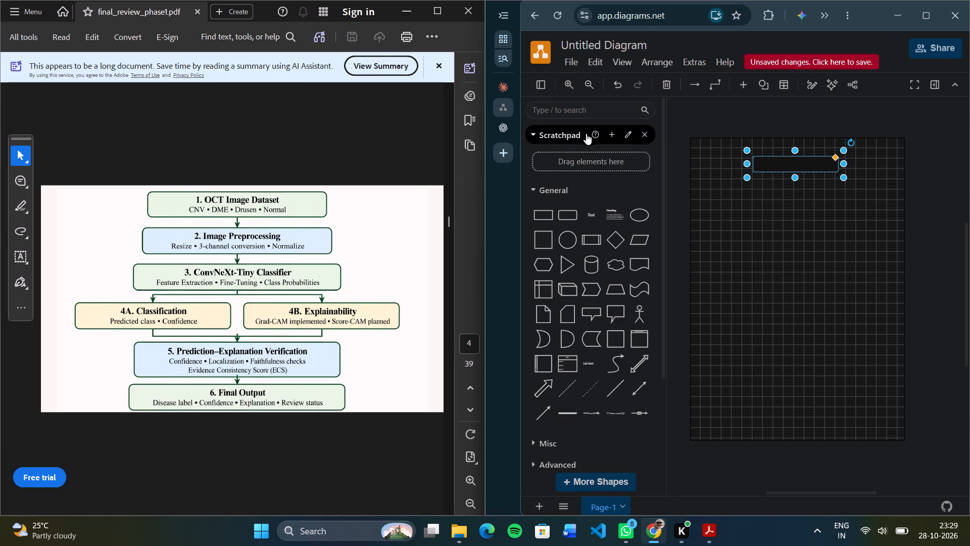
Look through the Flowchart, Misc and General shape categories and the shape search options for shapes suited to the flowchart.
scroll(589, 299, "down", 3)
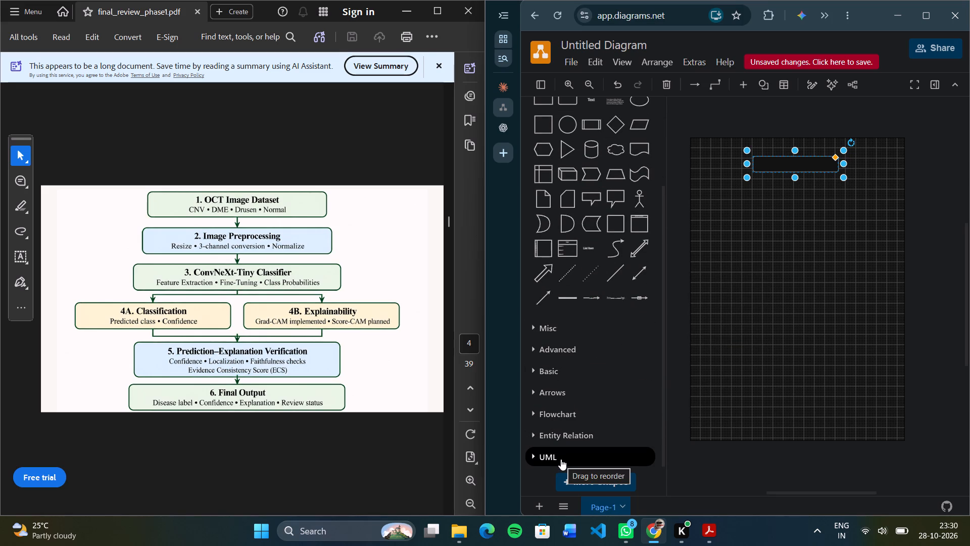
left_click(563, 415)
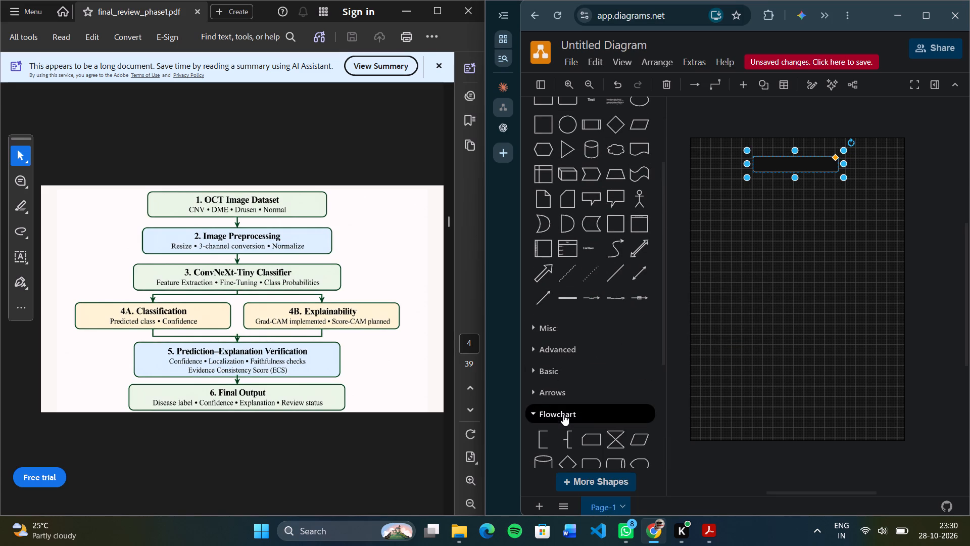
scroll(563, 415, "down", 2)
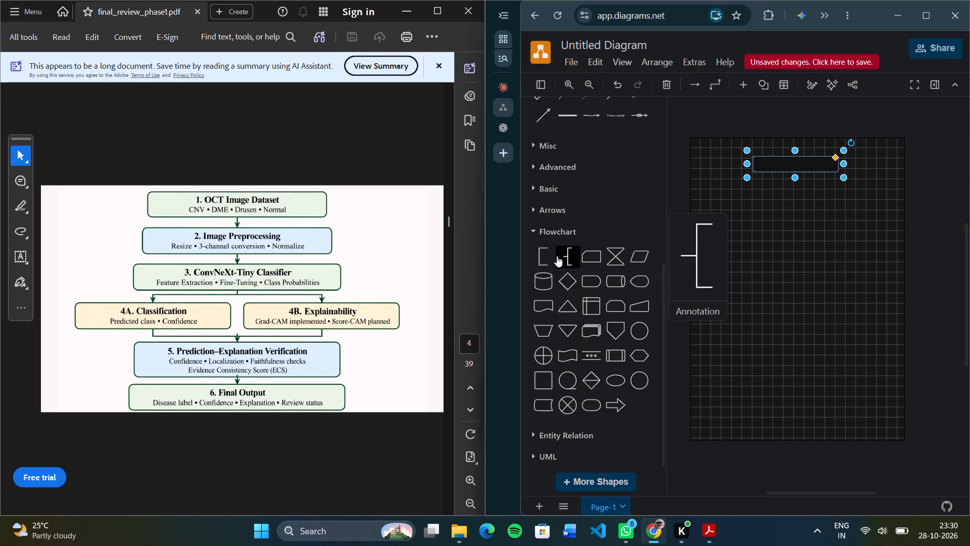
left_click(561, 224)
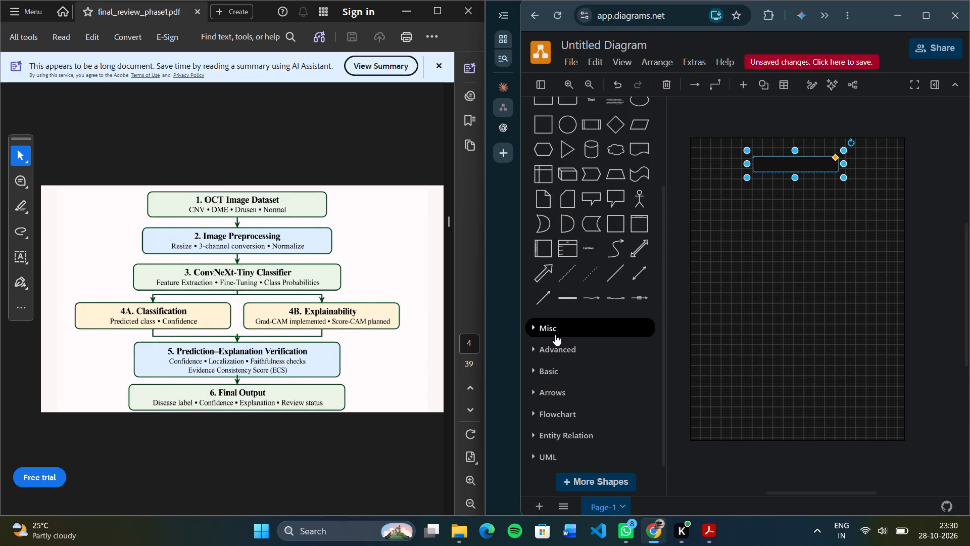
left_click(555, 335)
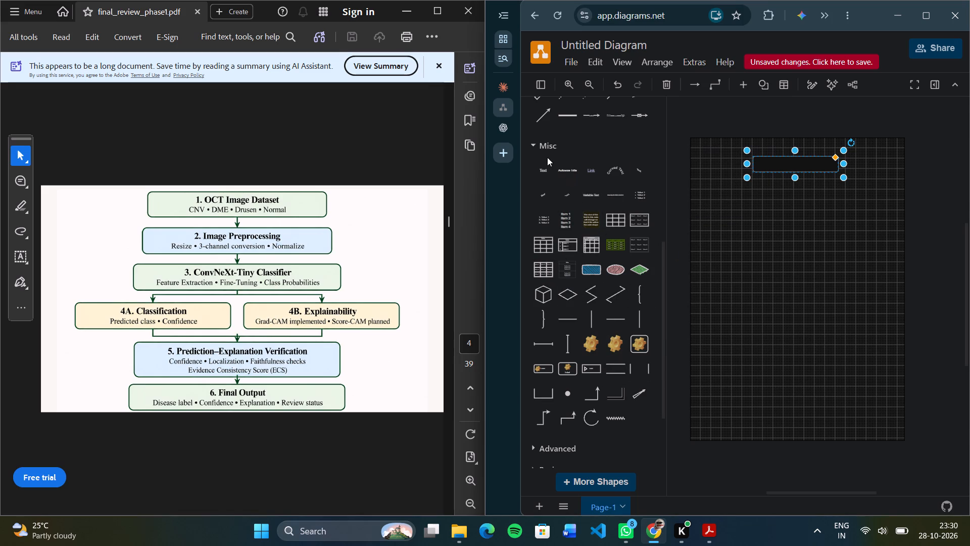
left_click(547, 142)
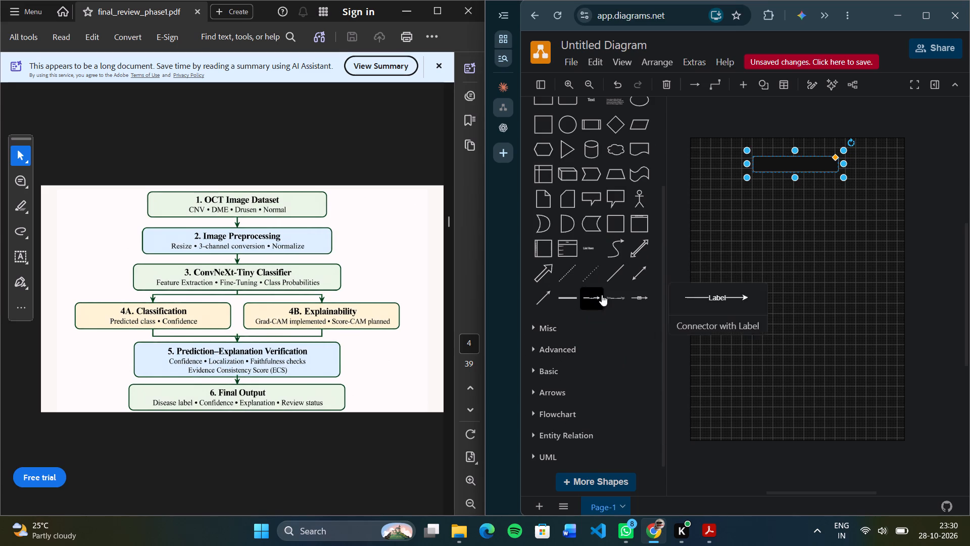
scroll(583, 422, "down", 1)
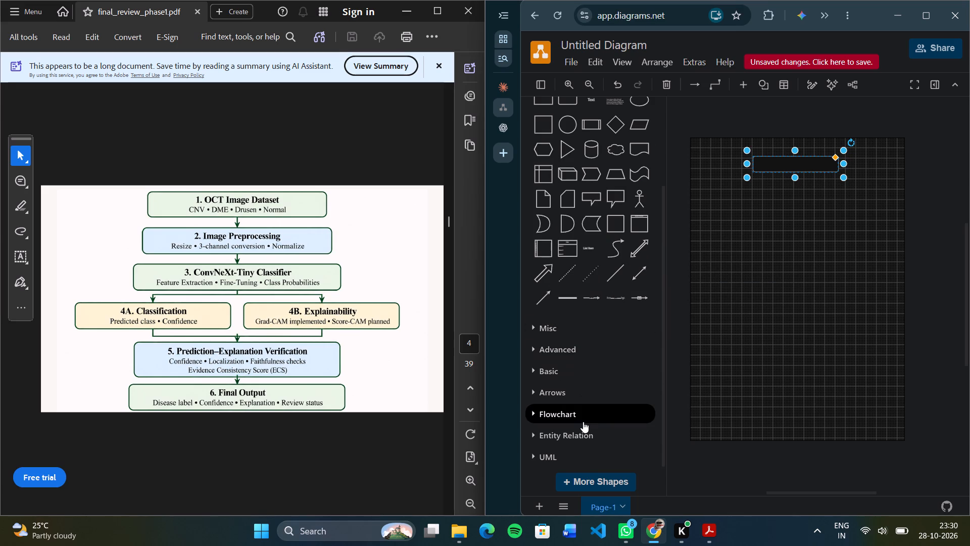
scroll(583, 422, "down", 1)
scroll(597, 343, "up", 3)
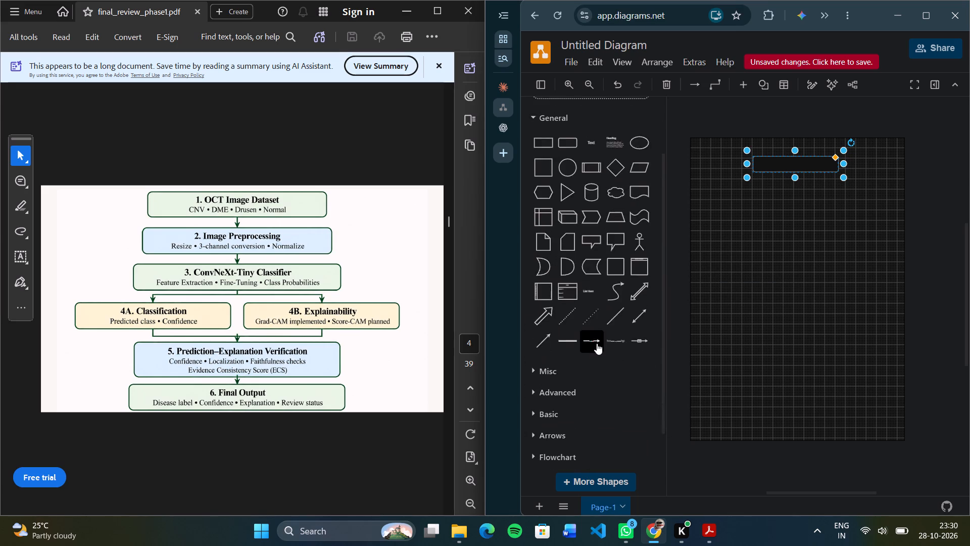
left_click(543, 183)
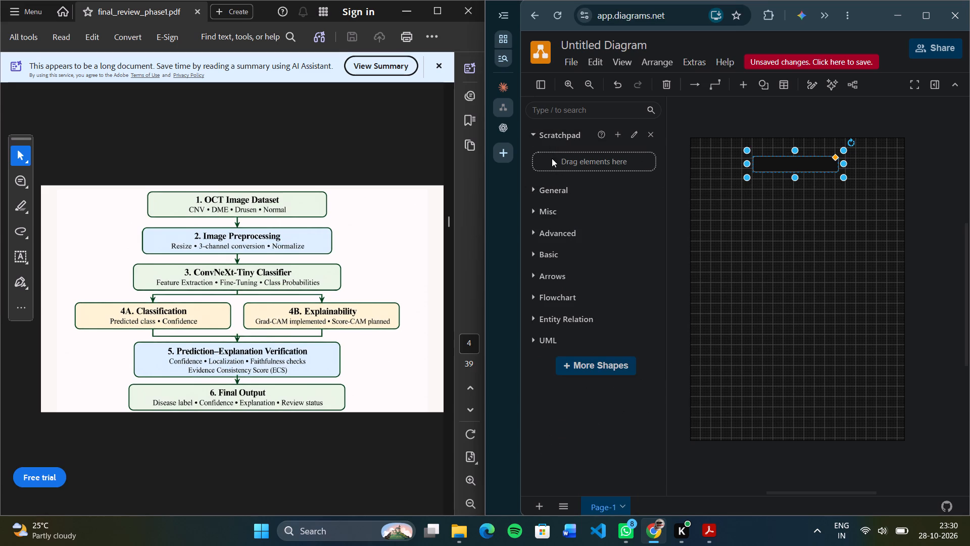
left_click(554, 108)
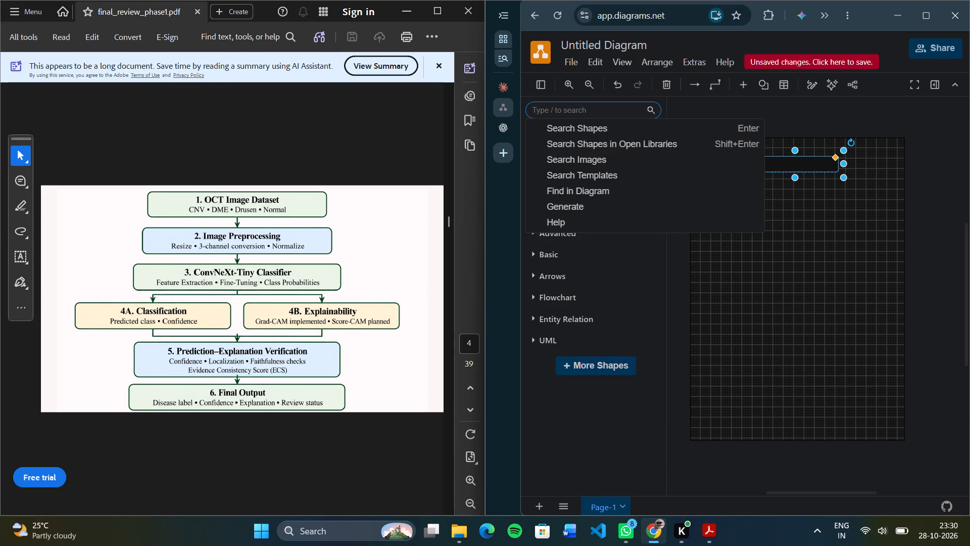
left_click(730, 271)
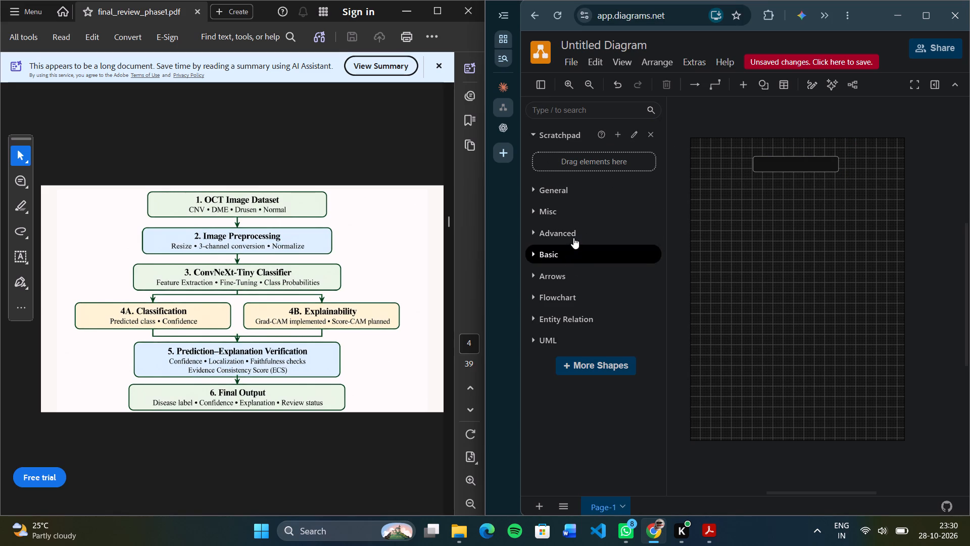
Add three rounded rectangles from the General shapes: one under the wide box, one near the page's right edge, one lower left of centre.
left_click(579, 189)
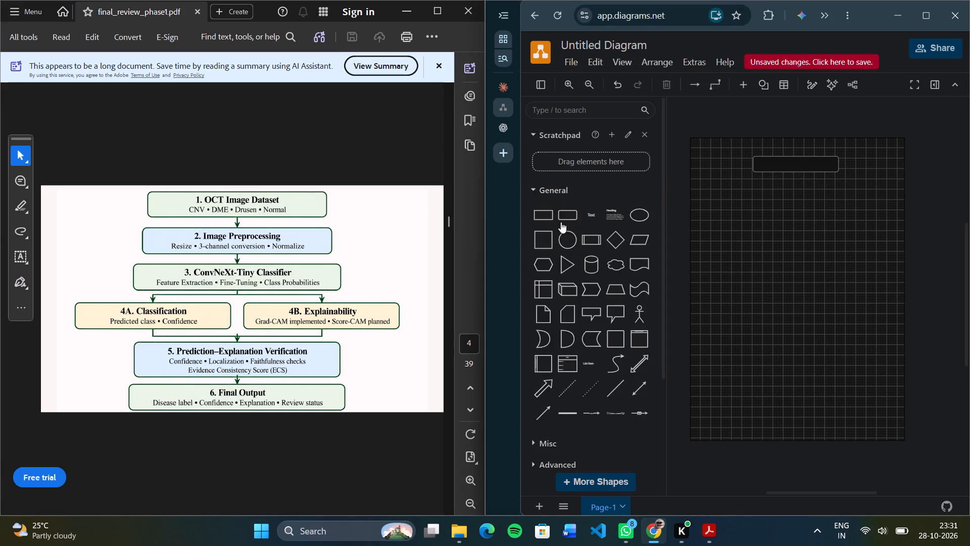
left_click_drag(562, 201, 563, 218)
left_click(563, 218)
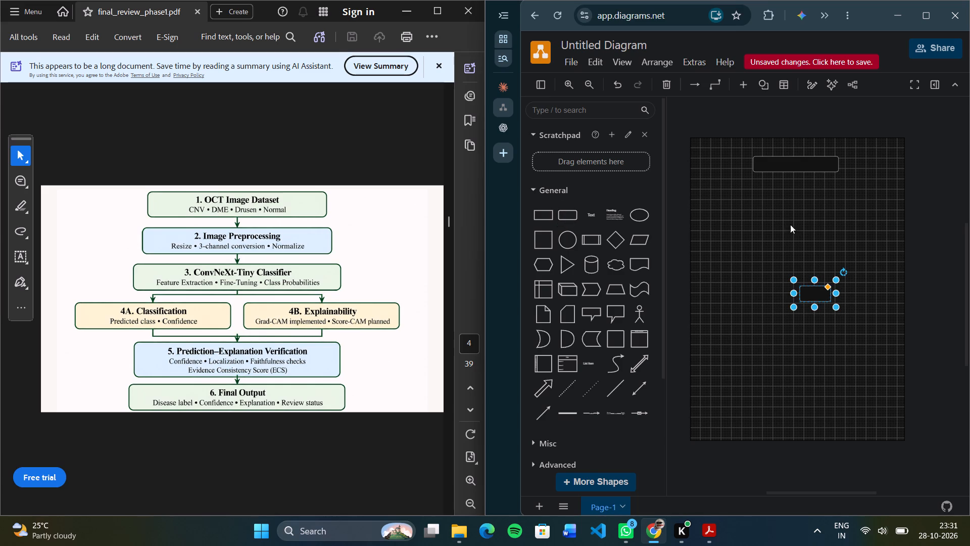
left_click_drag(811, 294, 794, 204)
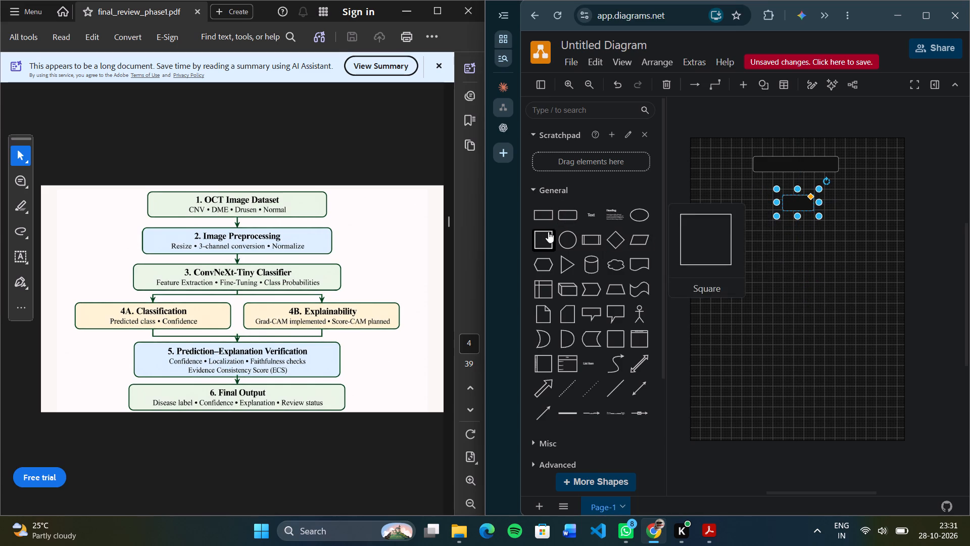
left_click(571, 212)
left_click(568, 206)
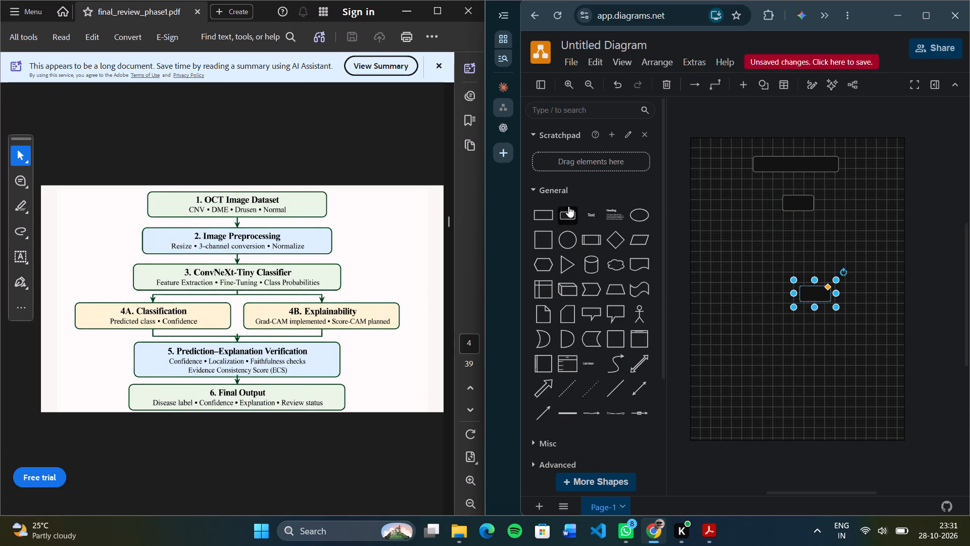
left_click_drag(818, 295, 761, 347)
left_click_drag(818, 293, 865, 247)
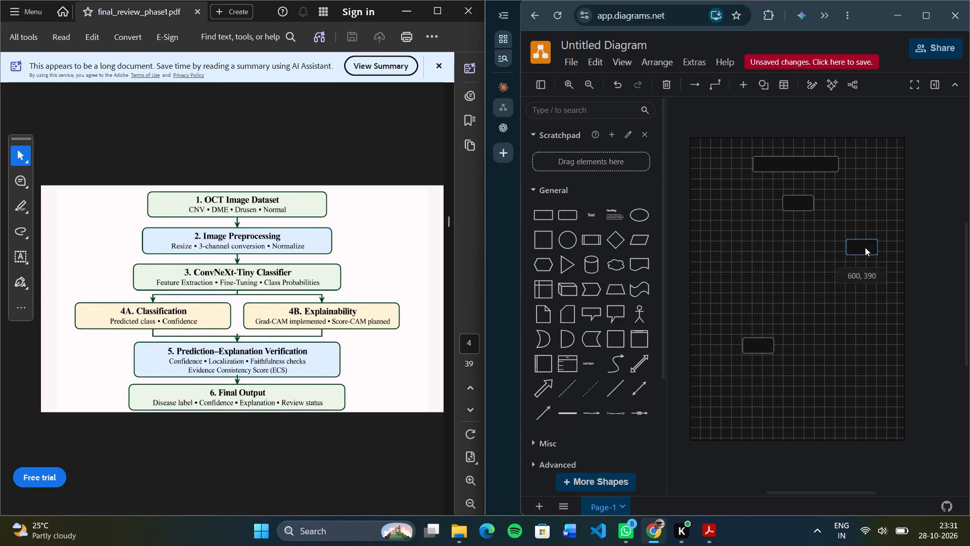
left_click_drag(865, 247, 863, 248)
Add three more rounded rectangles: one near the page's bottom, one at mid-height on the left, one at mid-height right of centre.
left_click(574, 213)
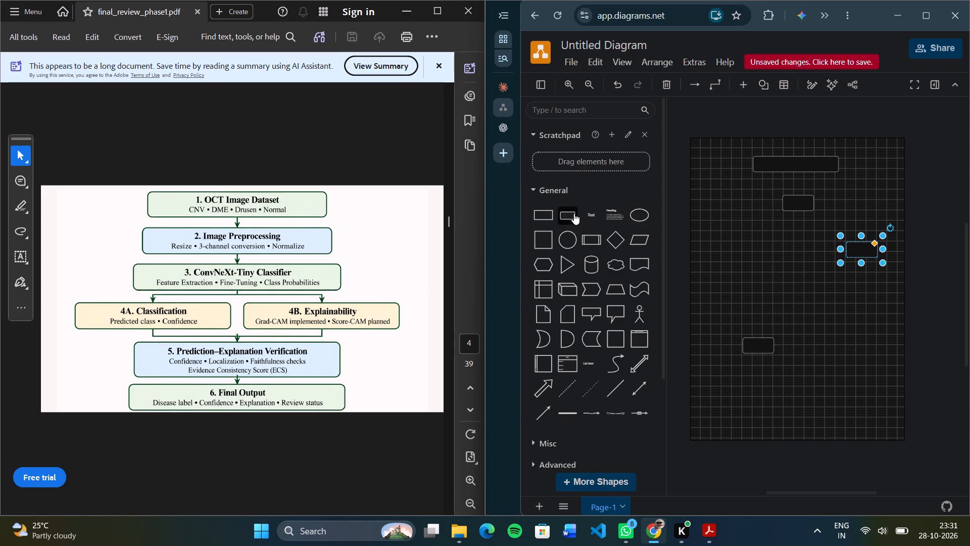
left_click(559, 214)
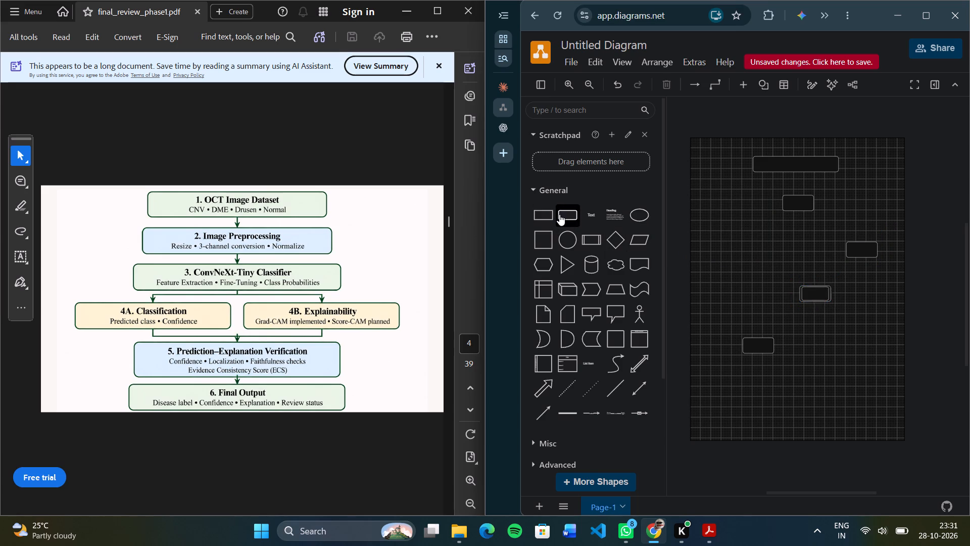
left_click_drag(819, 291, 822, 370)
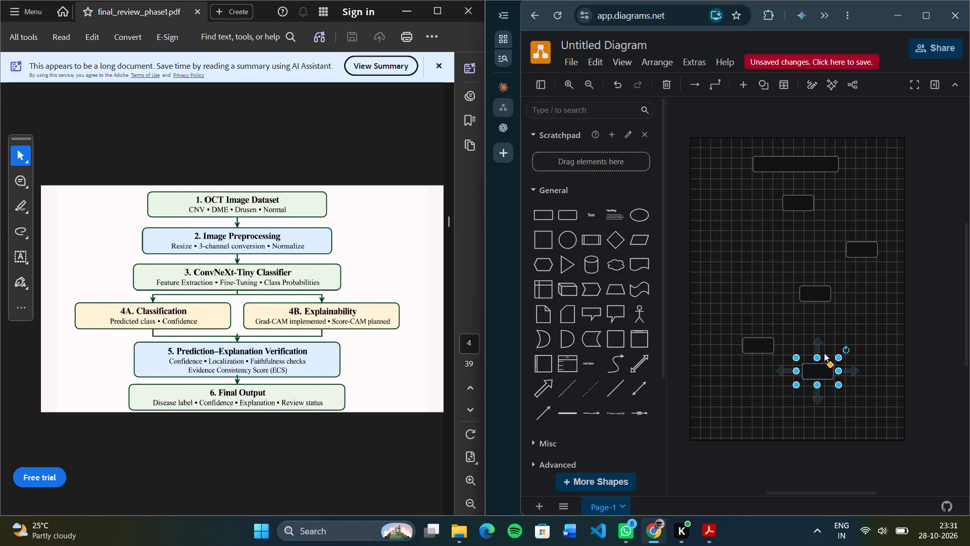
left_click_drag(814, 294, 743, 277)
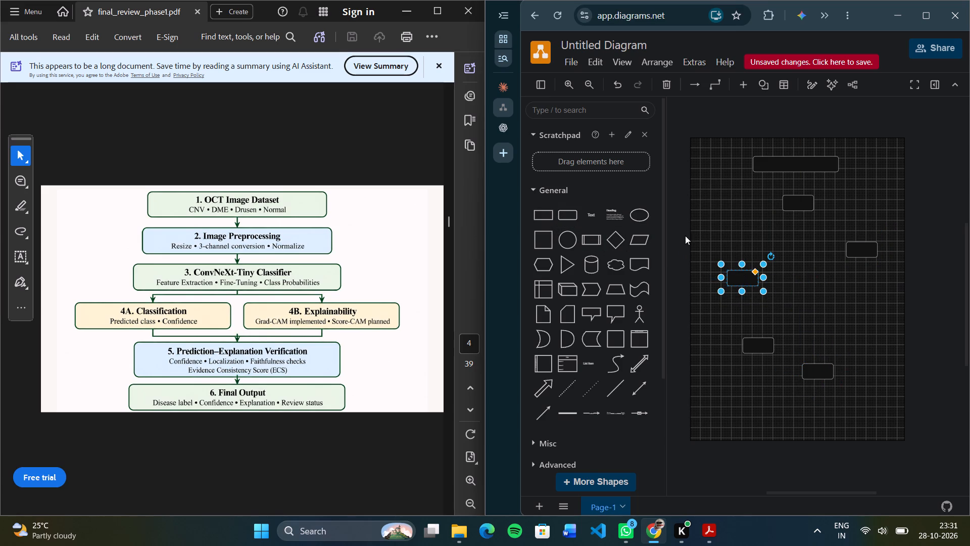
left_click(574, 225)
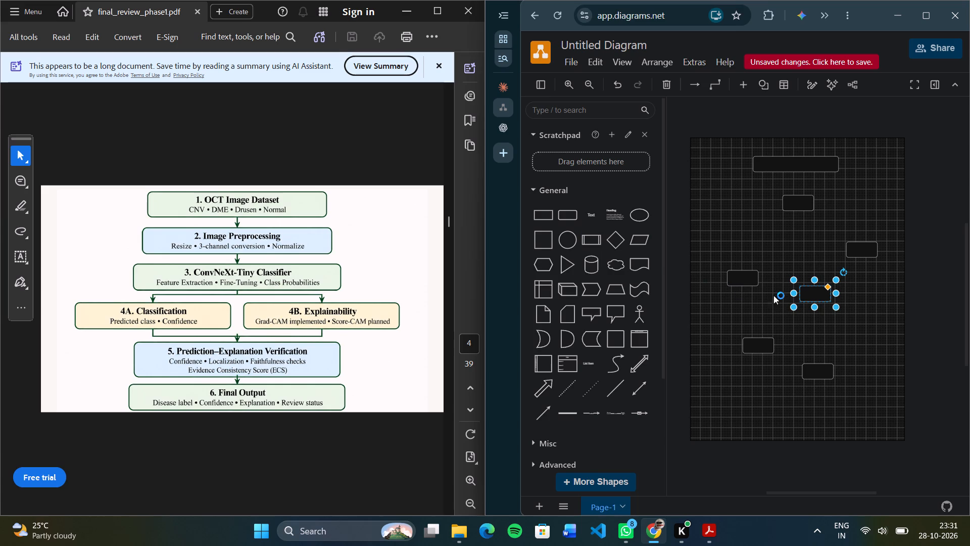
left_click_drag(810, 294, 833, 301)
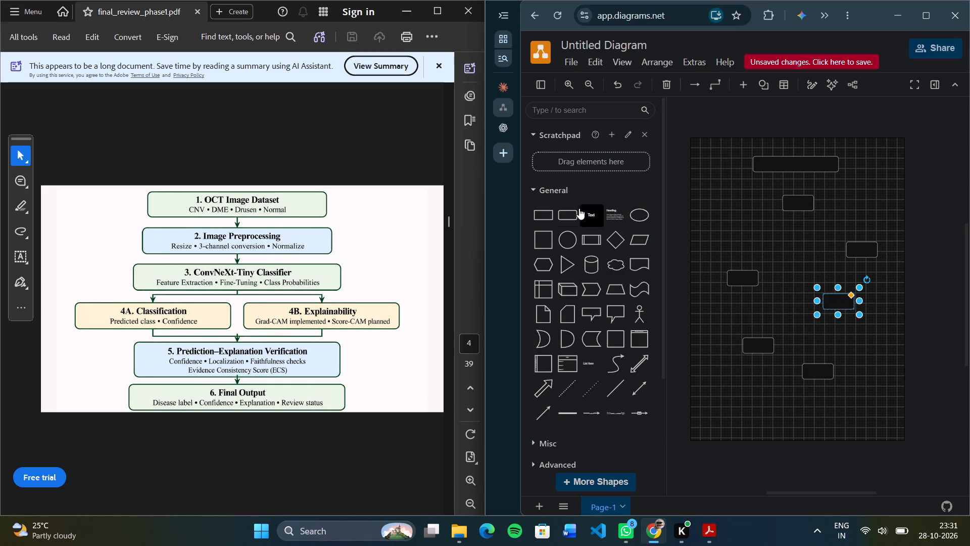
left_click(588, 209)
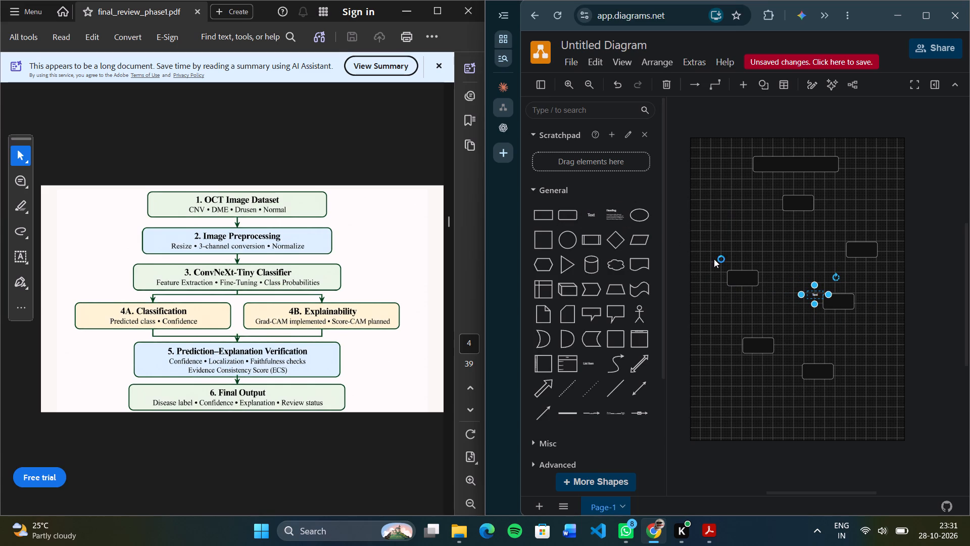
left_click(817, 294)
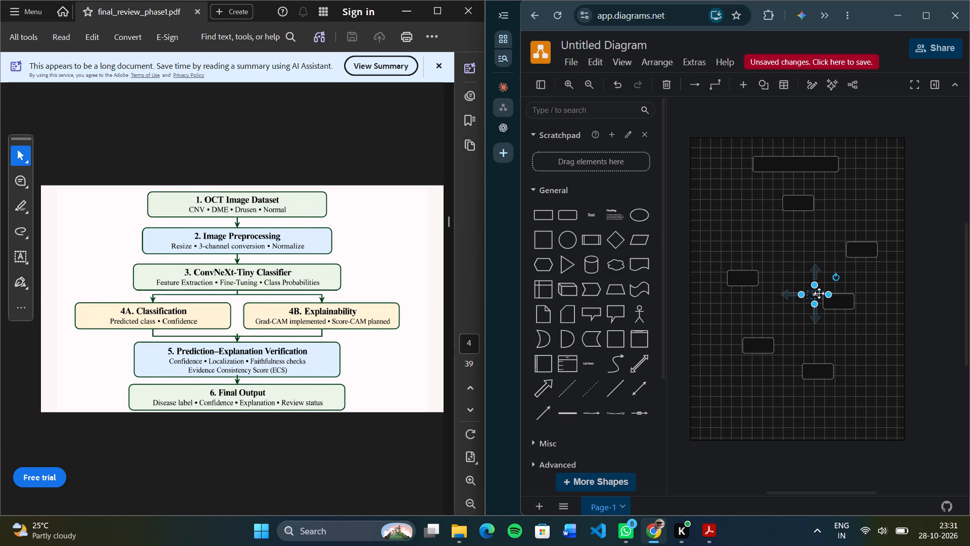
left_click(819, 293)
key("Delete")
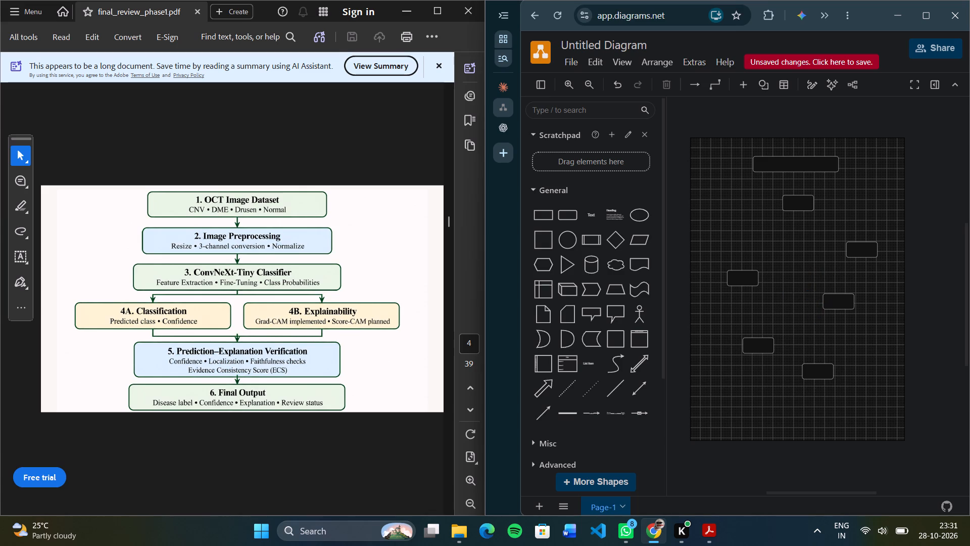
Collapse the Scratchpad and General sections of the shape library.
left_click(538, 132)
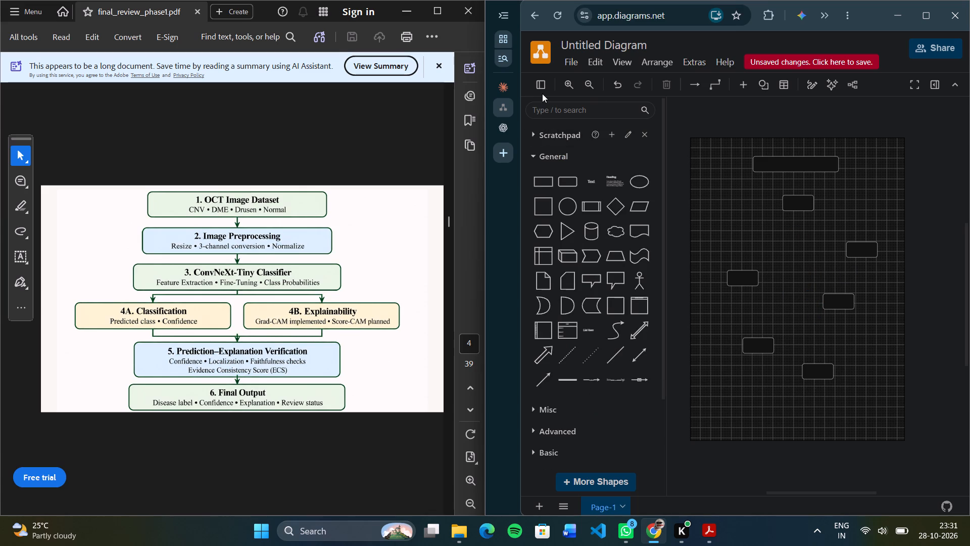
left_click(541, 89)
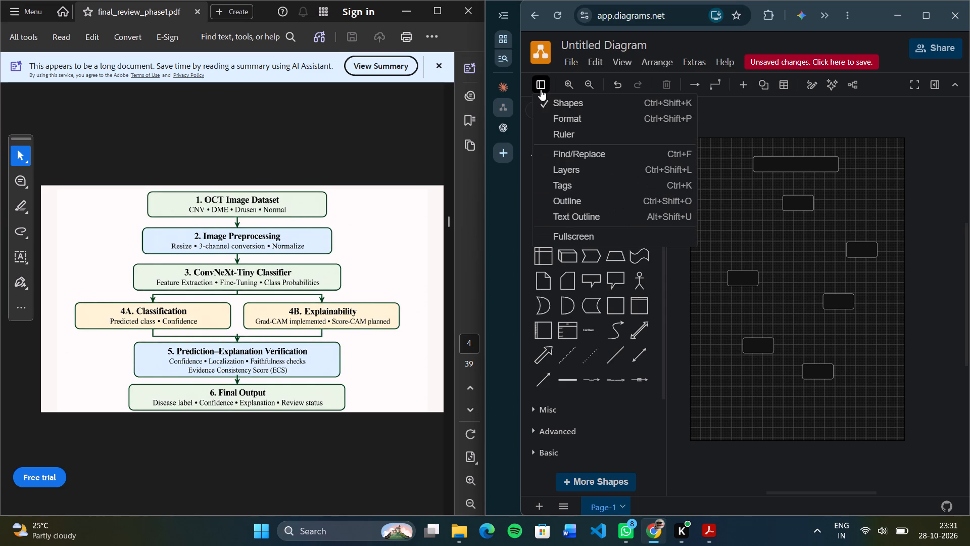
left_click(682, 277)
left_click(531, 156)
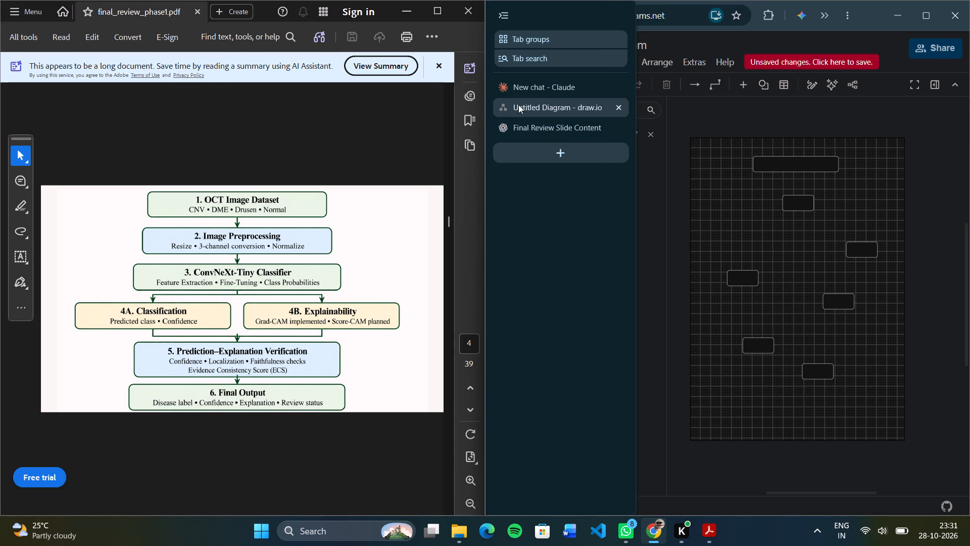
Switch the diagram editor to full screen.
left_click(549, 88)
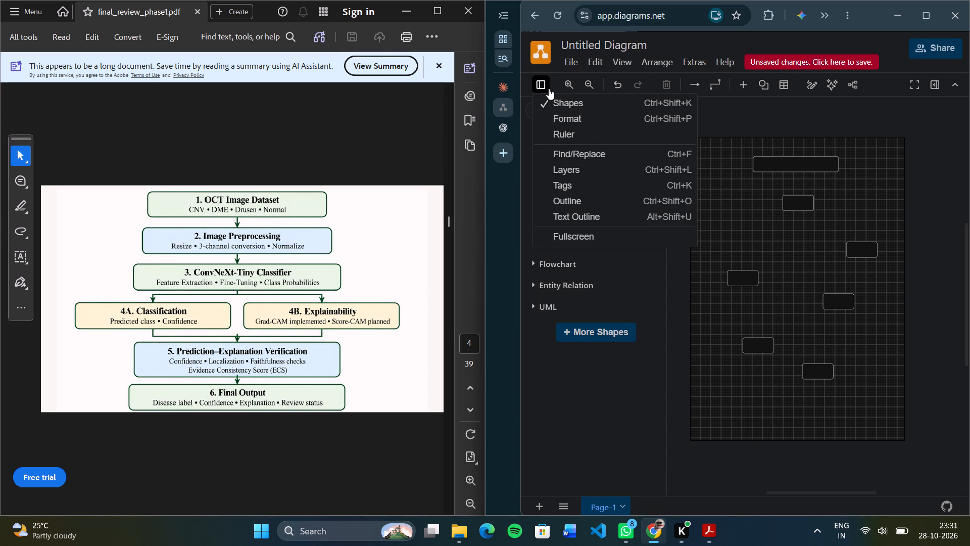
left_click(564, 236)
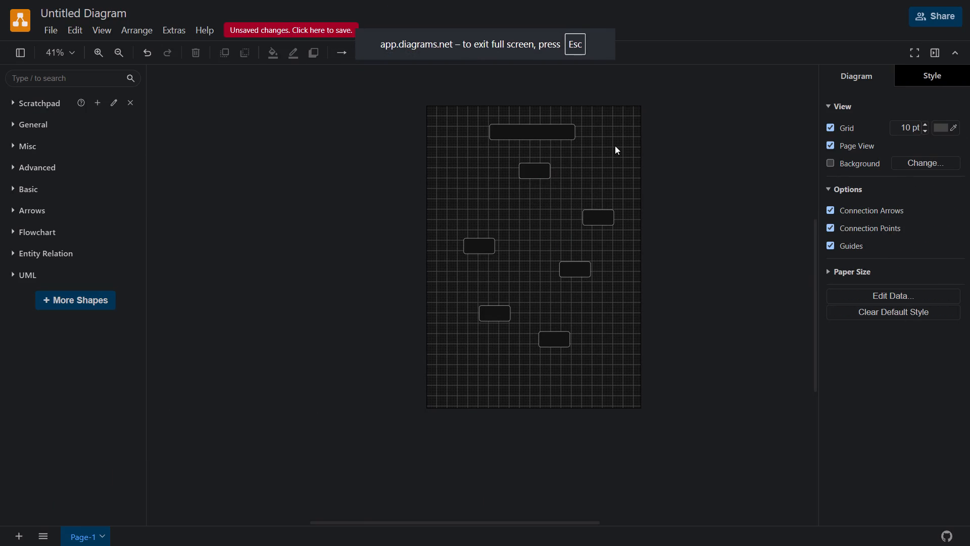
Exit full screen to bring the diagram back beside the reference flowchart PDF.
key("Escape")
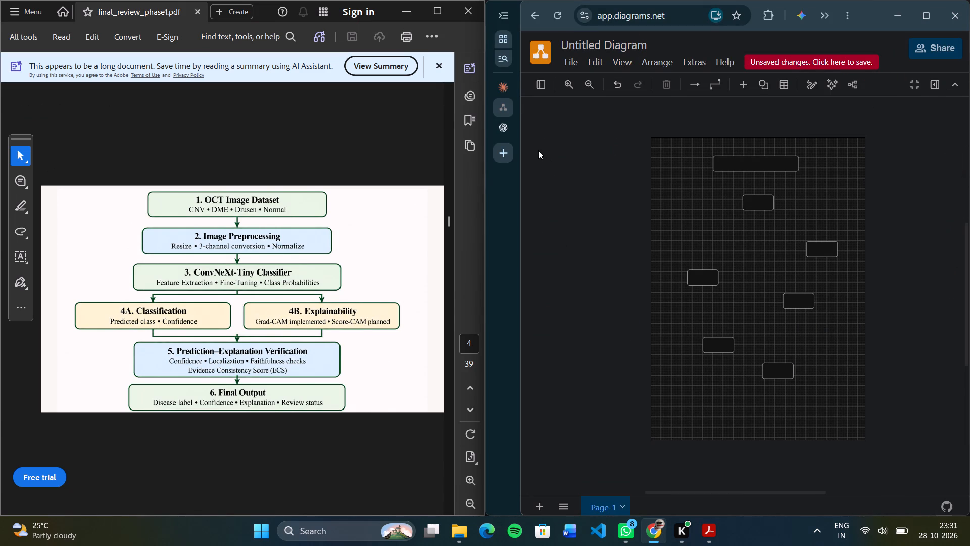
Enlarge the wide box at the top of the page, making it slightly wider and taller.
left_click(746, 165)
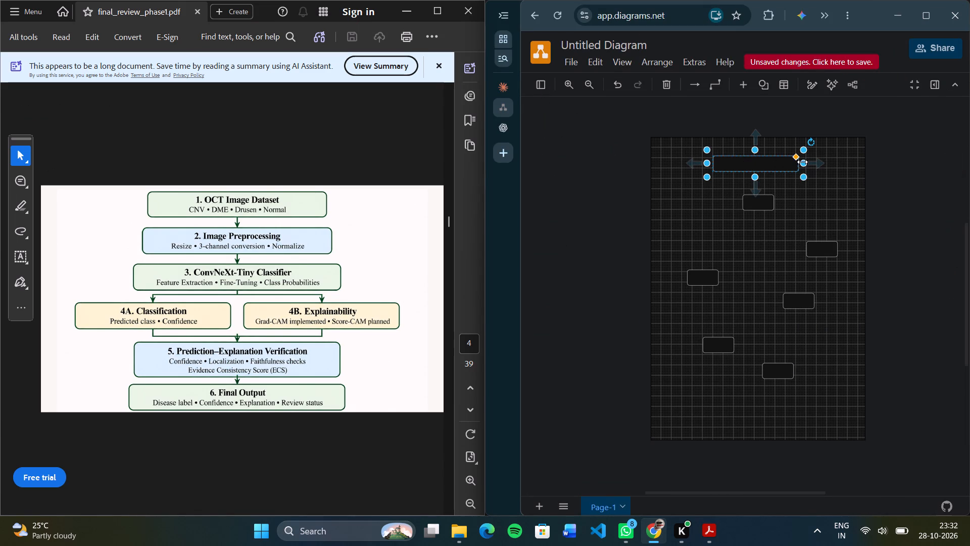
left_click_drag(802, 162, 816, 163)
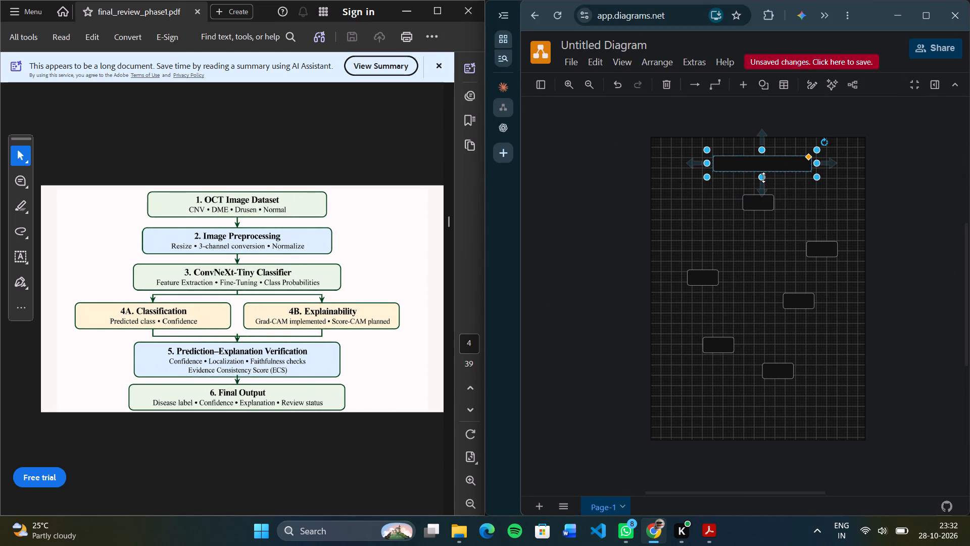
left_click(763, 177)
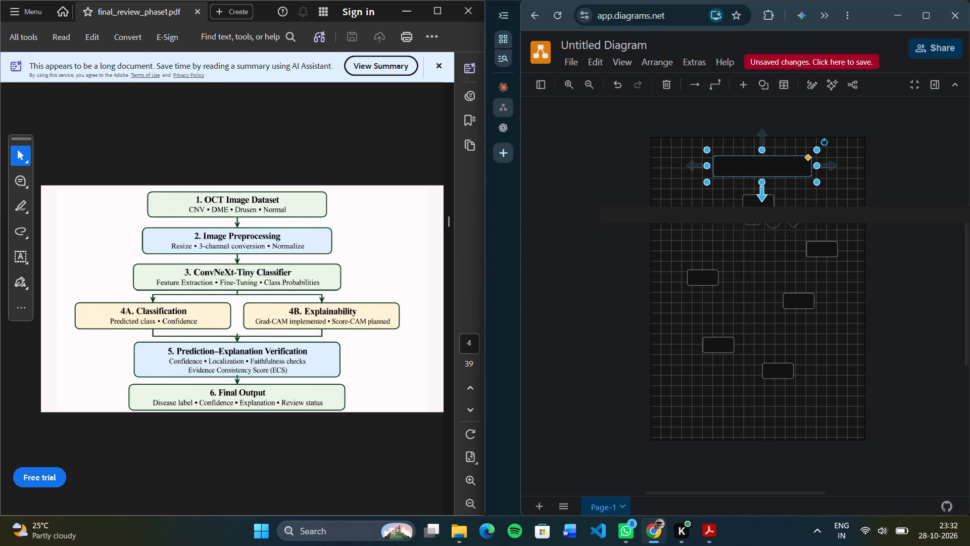
Widen the small box directly under the top box to roughly twice its width.
left_click(751, 205)
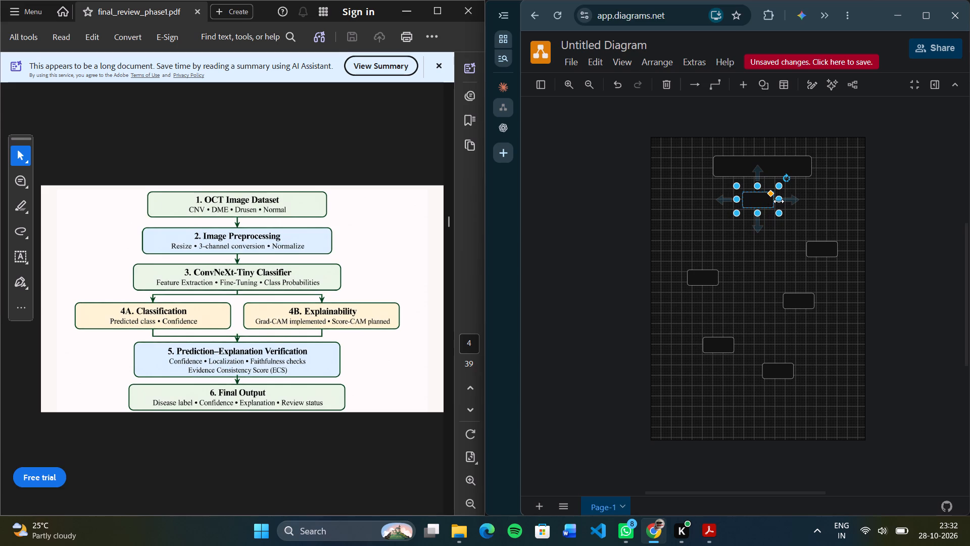
left_click_drag(779, 201, 812, 201)
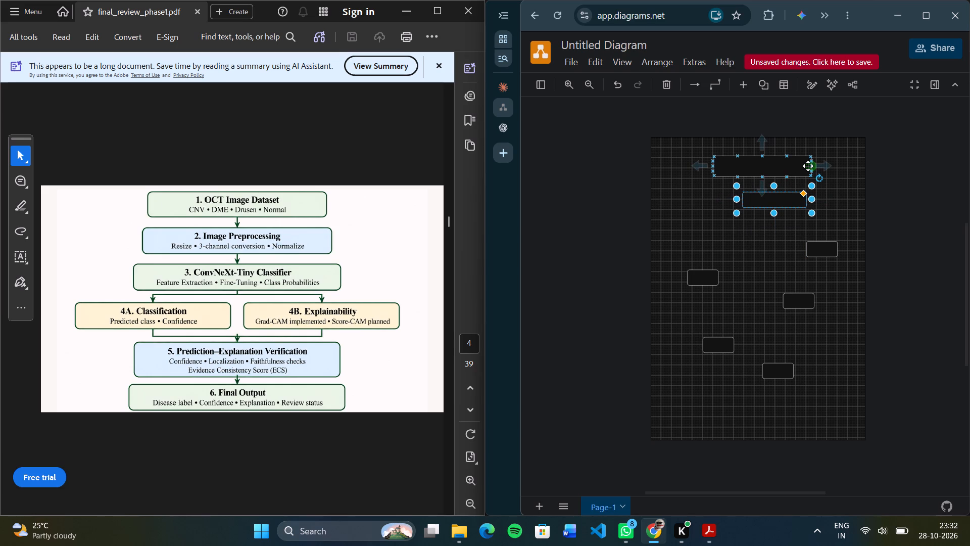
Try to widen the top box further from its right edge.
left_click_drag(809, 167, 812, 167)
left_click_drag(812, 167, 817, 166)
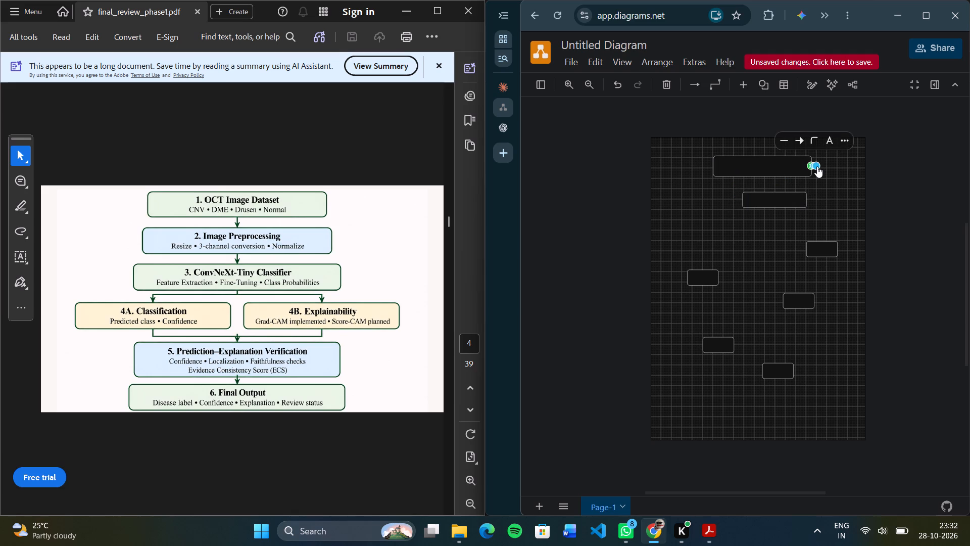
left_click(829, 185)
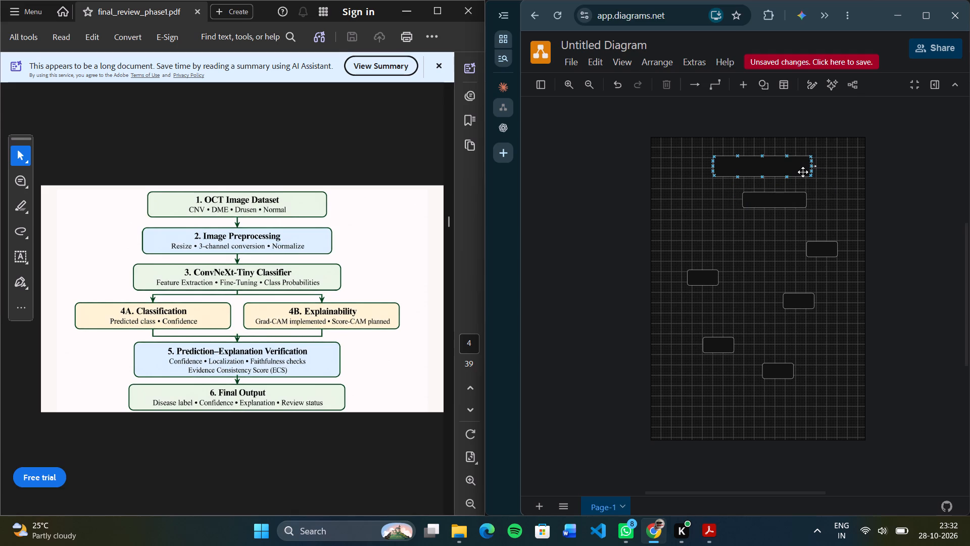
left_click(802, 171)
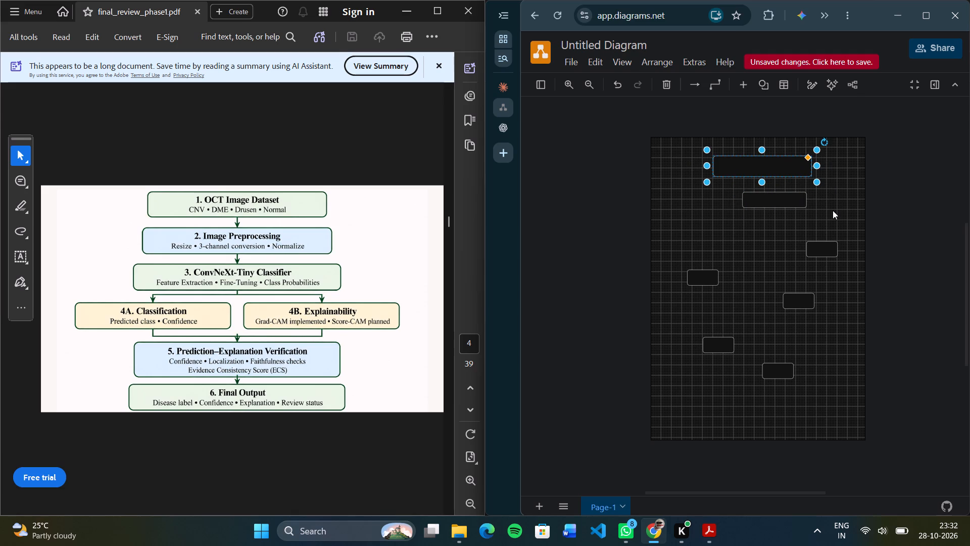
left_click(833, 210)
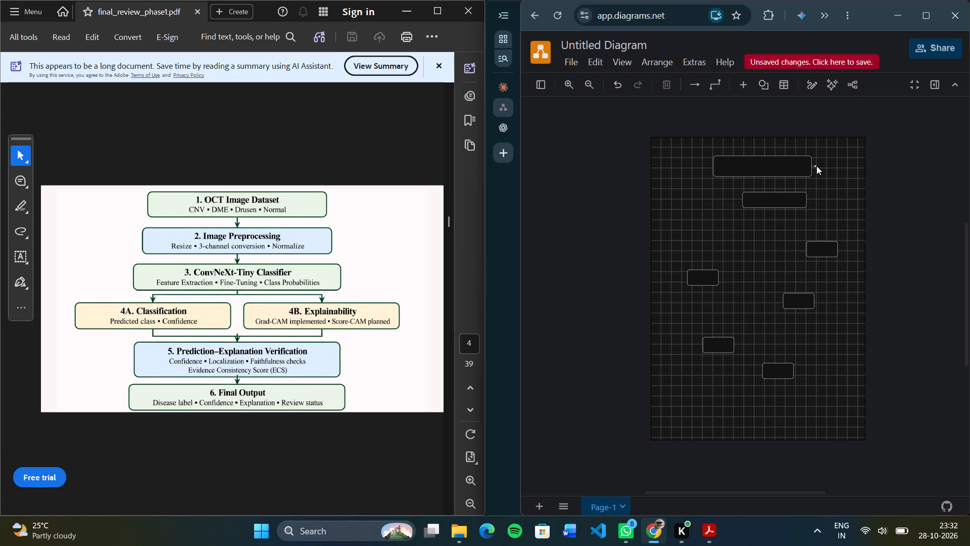
Delete the wide box at the top of the page.
left_click(817, 166)
left_click(811, 164)
key("Delete")
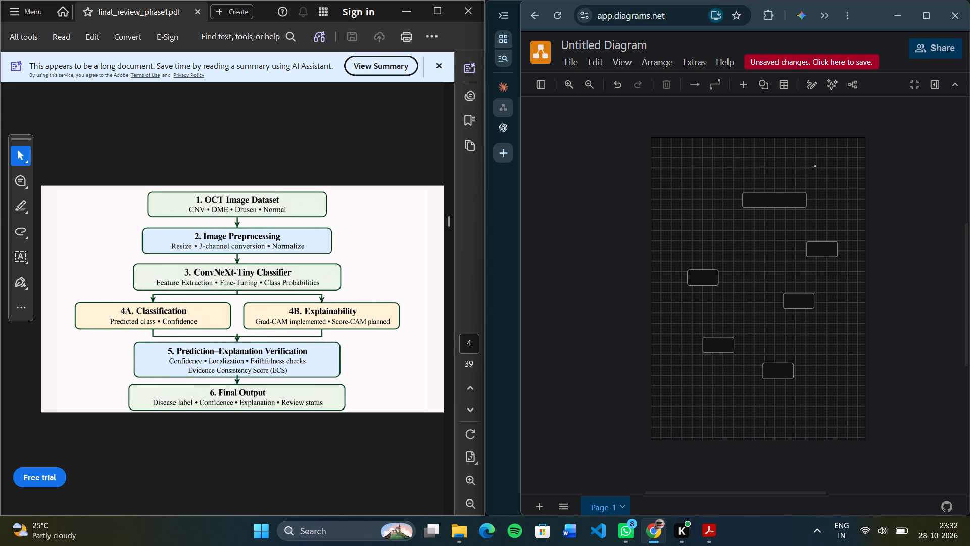
Copy the remaining widened box, shift the original slightly left, and paste the copy above it, allowing clipboard access.
left_click(777, 200)
right_click(777, 200)
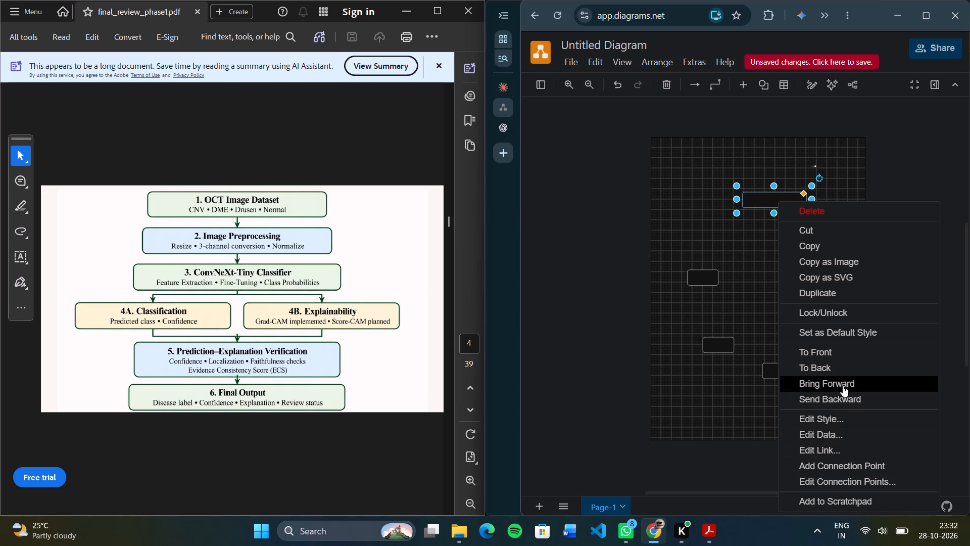
left_click(814, 244)
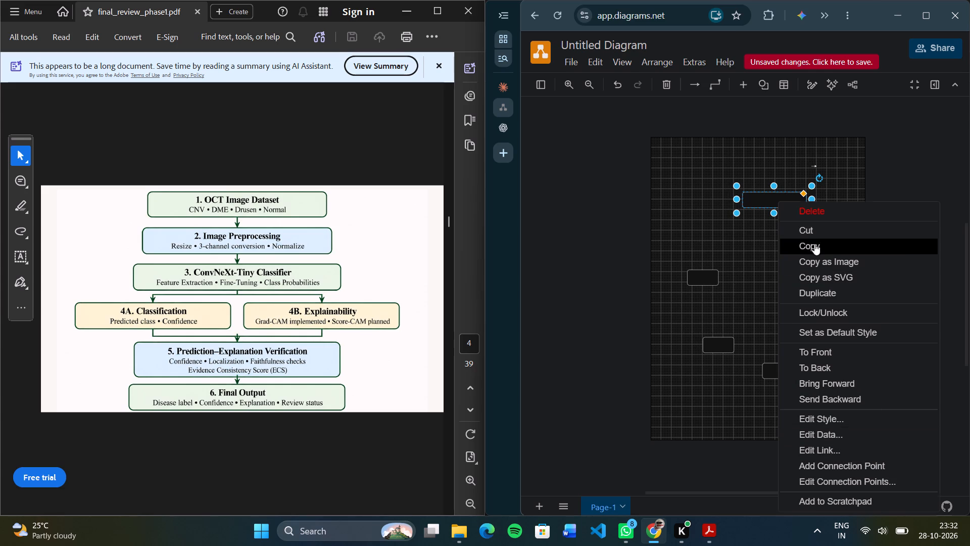
left_click_drag(785, 204, 770, 202)
left_click(720, 166)
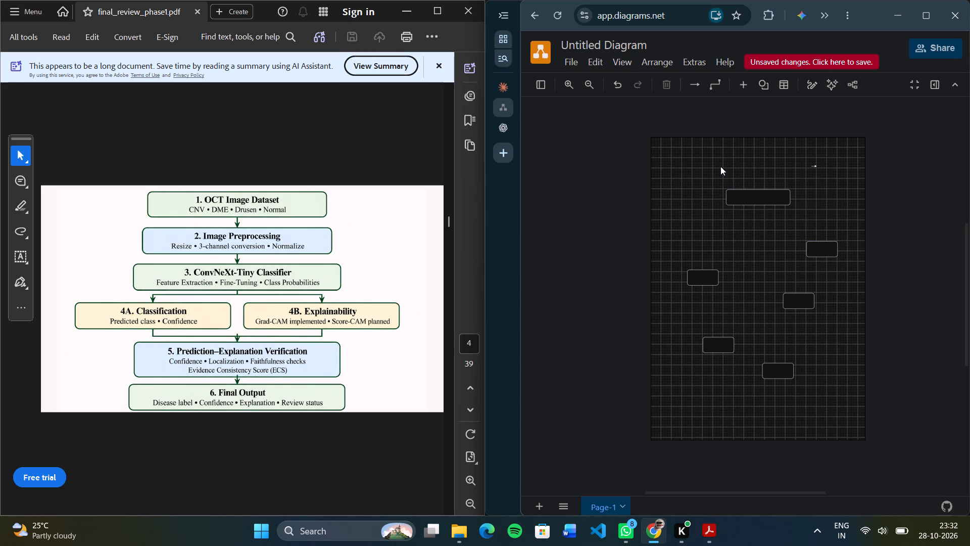
right_click(720, 166)
left_click(745, 193)
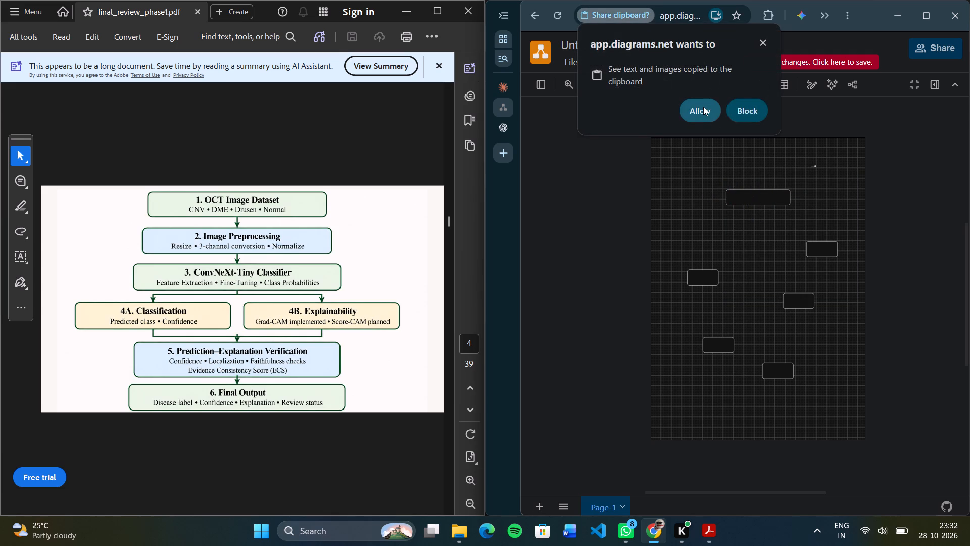
left_click(703, 107)
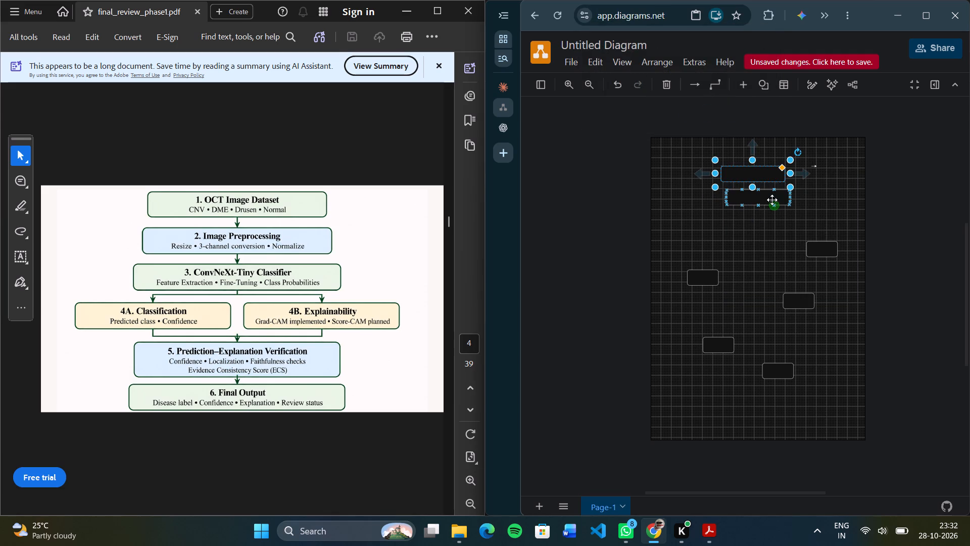
Space the two widened boxes apart, moving the original down and the copy up near the page's top.
left_click_drag(772, 199, 772, 221)
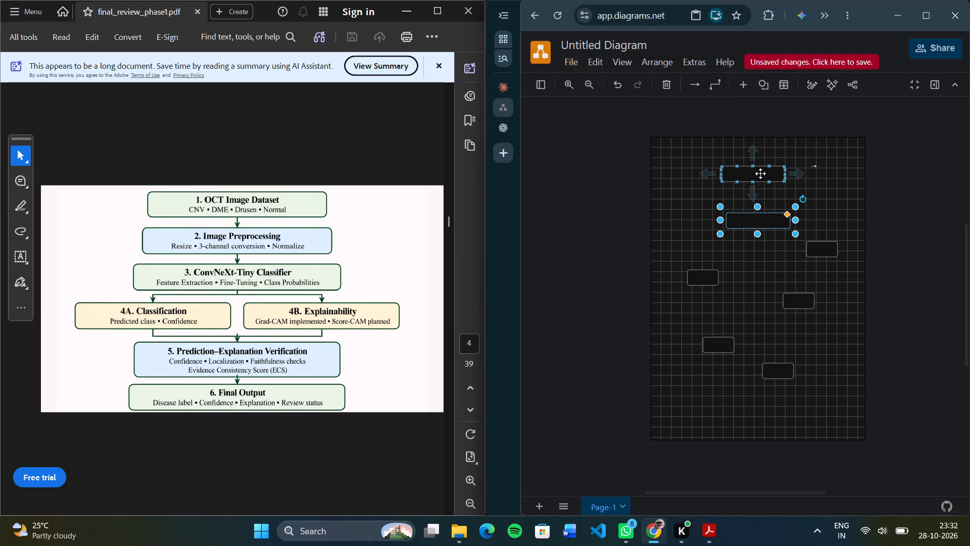
left_click_drag(760, 173, 757, 156)
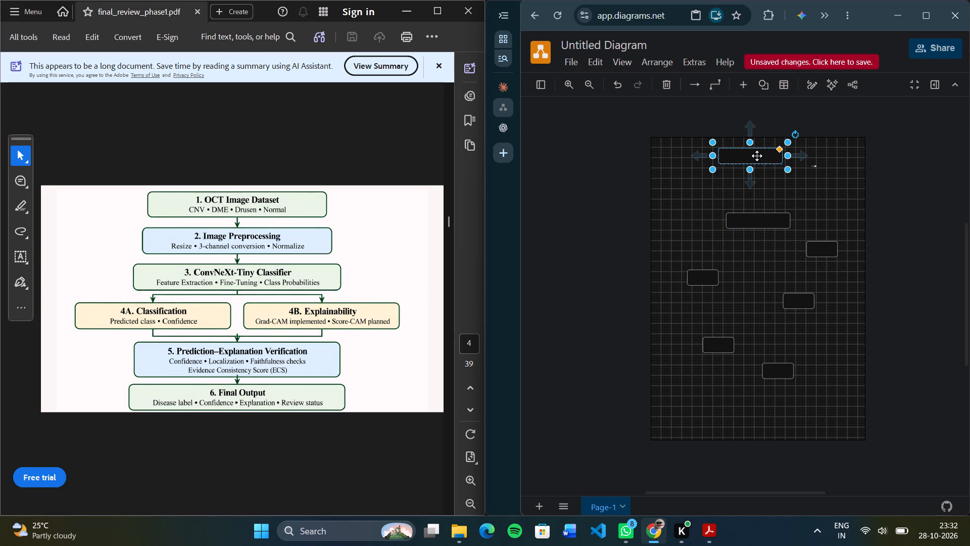
Increase the top box's height to 80 and adjust its width.
left_click(750, 169)
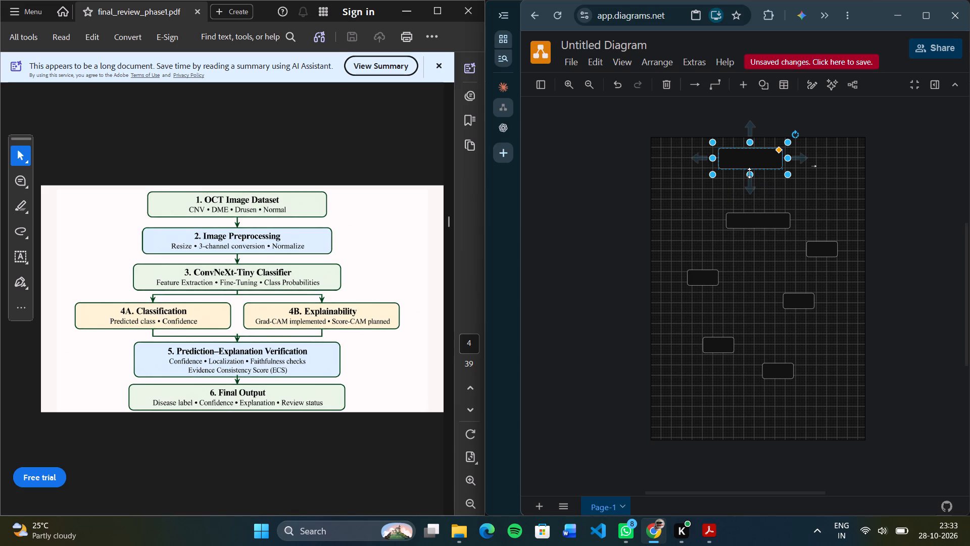
left_click_drag(786, 159, 814, 160)
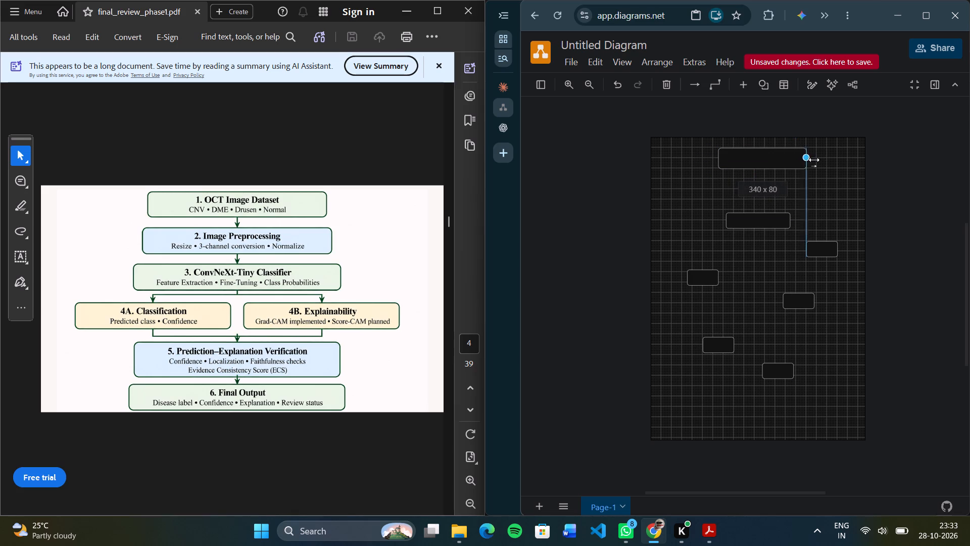
left_click_drag(814, 160, 778, 160)
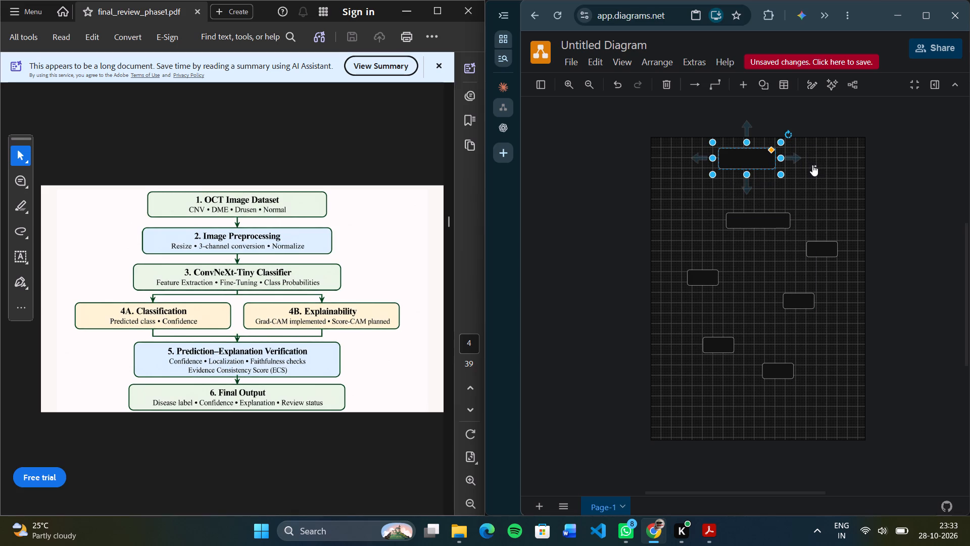
Delete the stray short connector beside the top box.
left_click(812, 165)
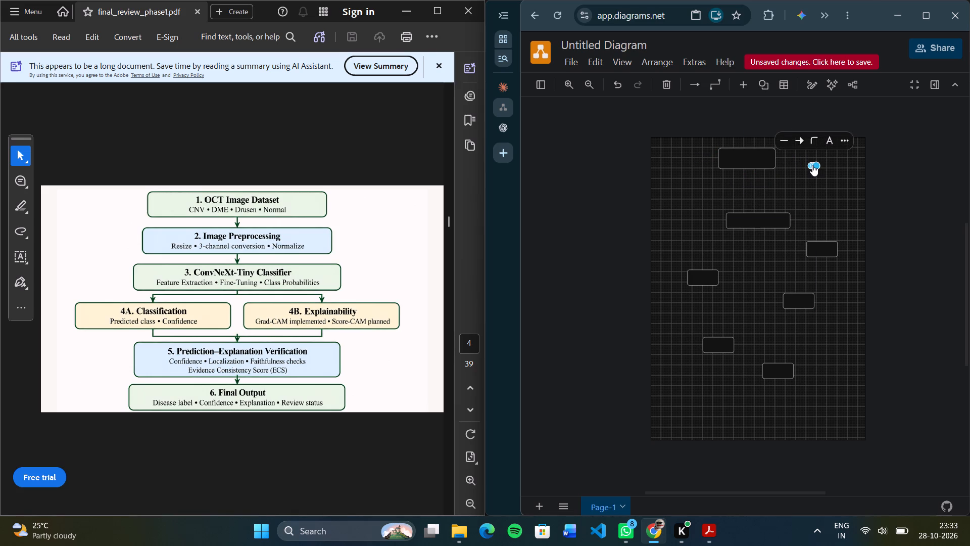
key("Delete")
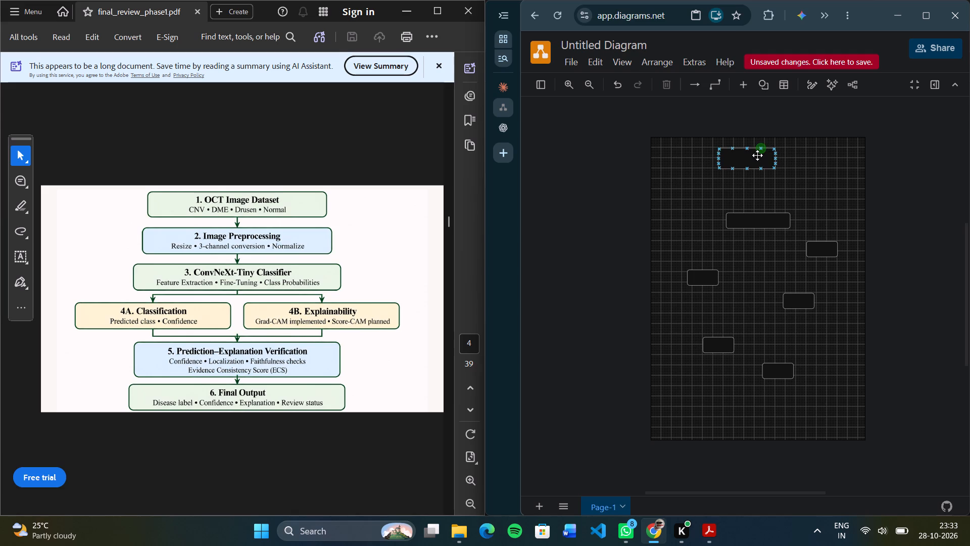
Widen the top box to about 420 x 80.
left_click(756, 157)
left_click_drag(781, 157, 795, 158)
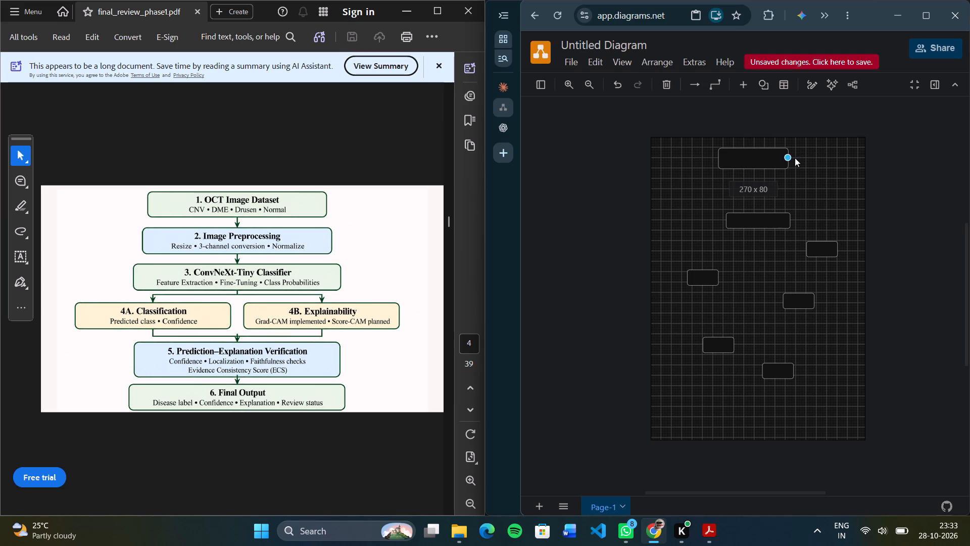
left_click_drag(795, 158, 833, 165)
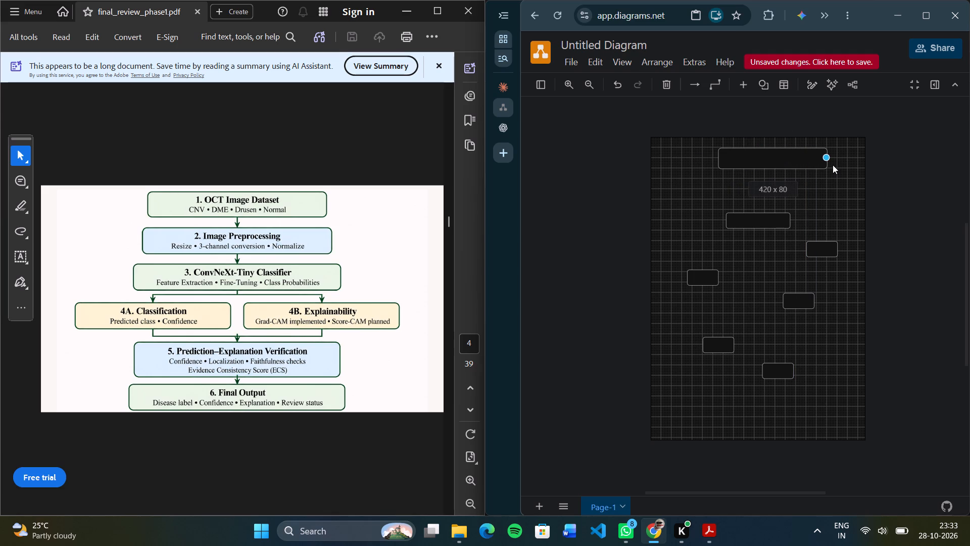
left_click_drag(833, 165, 833, 165)
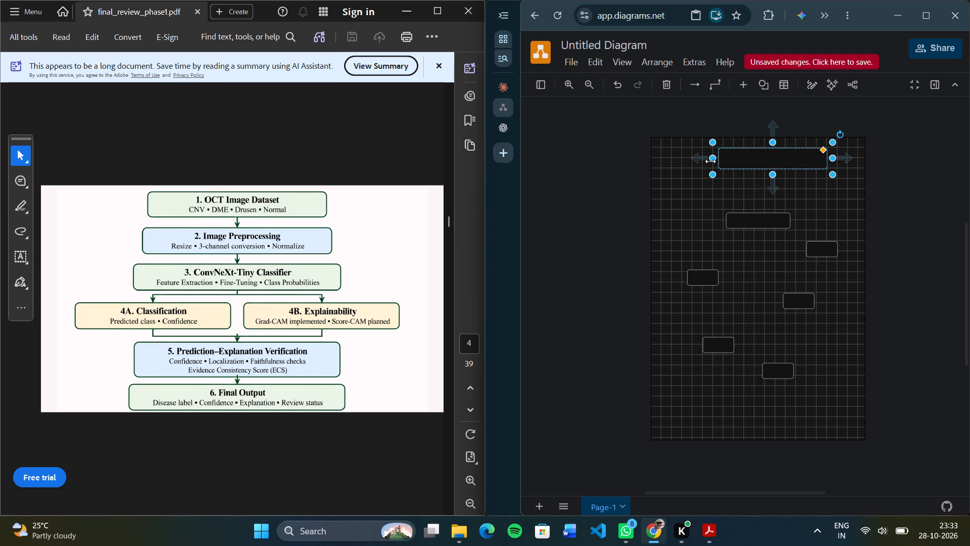
Move the top box left to about 210, 40 and extend its right edge slightly.
left_click_drag(715, 157, 708, 158)
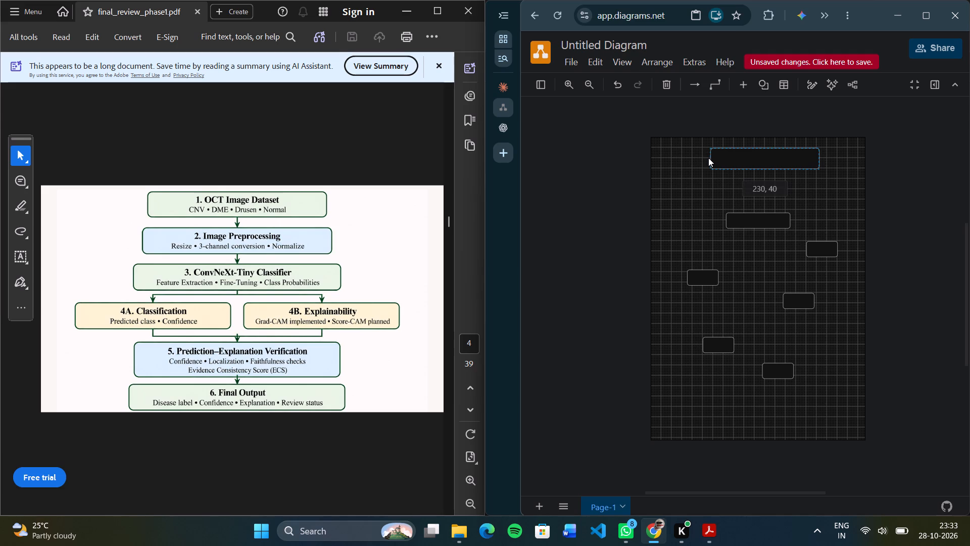
left_click_drag(708, 158, 702, 157)
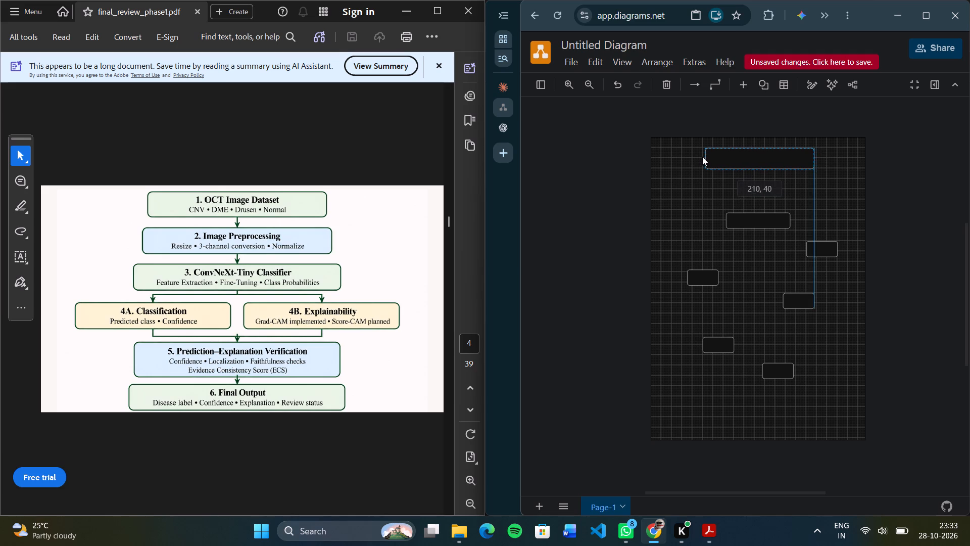
left_click_drag(702, 157, 701, 156)
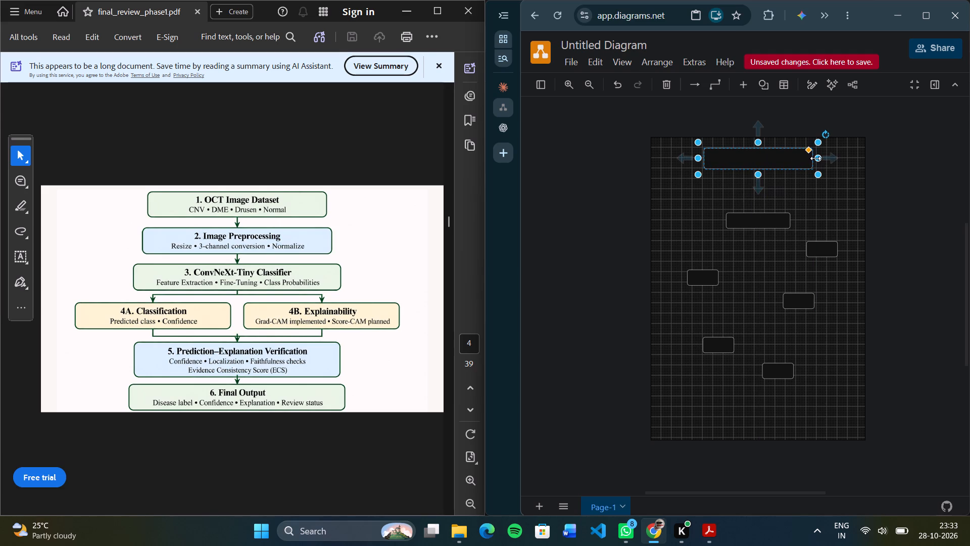
left_click_drag(815, 158, 820, 158)
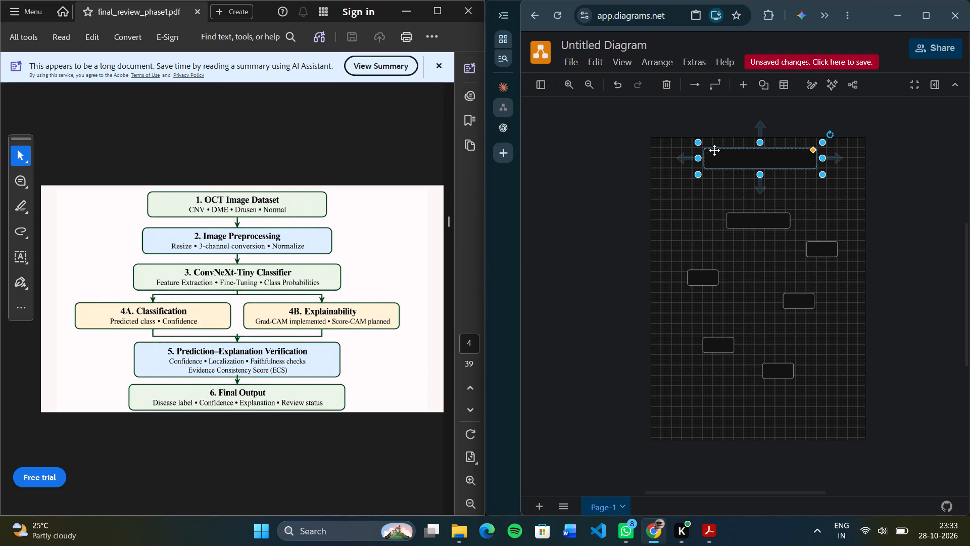
Move the second box beneath the top box and extend both its sides to match the top box's width.
left_click(749, 221)
left_click_drag(749, 221, 729, 190)
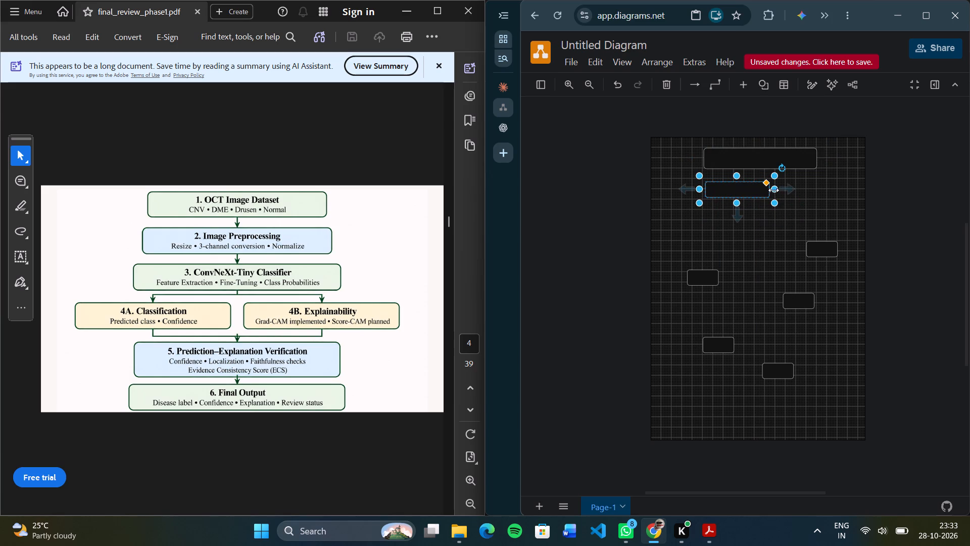
left_click_drag(770, 190, 788, 190)
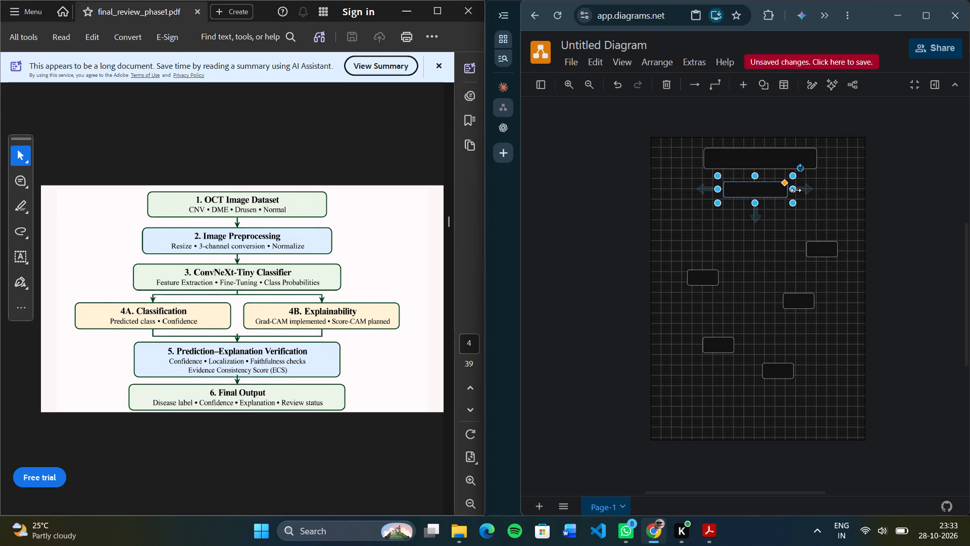
left_click_drag(795, 190, 816, 189)
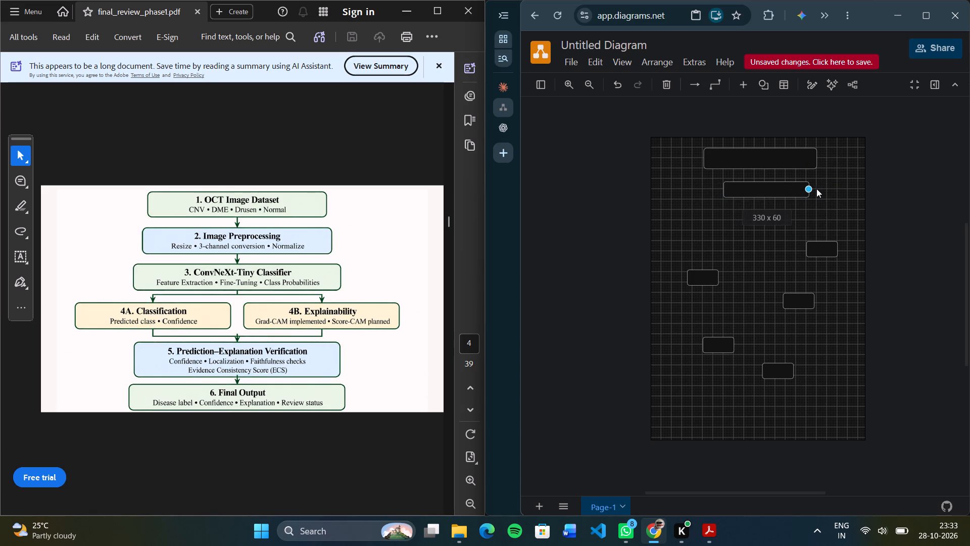
left_click_drag(816, 189, 820, 189)
left_click_drag(820, 189, 824, 190)
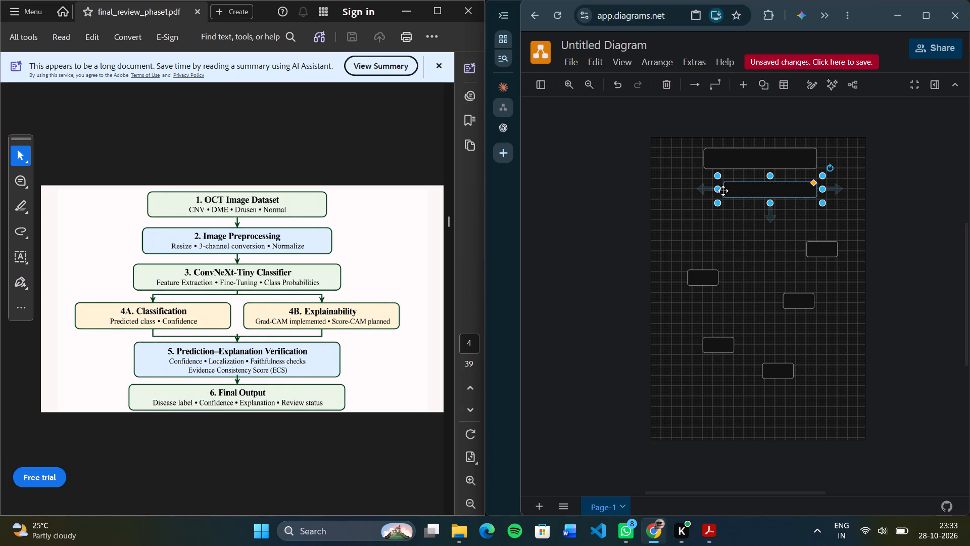
left_click_drag(714, 189, 688, 190)
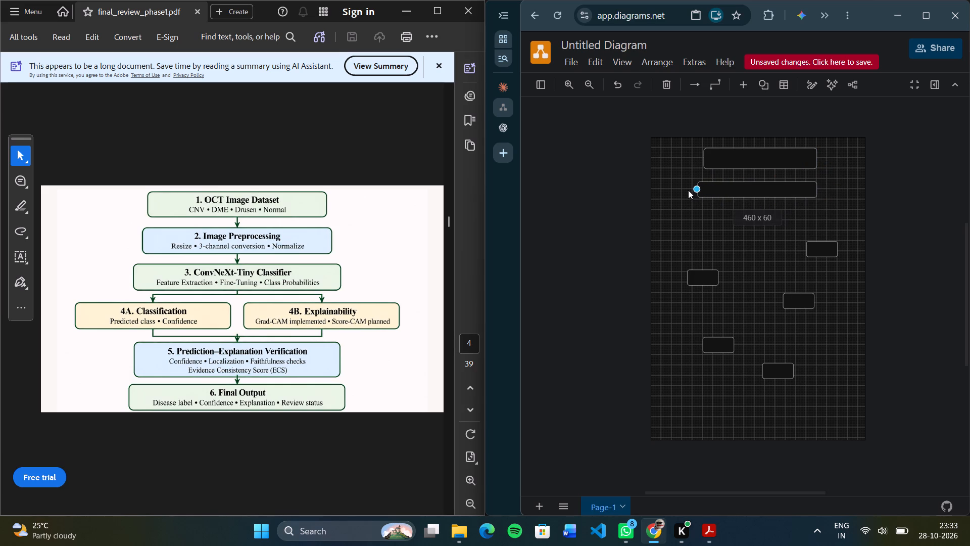
left_click_drag(688, 190, 694, 190)
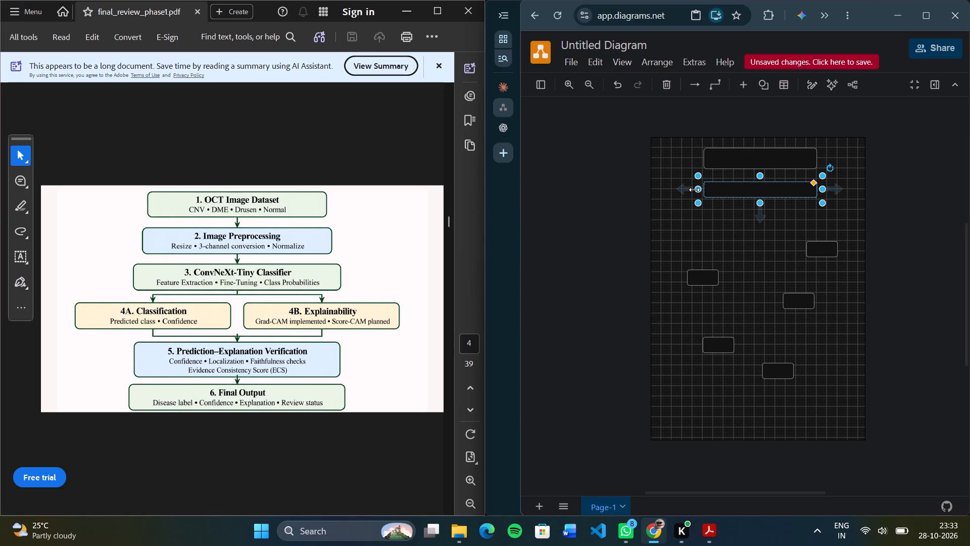
Increase the second box's height to 80 and align it directly under the top box.
left_click(759, 178)
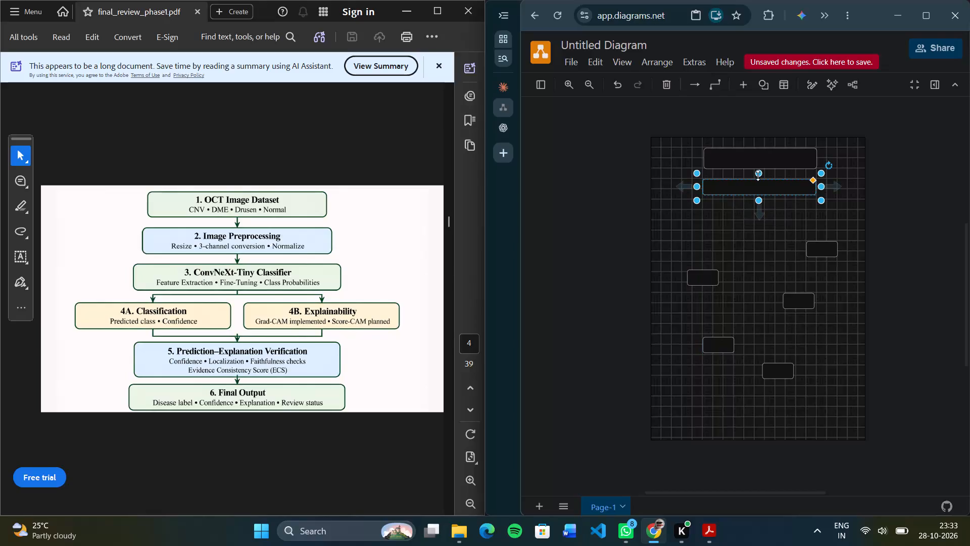
left_click_drag(759, 202, 759, 208)
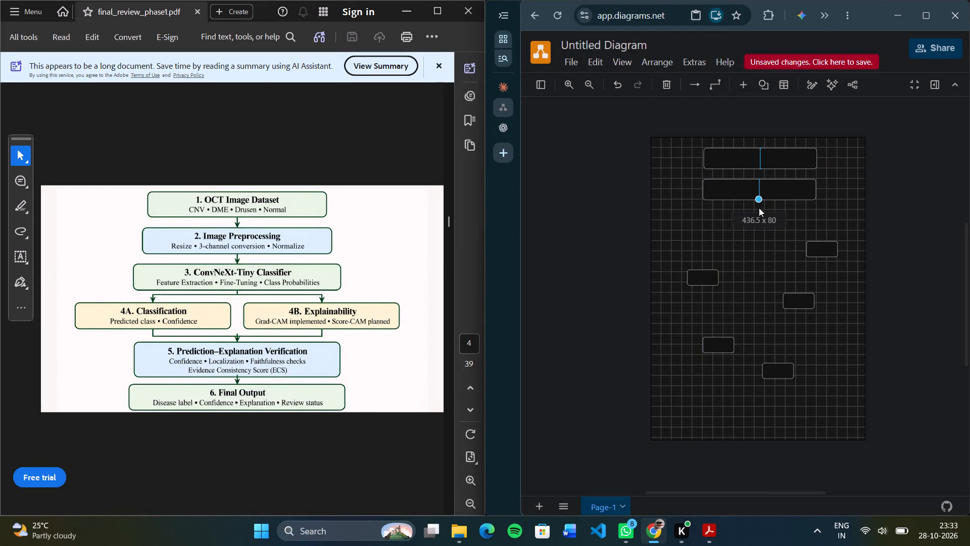
left_click_drag(759, 208, 759, 205)
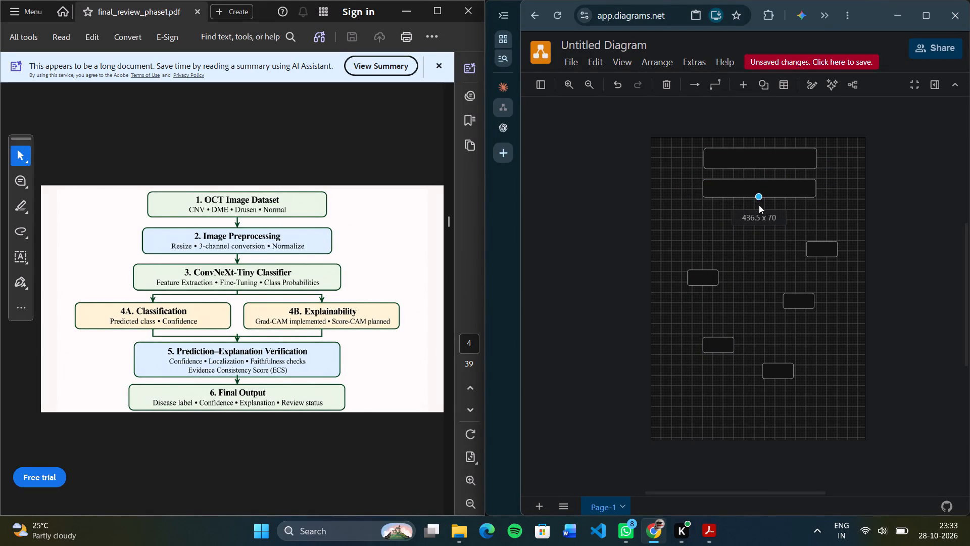
left_click_drag(759, 205, 759, 208)
left_click(761, 235)
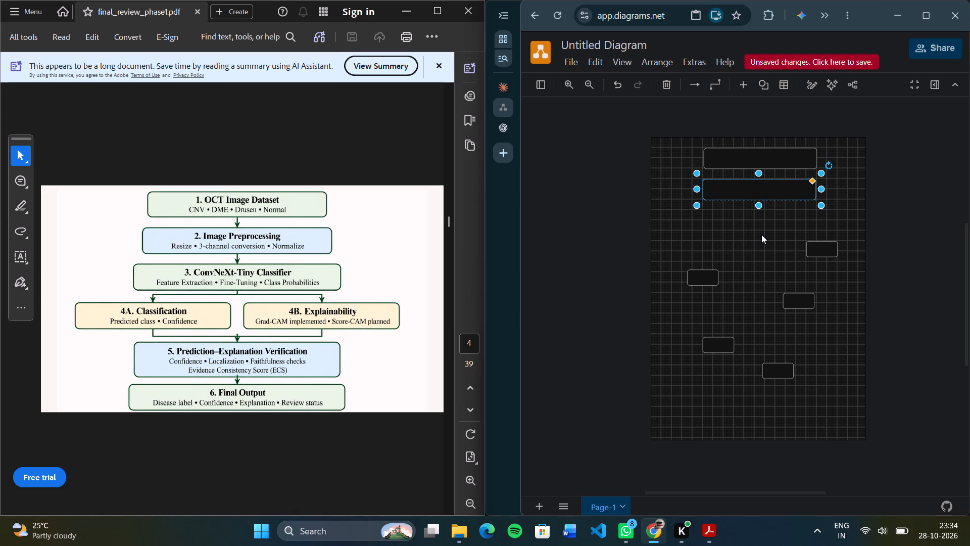
left_click(766, 189)
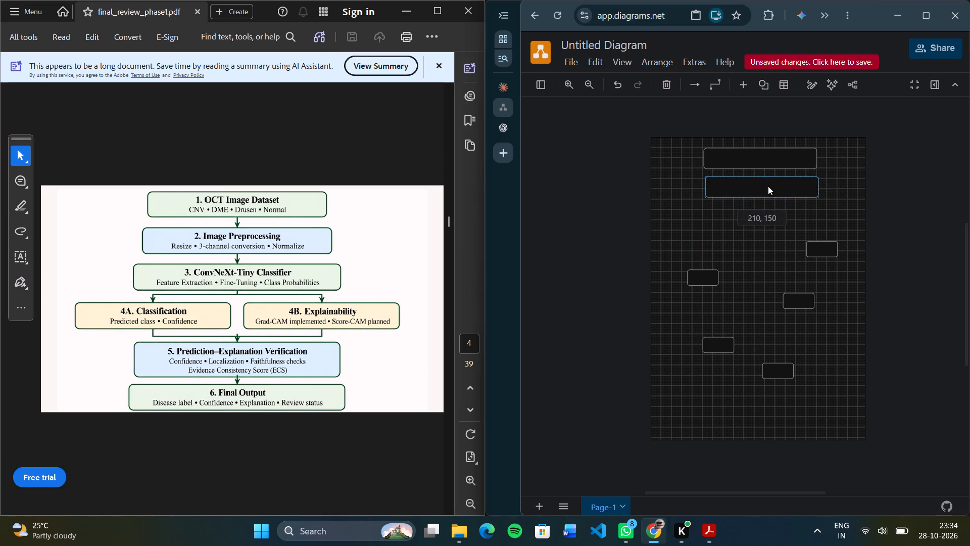
left_click(759, 247)
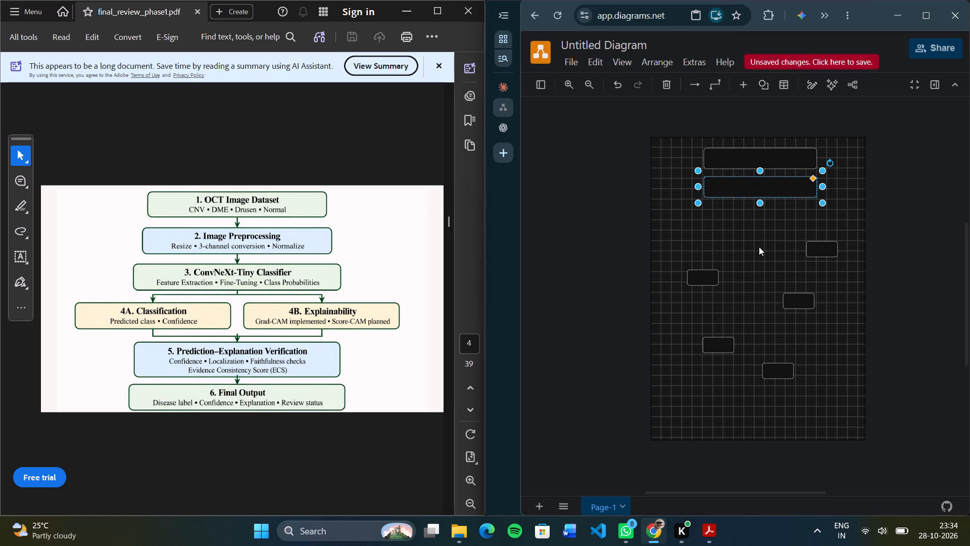
Move the small box at the page's left side slightly lower and closer to the left edge.
left_click_drag(704, 274, 683, 292)
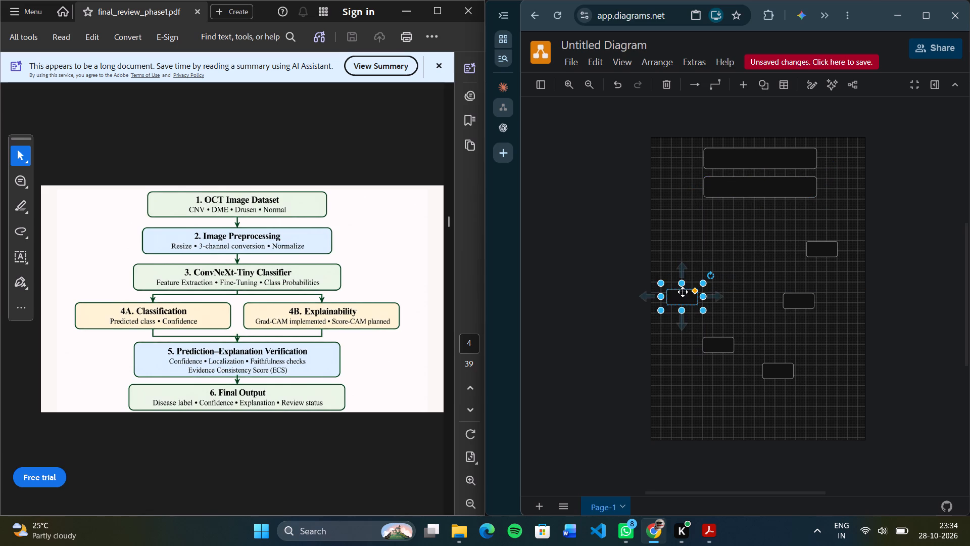
Place the rightmost small box below the second box and widen it to about 436.5 x 60, matching the boxes above.
left_click_drag(825, 249, 752, 222)
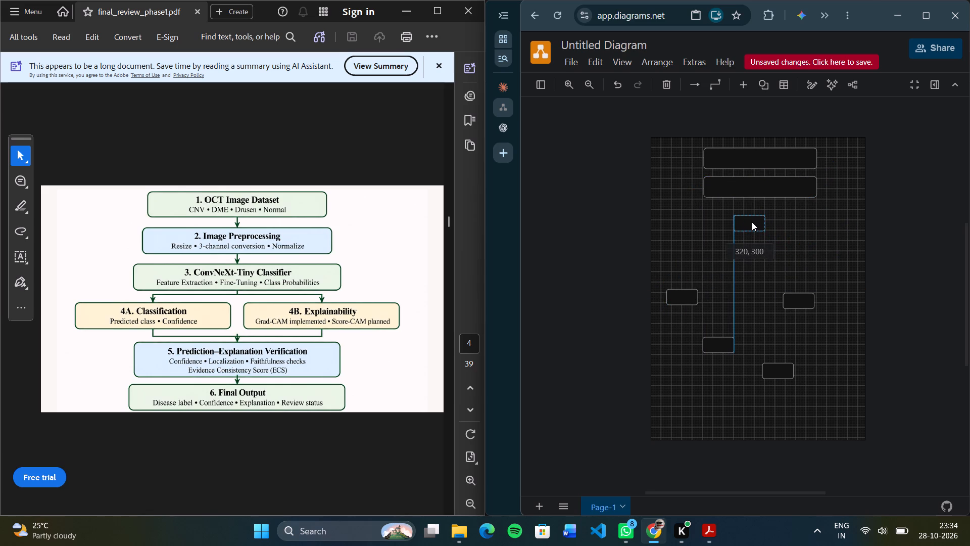
left_click_drag(752, 222, 753, 218)
left_click_drag(753, 218, 752, 221)
left_click_drag(769, 220, 819, 220)
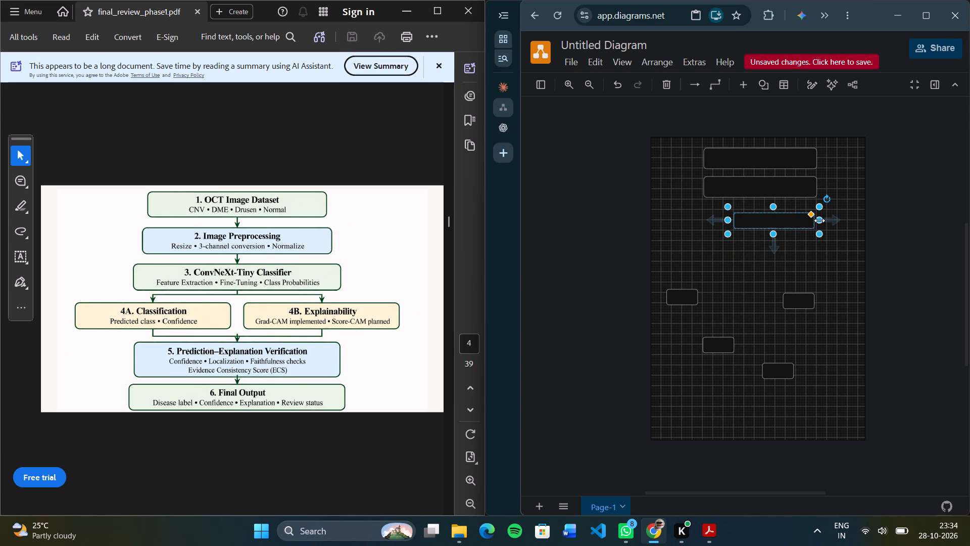
left_click_drag(845, 247, 821, 217)
left_click_drag(821, 217, 858, 254)
left_click(804, 222)
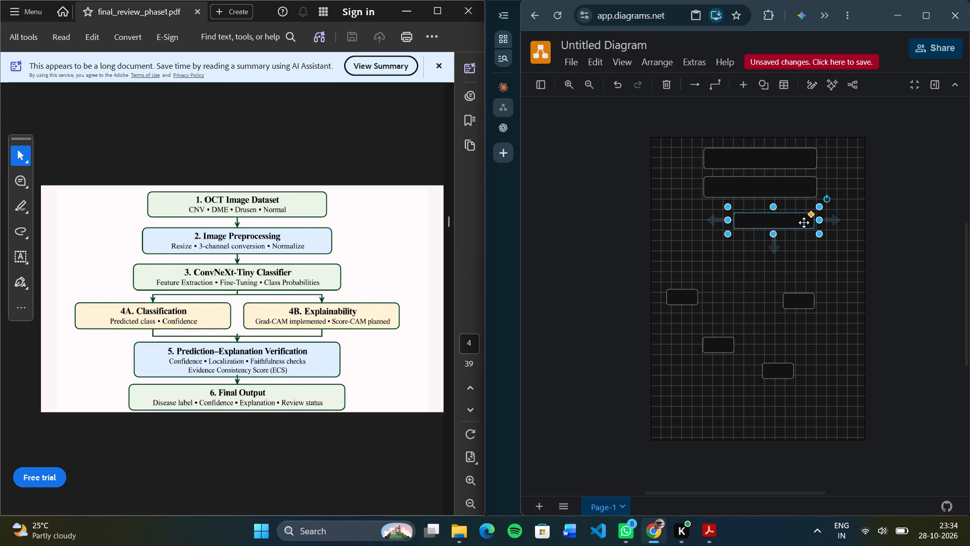
left_click(820, 221)
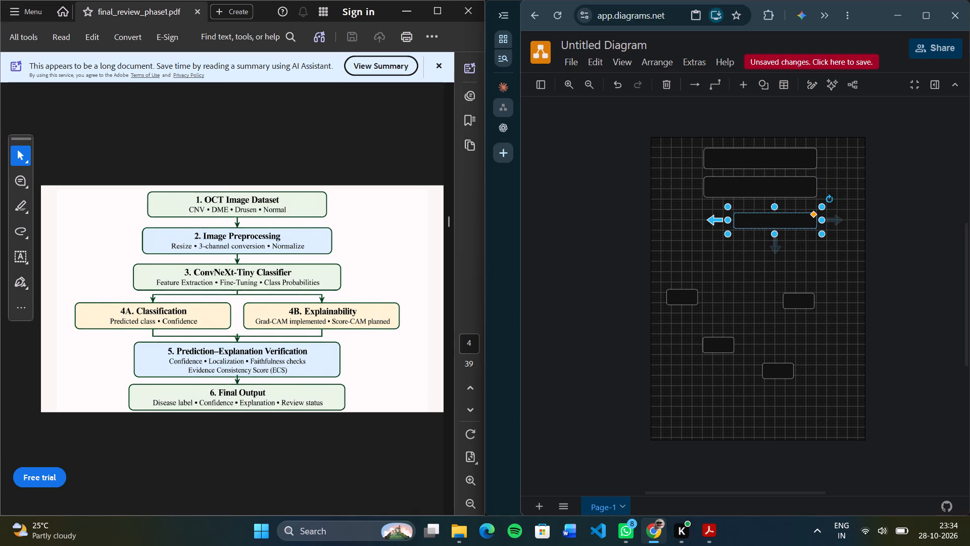
left_click_drag(727, 221, 723, 221)
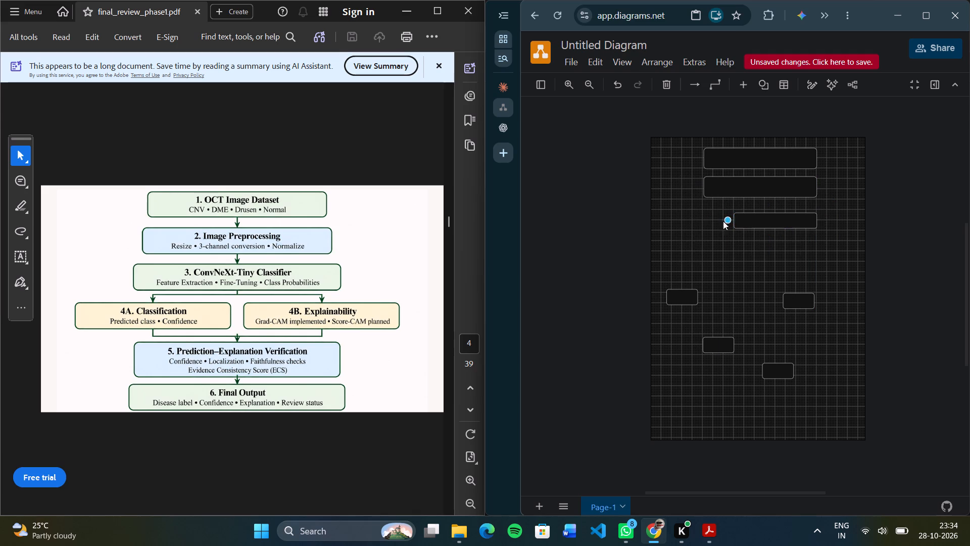
left_click_drag(723, 221, 695, 221)
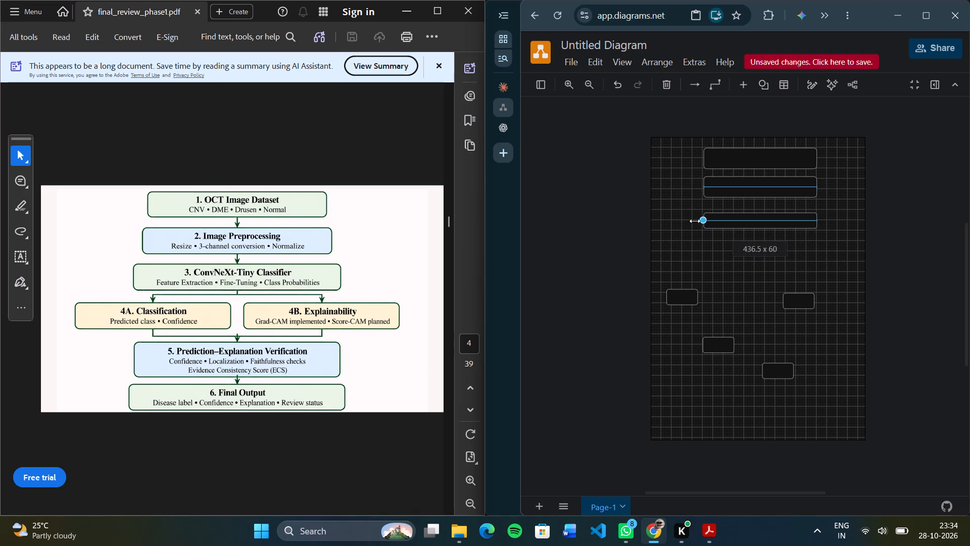
left_click_drag(695, 221, 698, 222)
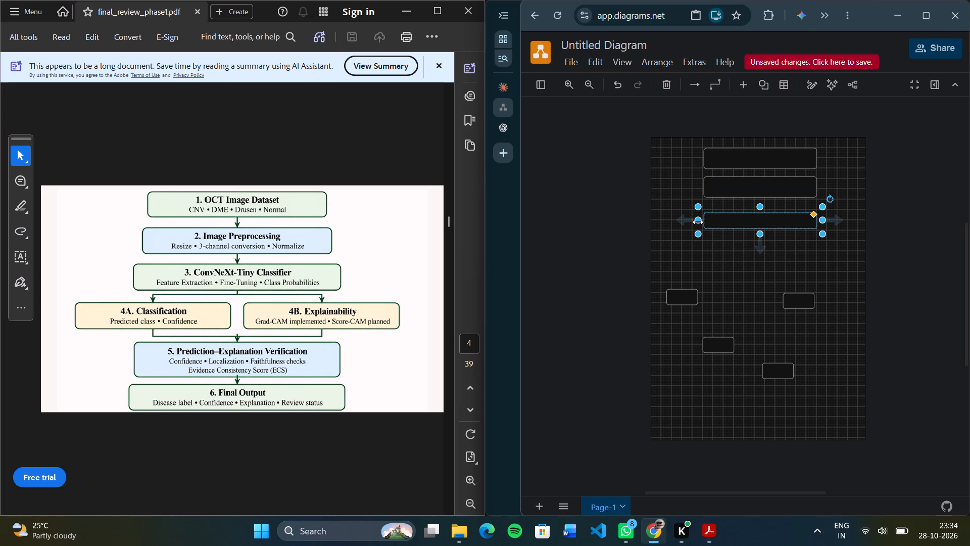
Move the third box slightly up toward the second box and increase its height.
left_click(760, 210)
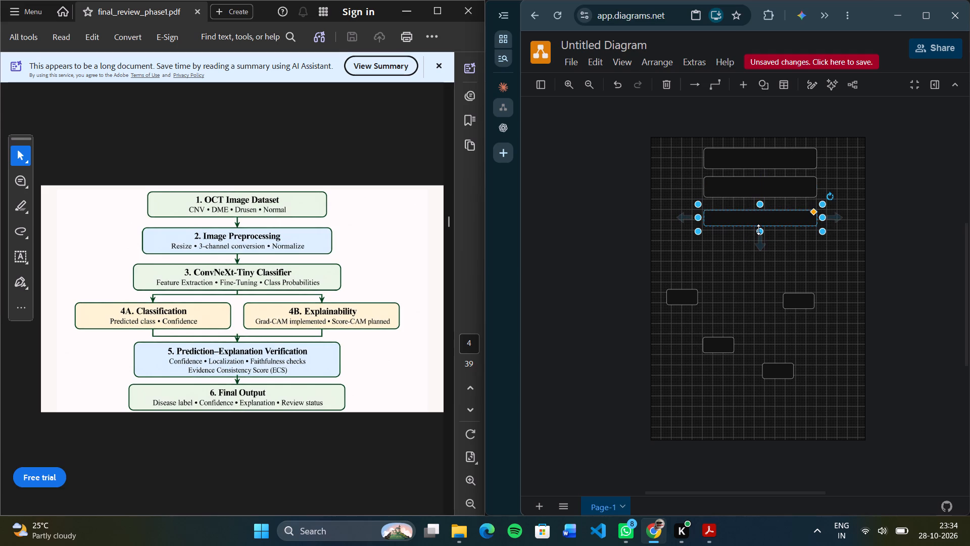
left_click(758, 230)
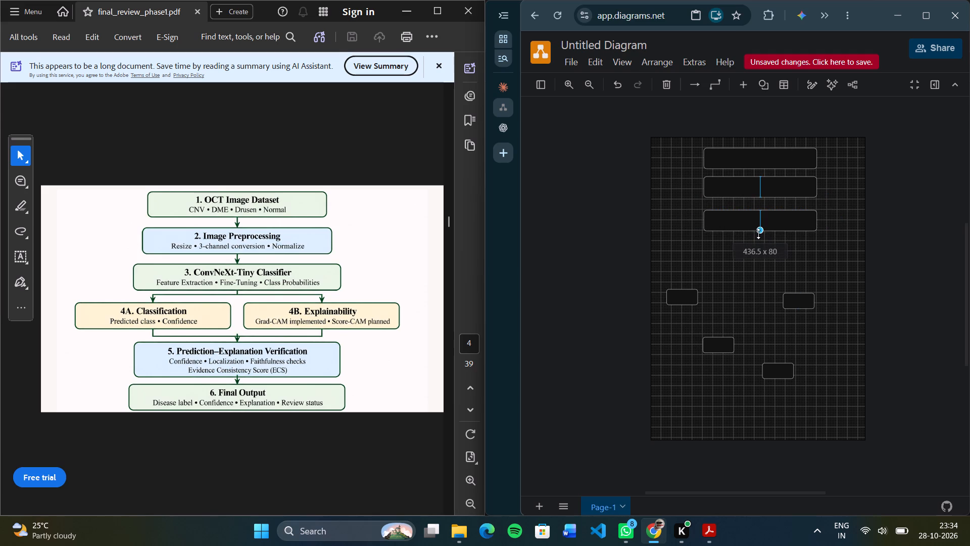
left_click(752, 252)
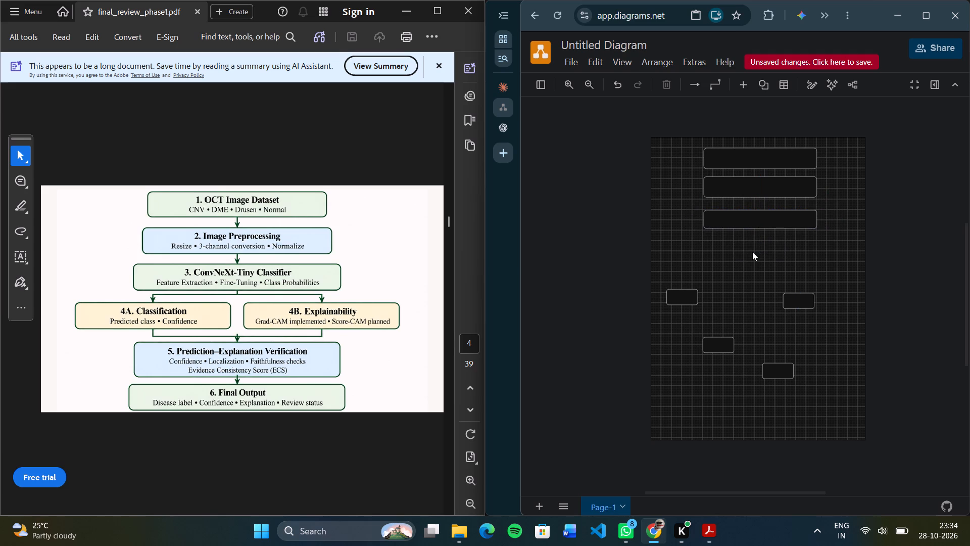
left_click(755, 221)
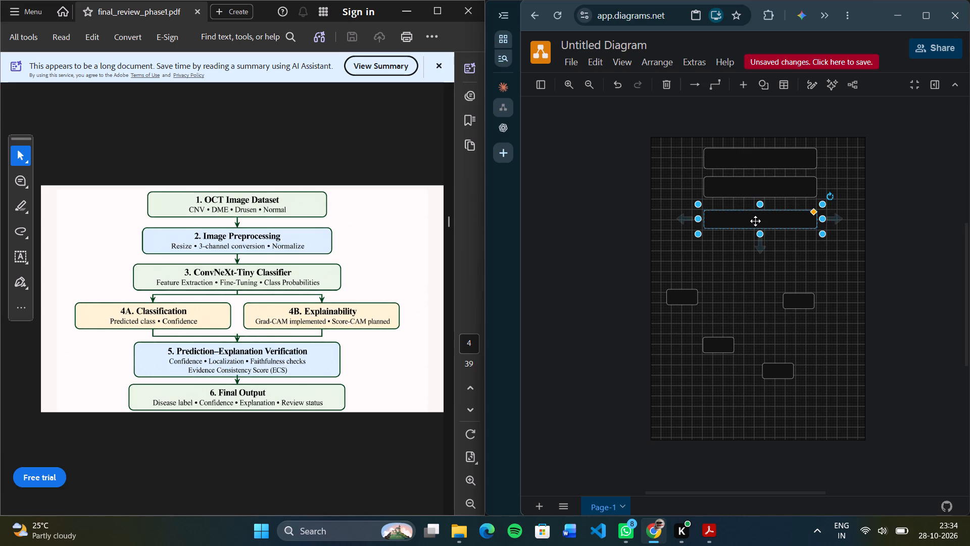
left_click(765, 191)
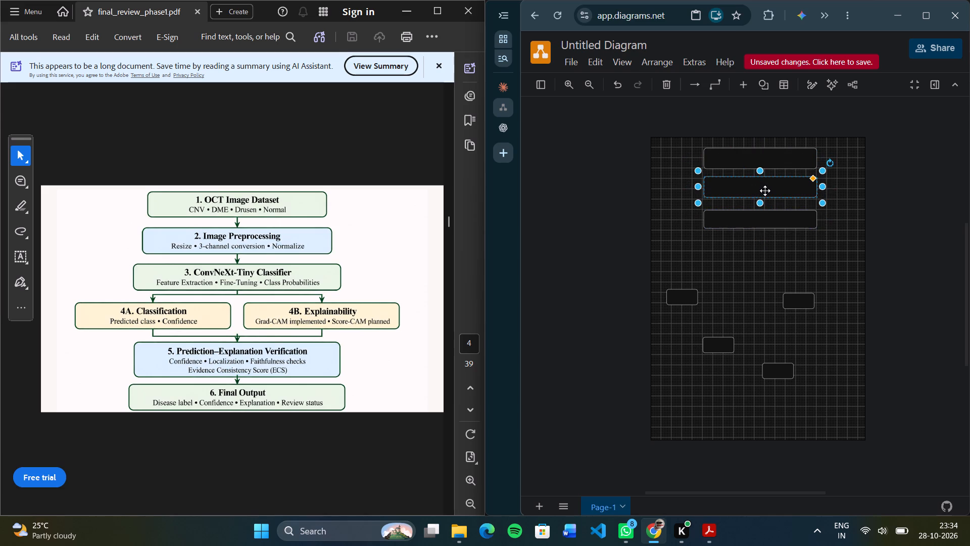
Move the third and second wide boxes down below the small boxes, to the bottom of the page.
left_click_drag(761, 220, 748, 342)
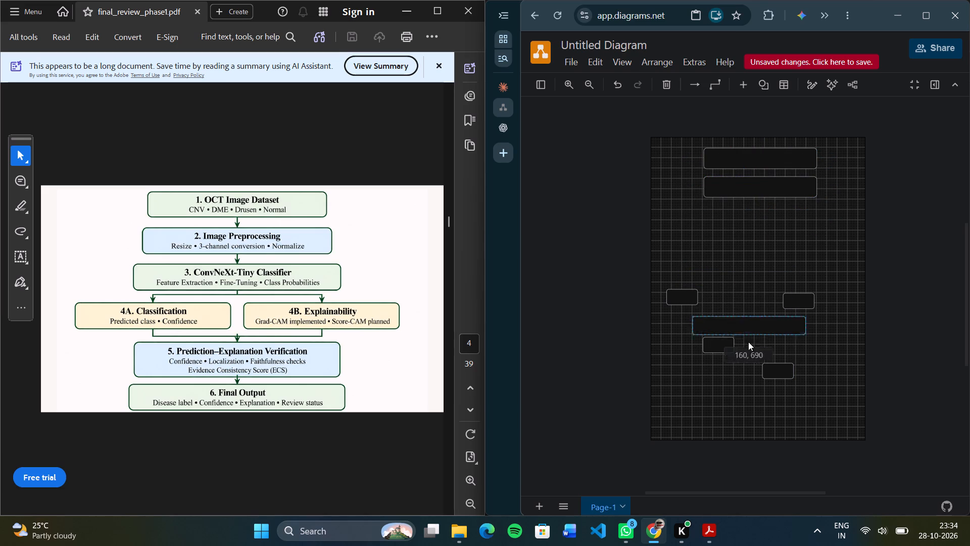
left_click_drag(748, 342, 732, 434)
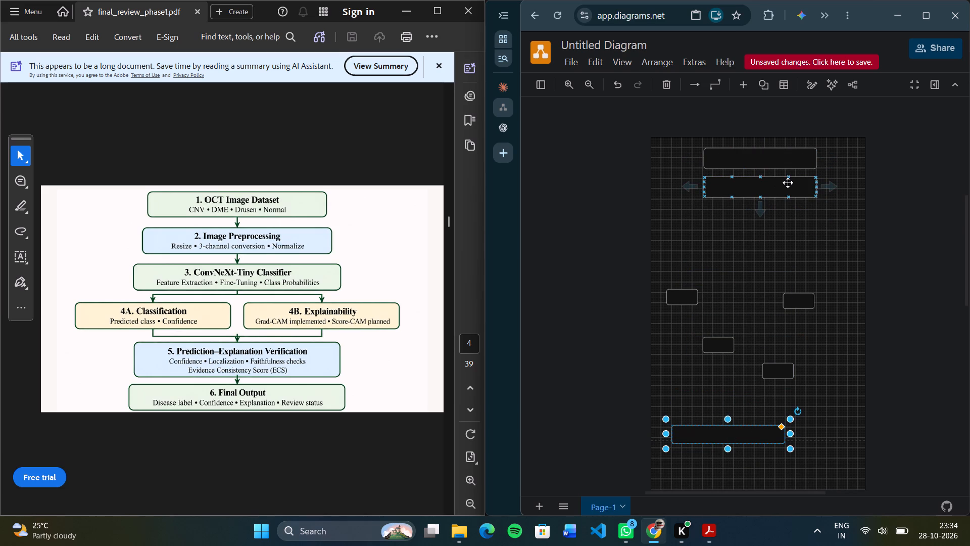
left_click_drag(780, 189, 805, 410)
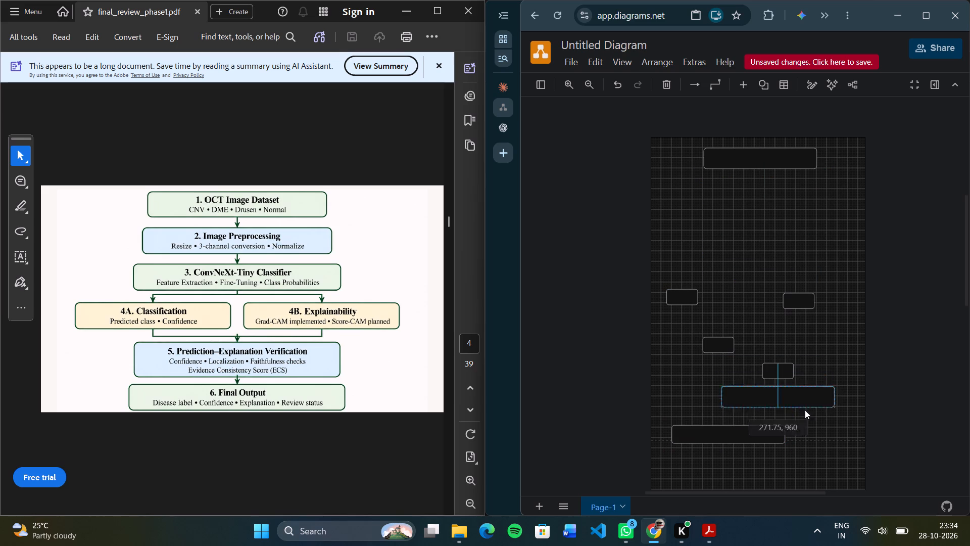
left_click_drag(805, 410, 806, 469)
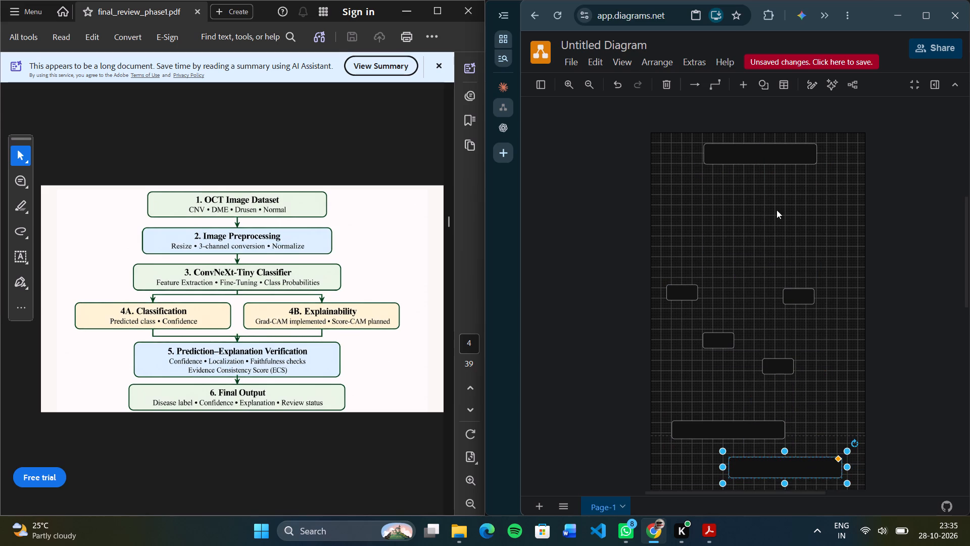
Enlarge the top box to about 520 x 110, extending its height downward and its width on both sides.
left_click(761, 156)
left_click_drag(761, 170, 759, 177)
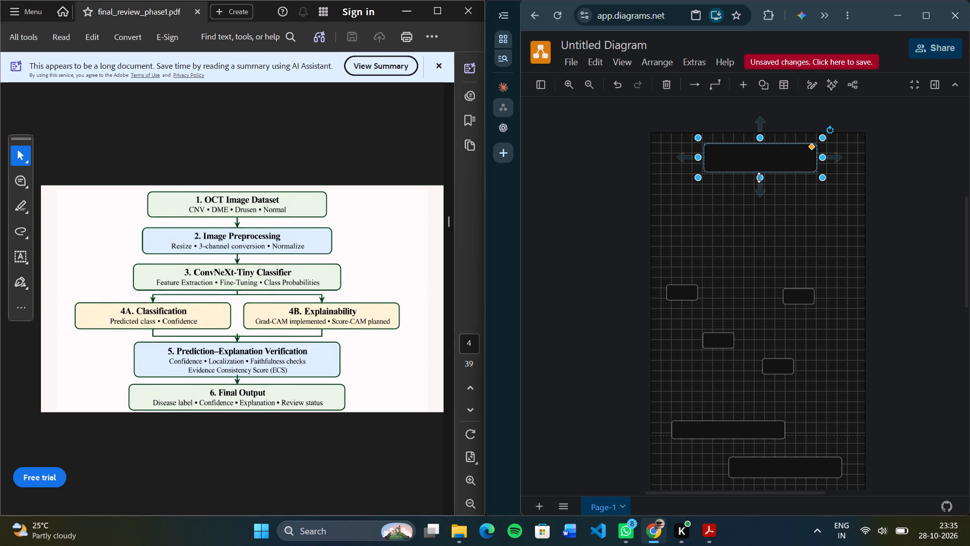
left_click_drag(822, 157, 831, 157)
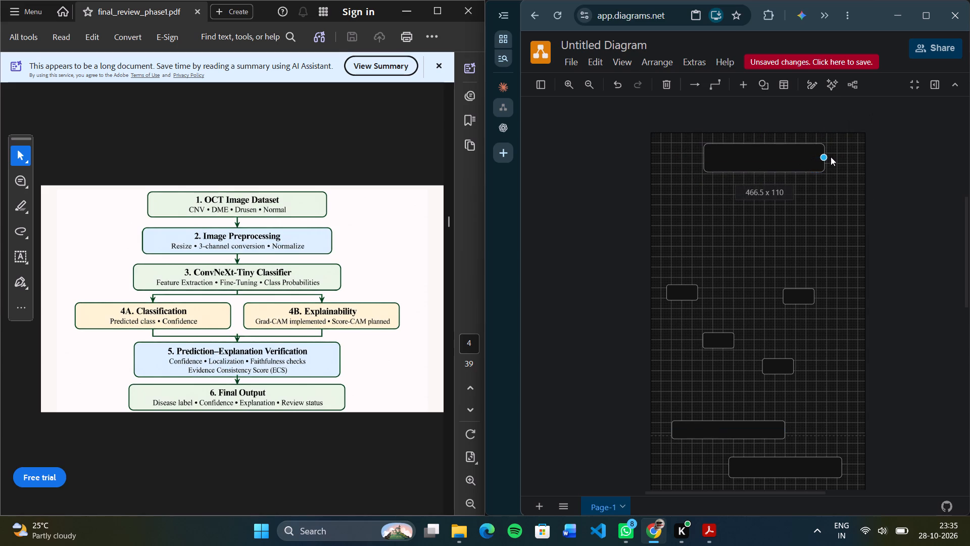
left_click_drag(831, 157, 832, 158)
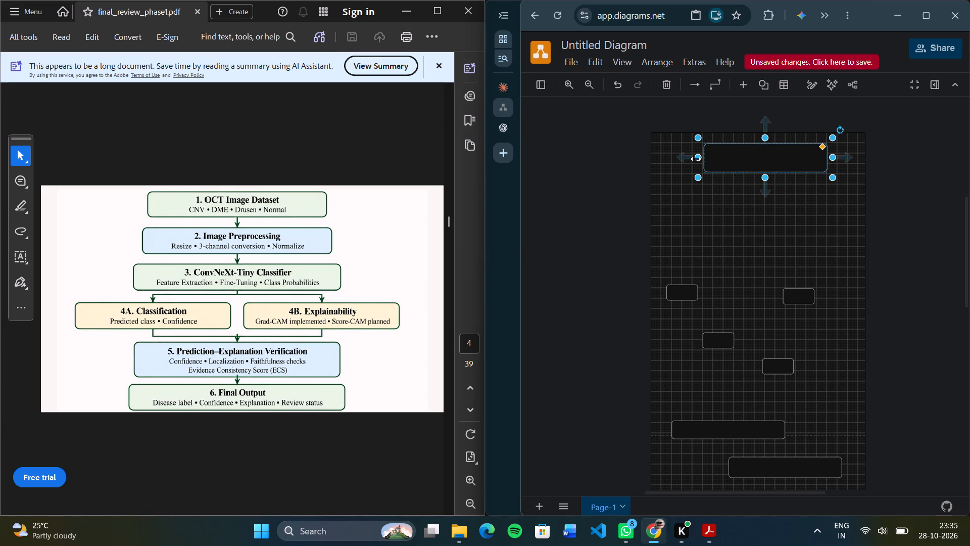
left_click_drag(696, 159, 685, 158)
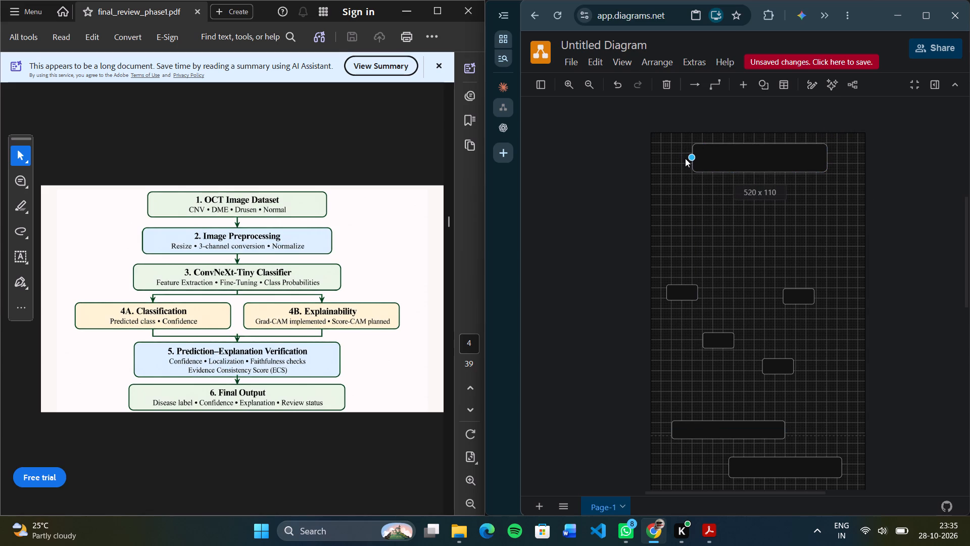
left_click_drag(685, 158, 675, 159)
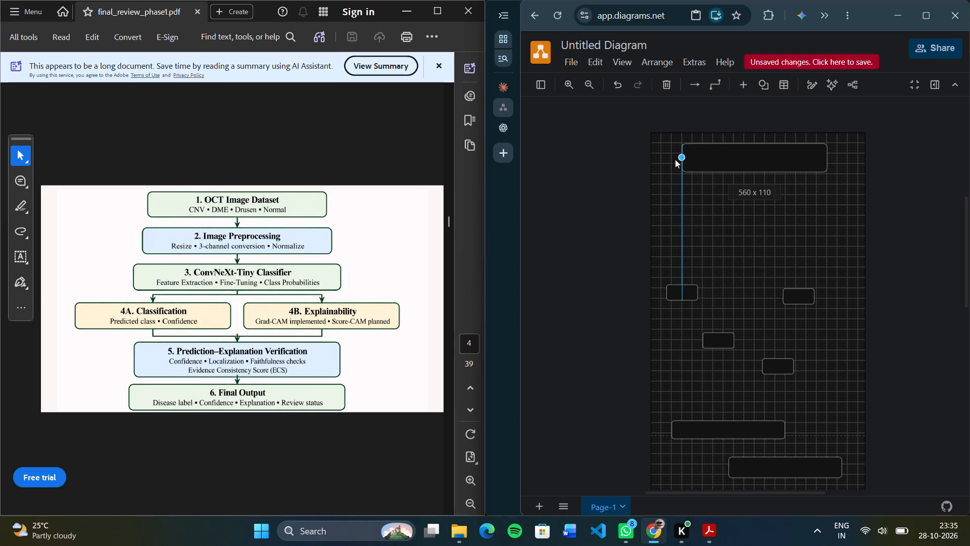
left_click_drag(675, 159, 686, 160)
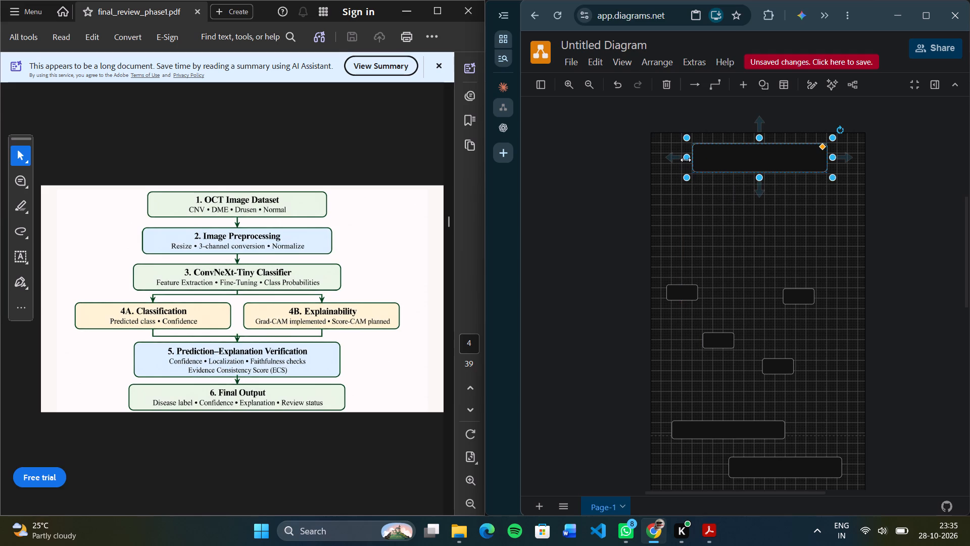
Copy the enlarged top box and place the duplicate directly below it, aligned with its edges.
left_click(744, 157)
right_click(744, 157)
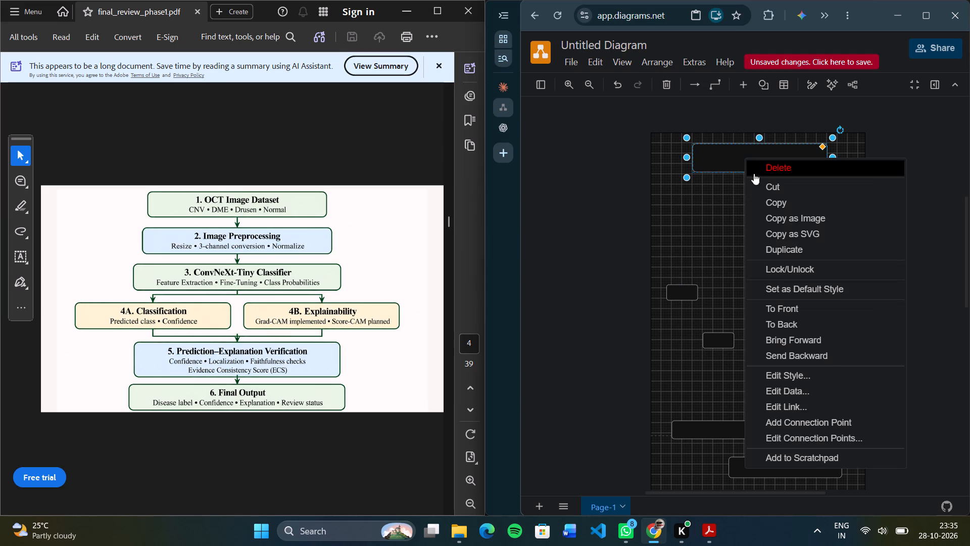
left_click(773, 202)
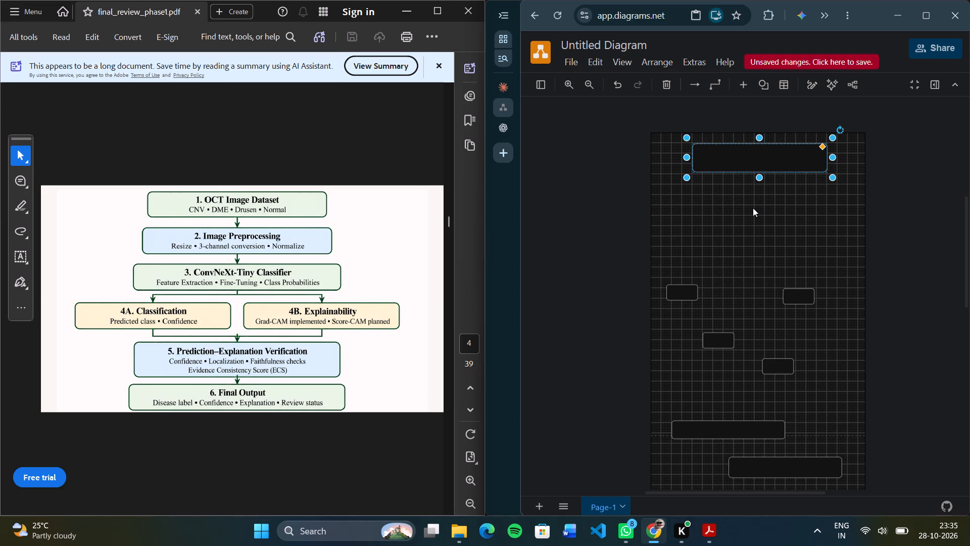
left_click(753, 208)
right_click(753, 208)
left_click(773, 234)
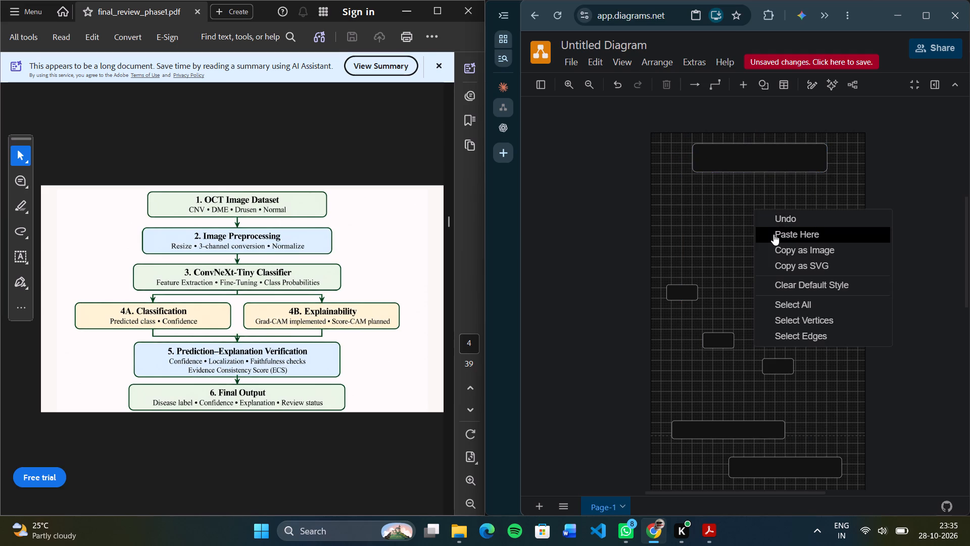
left_click_drag(775, 224, 719, 207)
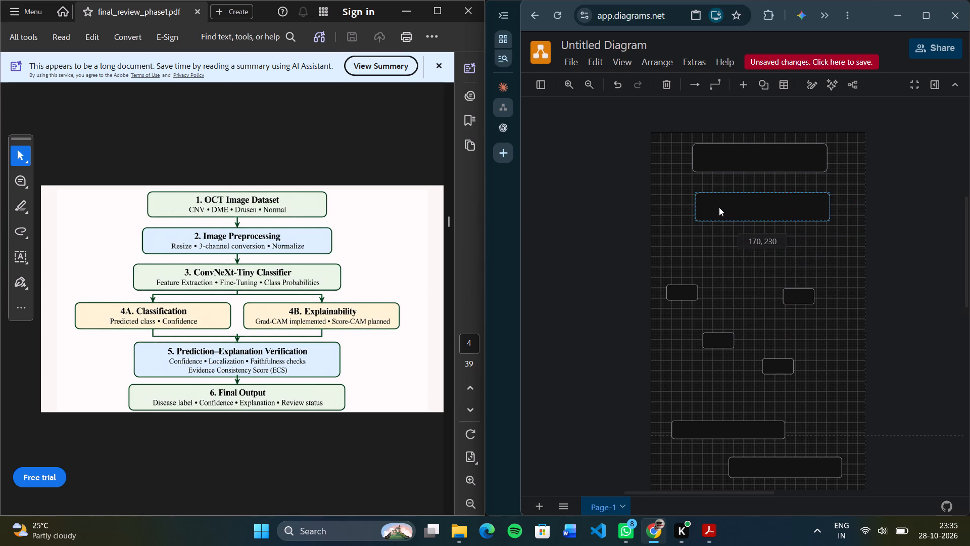
left_click_drag(719, 207, 714, 201)
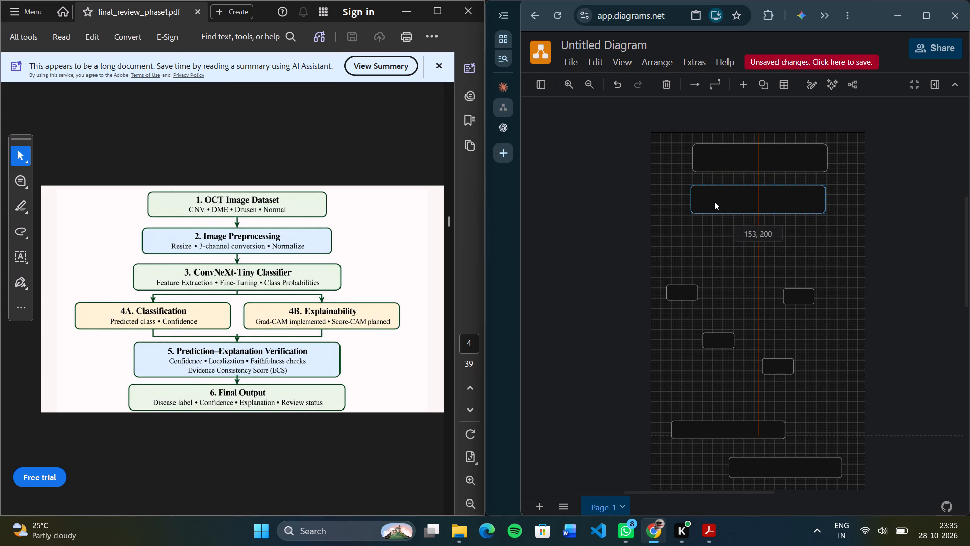
left_click_drag(714, 201, 715, 202)
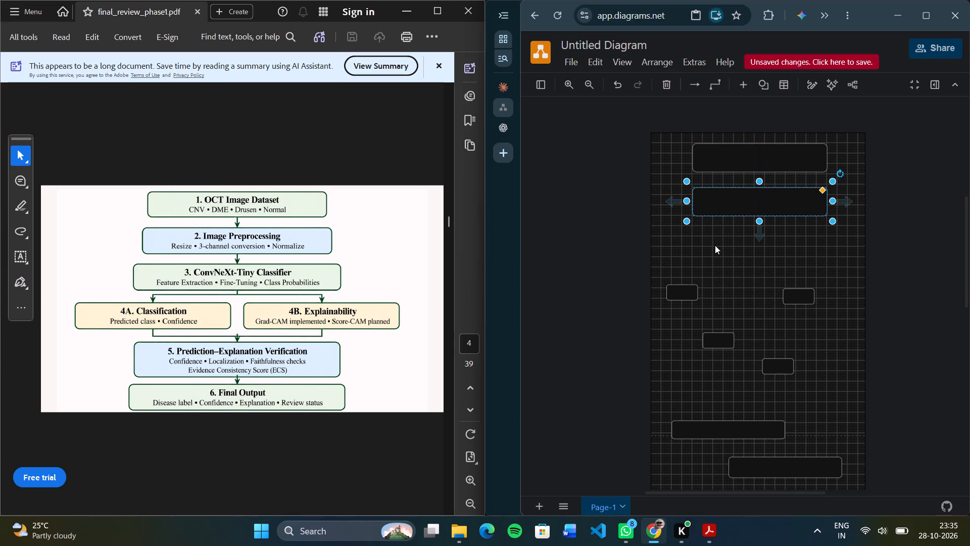
Copy the second large box and place the duplicate below it as the third box, at about 170, 390.
left_click(715, 245)
left_click(740, 202)
right_click(740, 202)
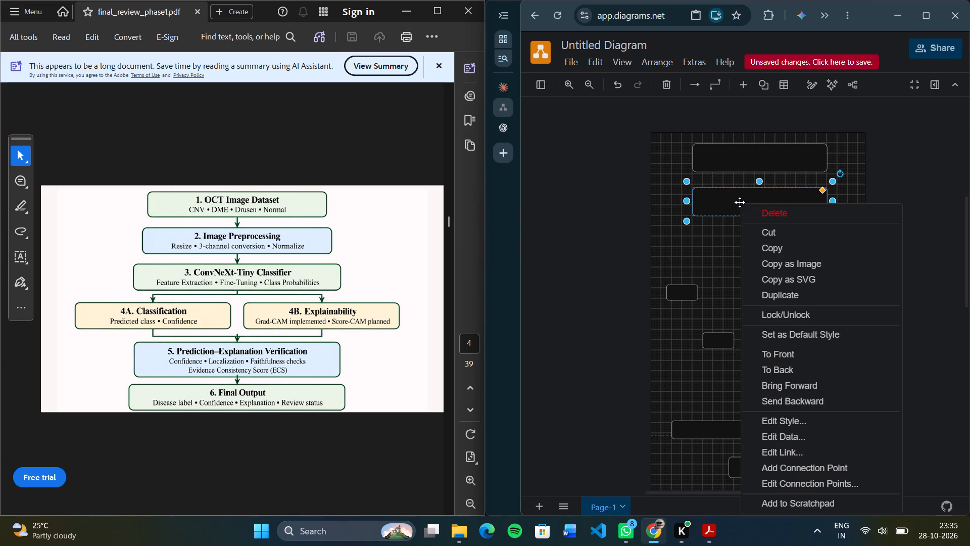
left_click(774, 249)
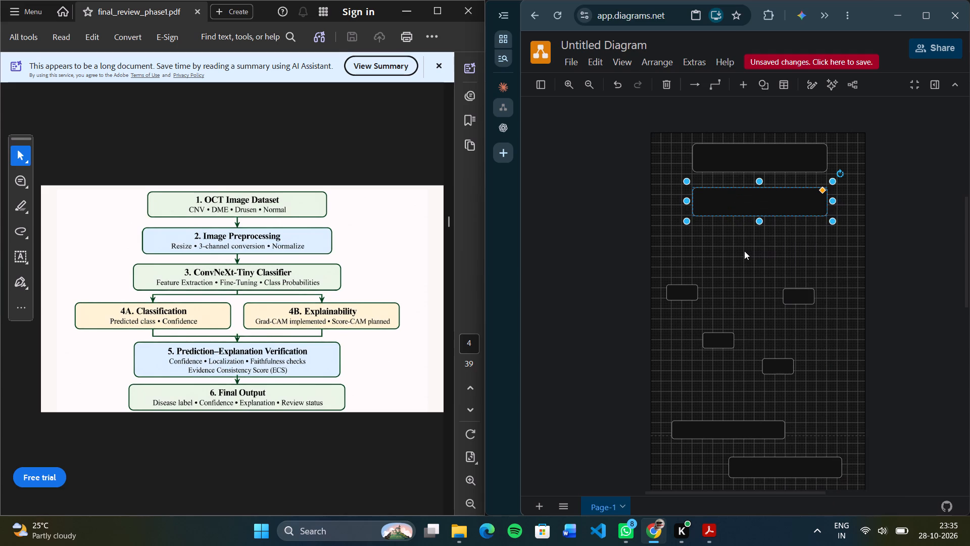
left_click(744, 251)
right_click(744, 251)
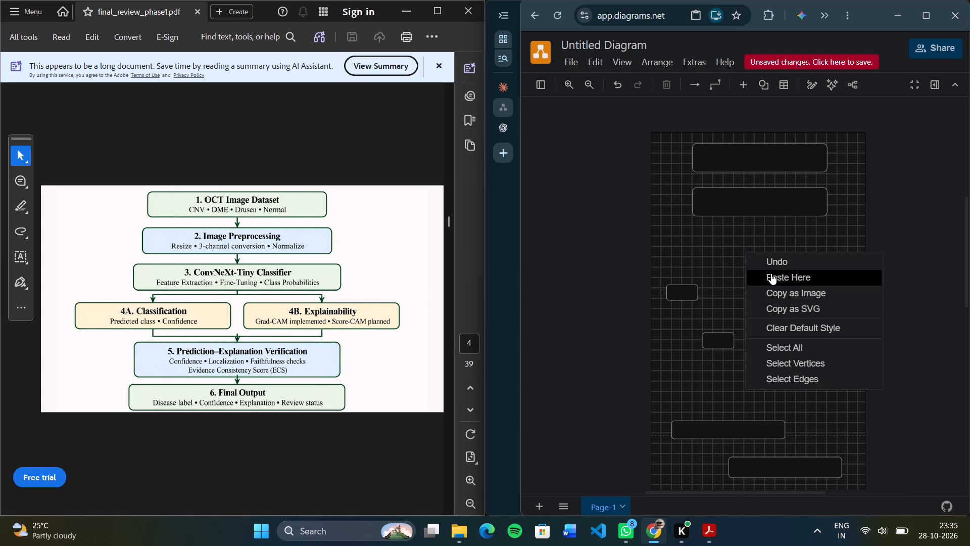
left_click(771, 274)
left_click_drag(773, 264, 752, 258)
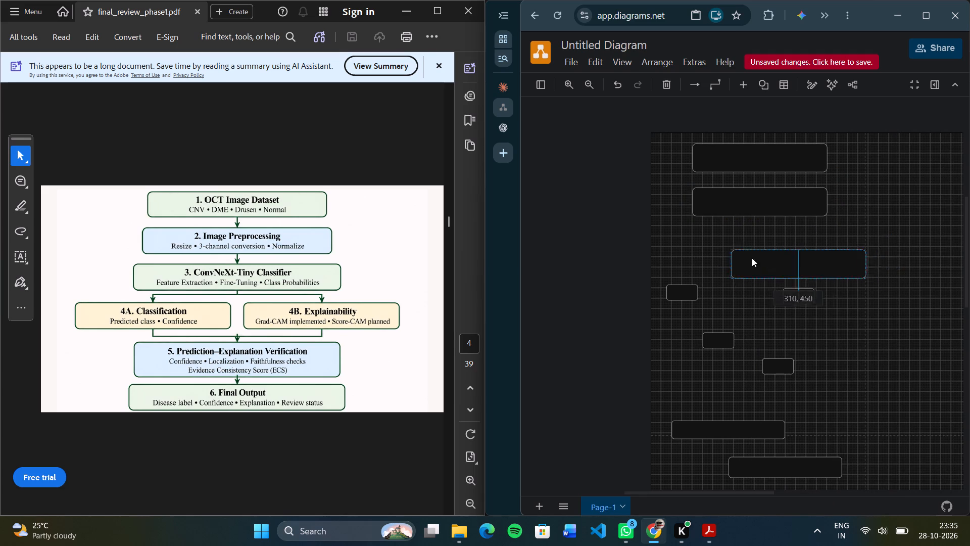
left_click_drag(752, 258, 723, 242)
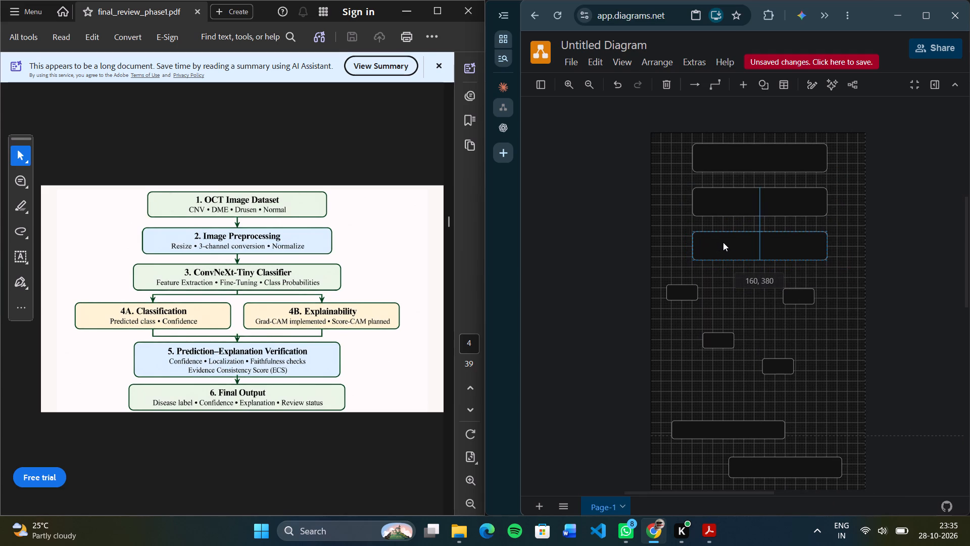
left_click_drag(723, 242, 721, 239)
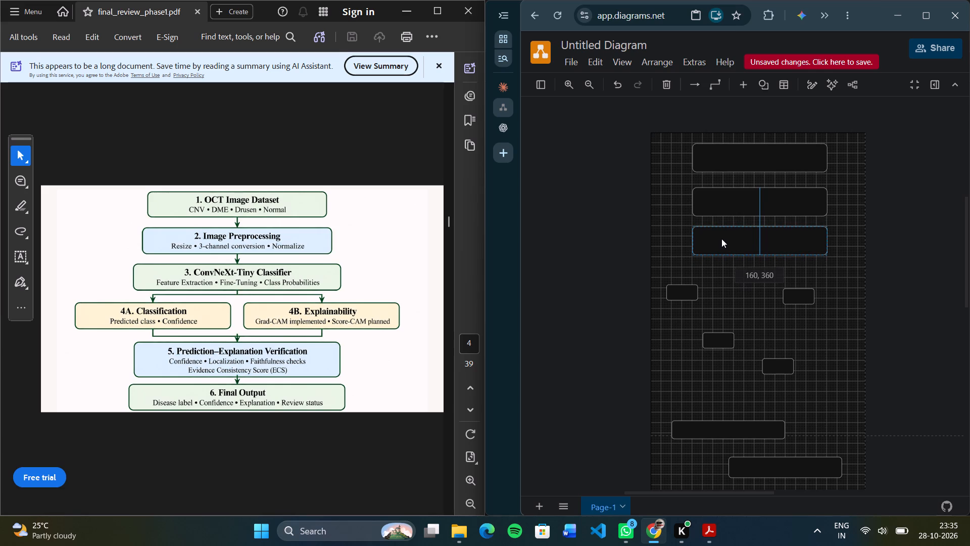
left_click_drag(721, 239, 722, 245)
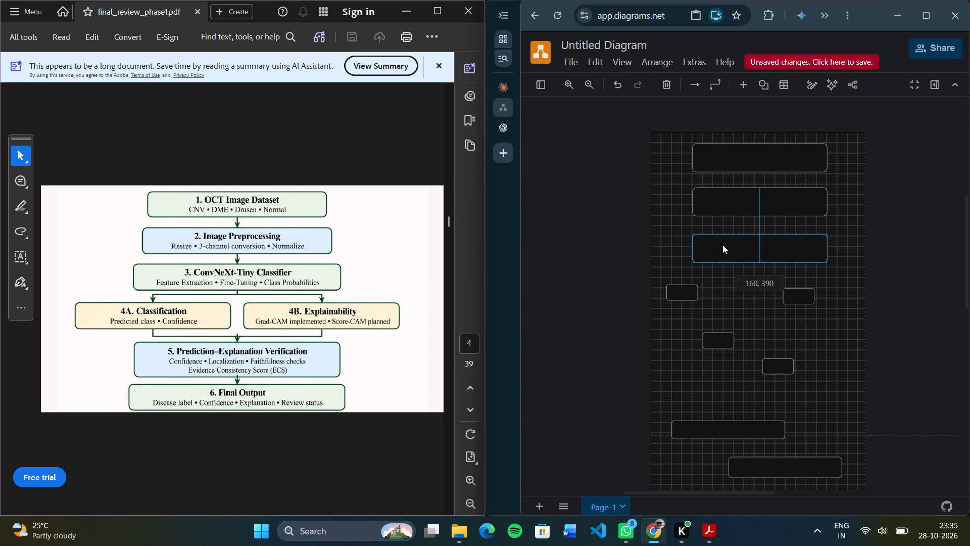
left_click_drag(722, 245, 723, 243)
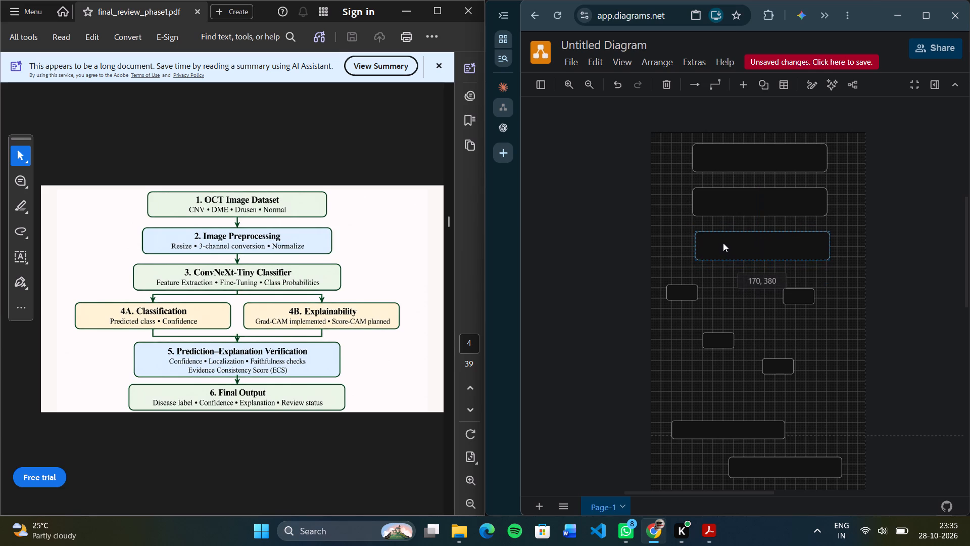
left_click_drag(723, 243, 723, 246)
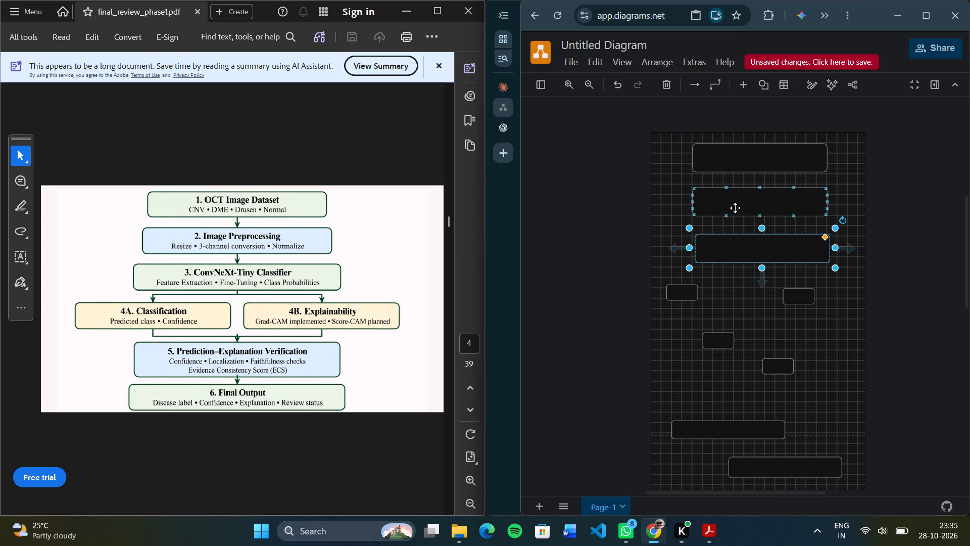
Tighten the stack by nudging the second large box up and moving the third to about 160, 360.
left_click(735, 208)
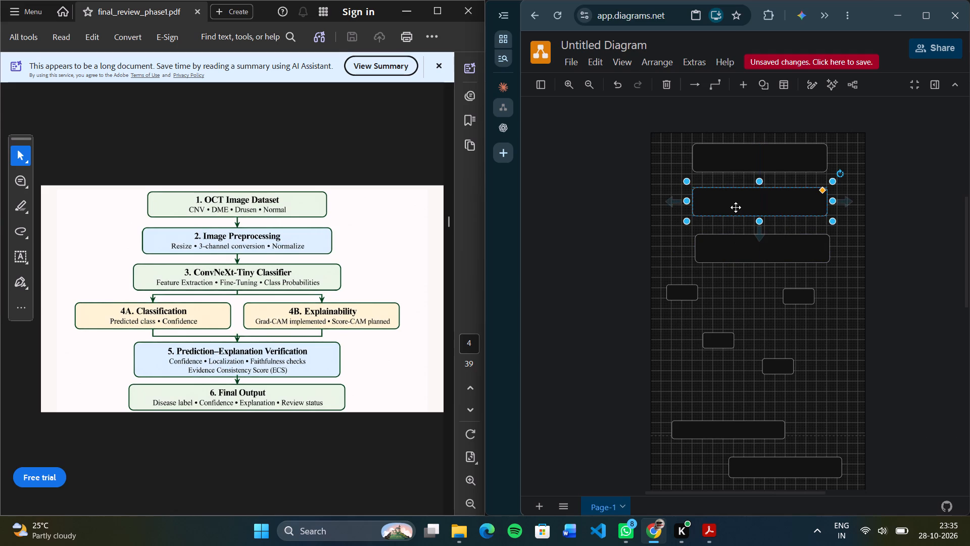
left_click(748, 211)
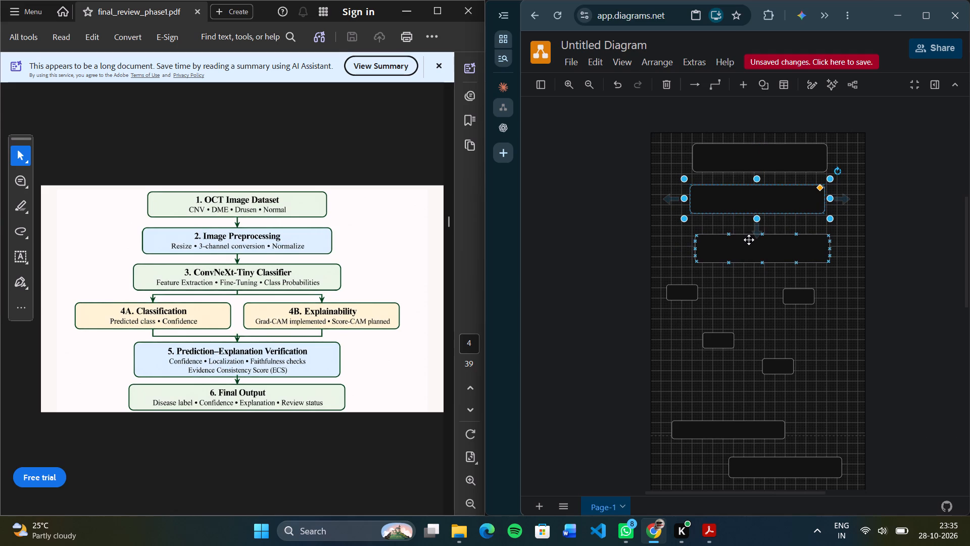
left_click_drag(785, 244, 785, 240)
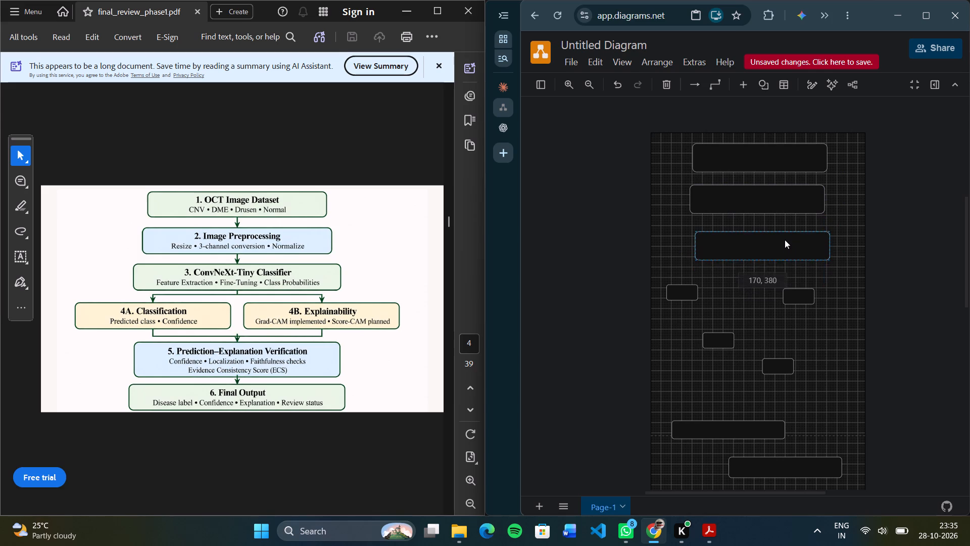
left_click_drag(785, 240, 782, 236)
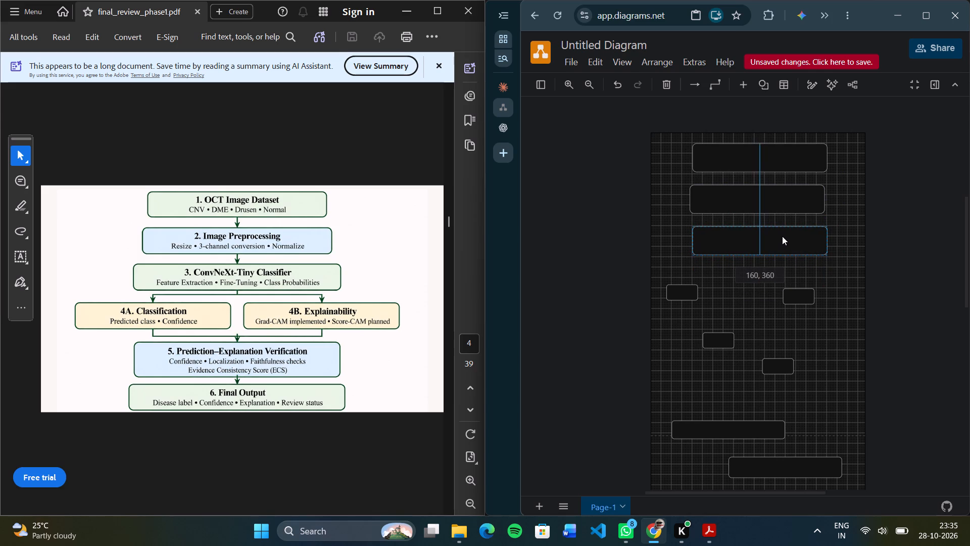
left_click_drag(782, 236, 782, 237)
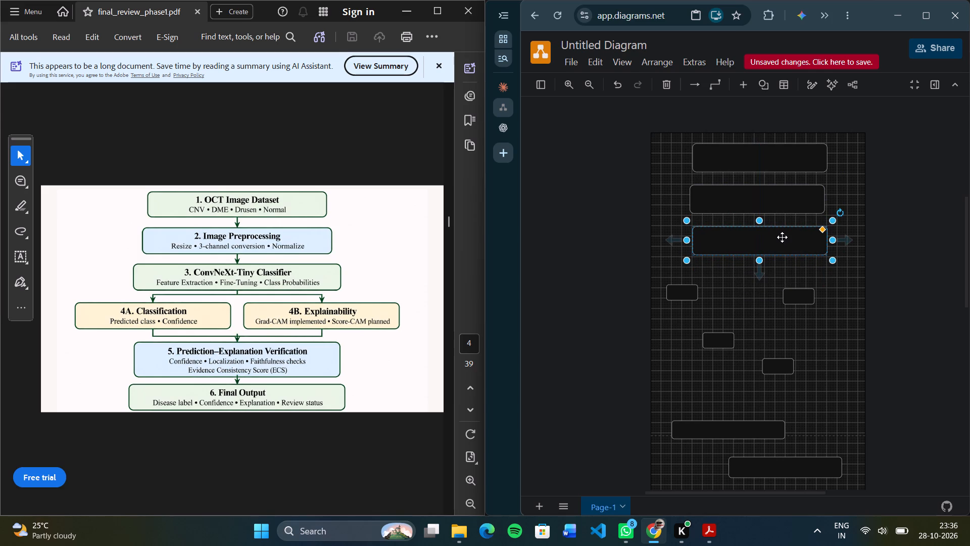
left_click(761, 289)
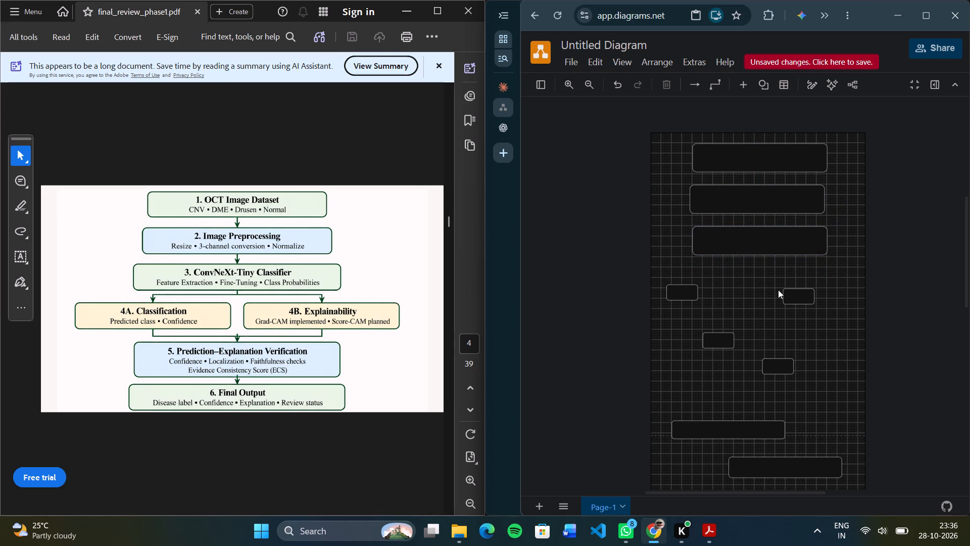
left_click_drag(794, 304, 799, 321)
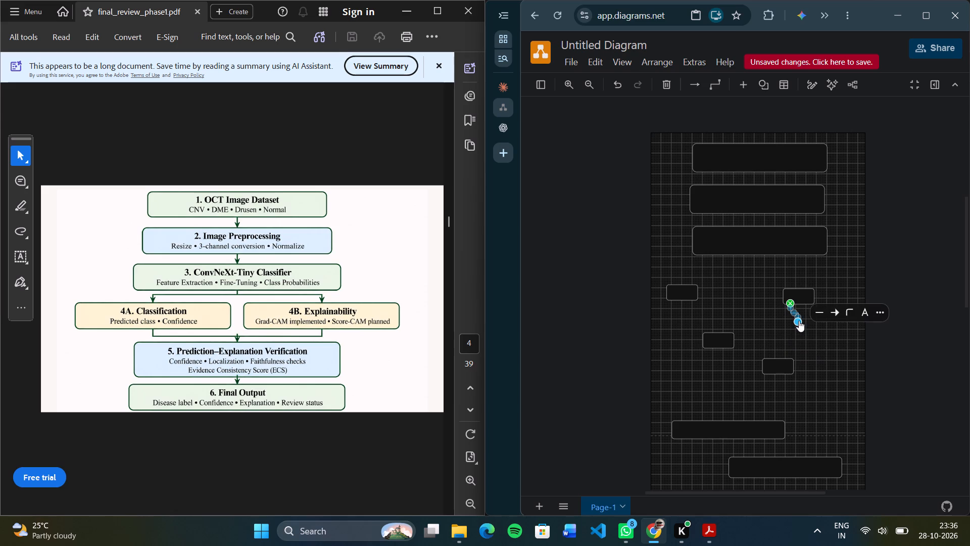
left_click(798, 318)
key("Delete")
Move the four small boxes out of the middle area to the lower part of the canvas, three of them beyond the page's left edge.
left_click_drag(800, 295, 834, 403)
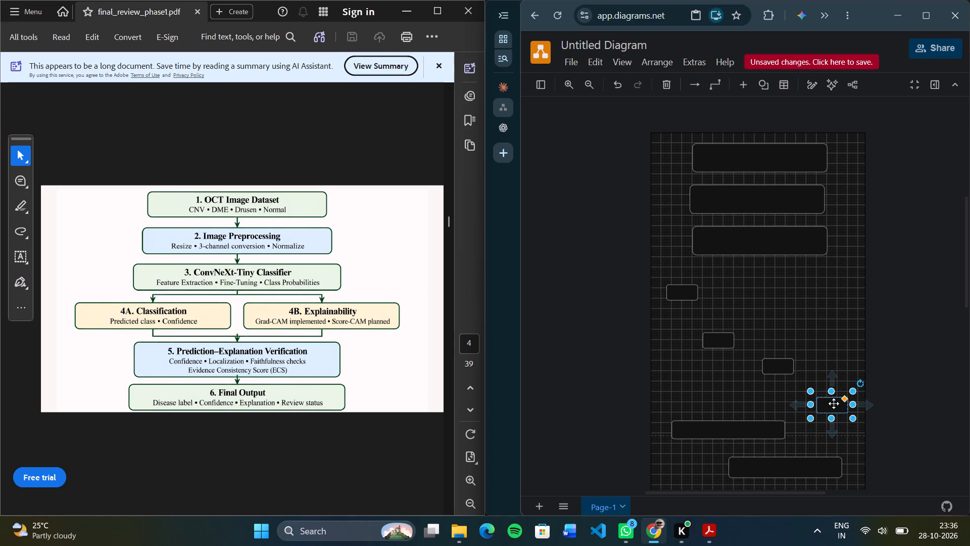
left_click_drag(721, 341, 681, 415)
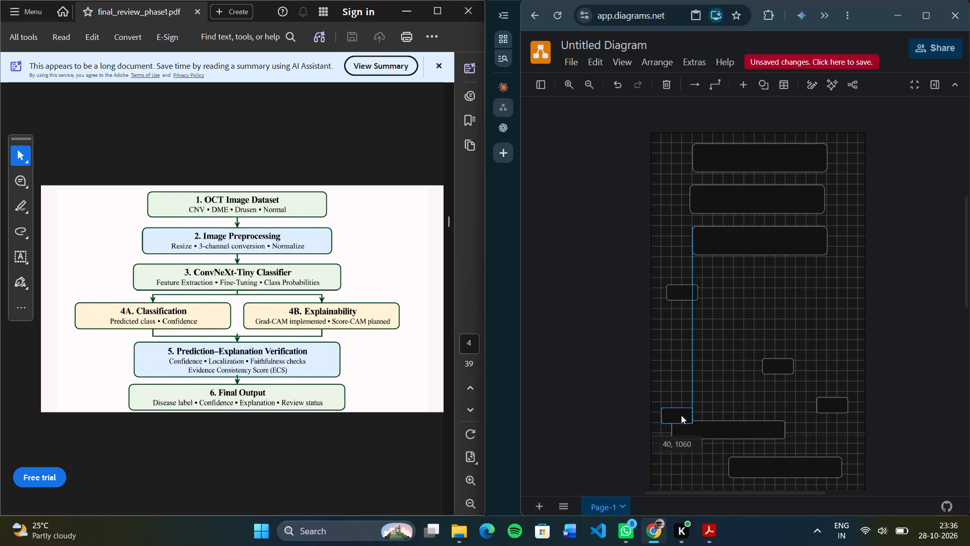
left_click_drag(681, 415, 602, 425)
left_click_drag(772, 366, 637, 452)
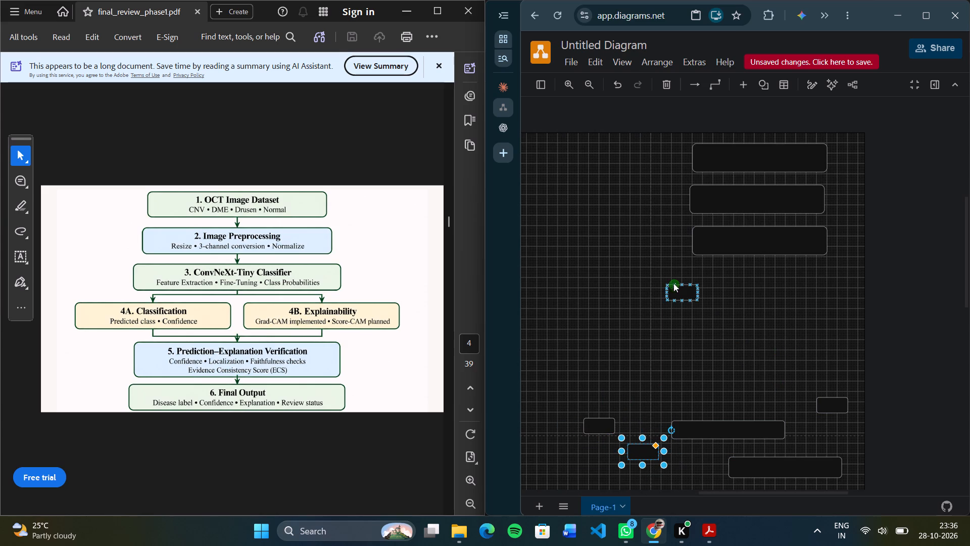
left_click_drag(675, 290, 552, 395)
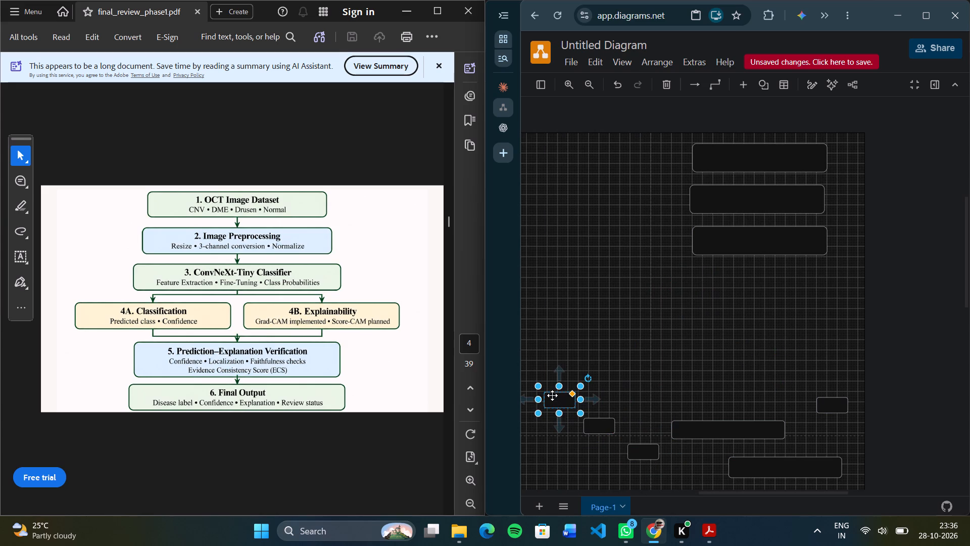
Shift the second large box slightly right so it lines up with the first and third boxes.
left_click(764, 202)
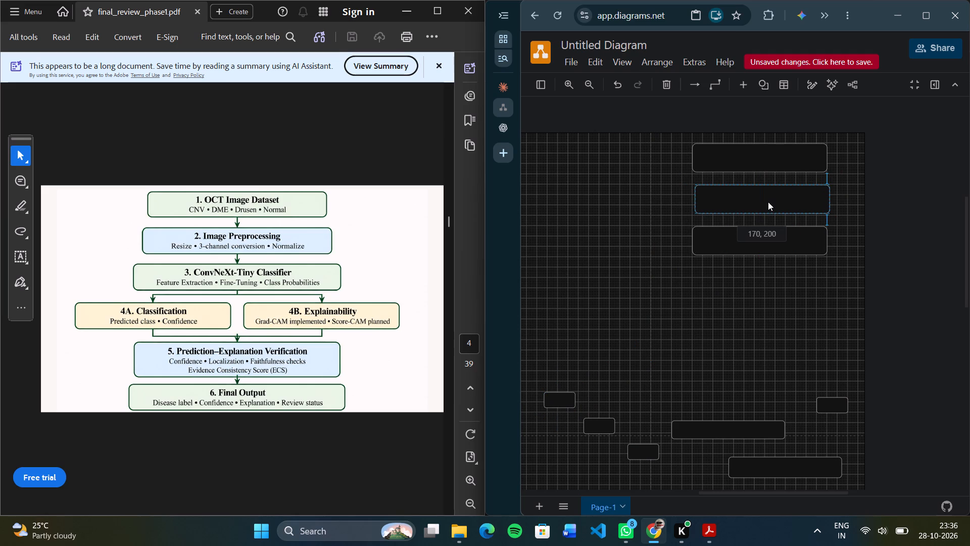
Copy the third large box and place the duplicate below it to the left, at about -260, 520, for the 4A position.
left_click(766, 236)
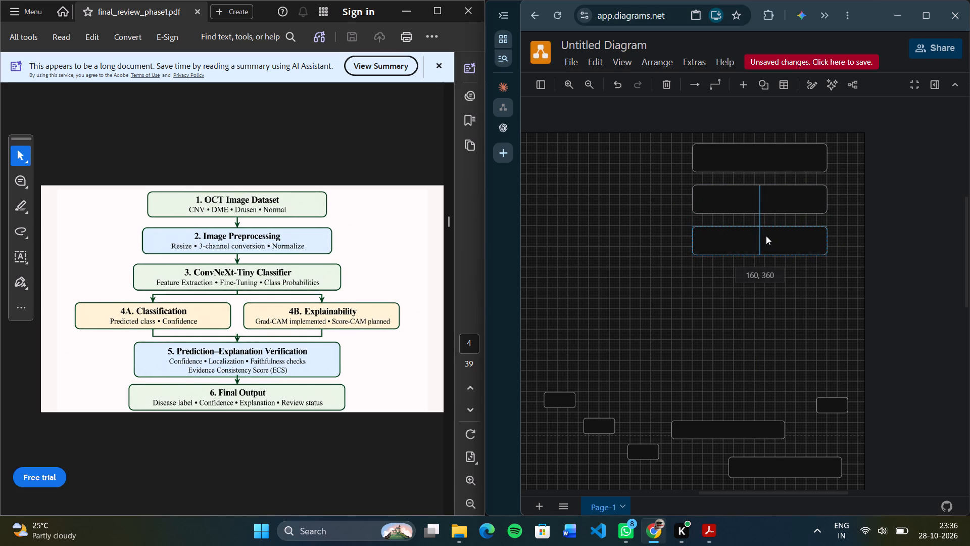
left_click(637, 279)
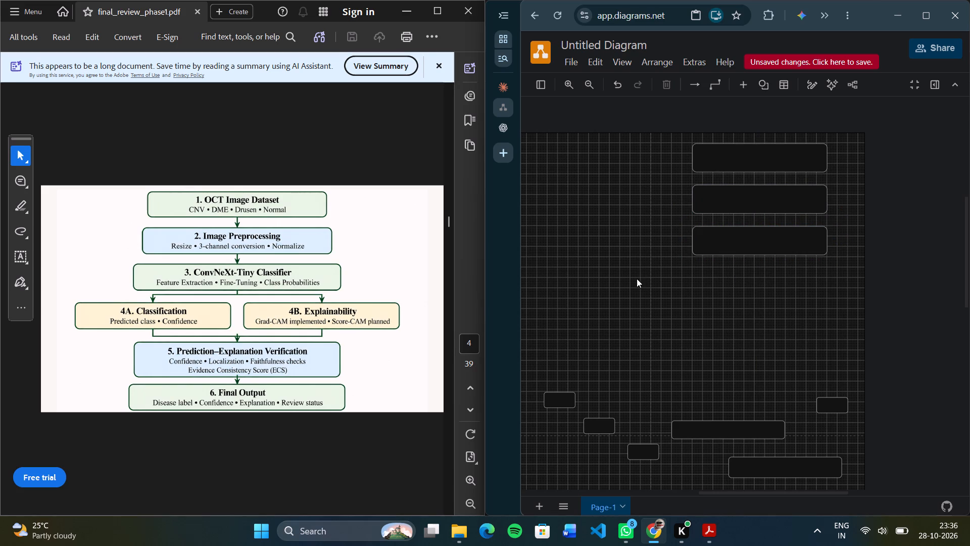
left_click(742, 248)
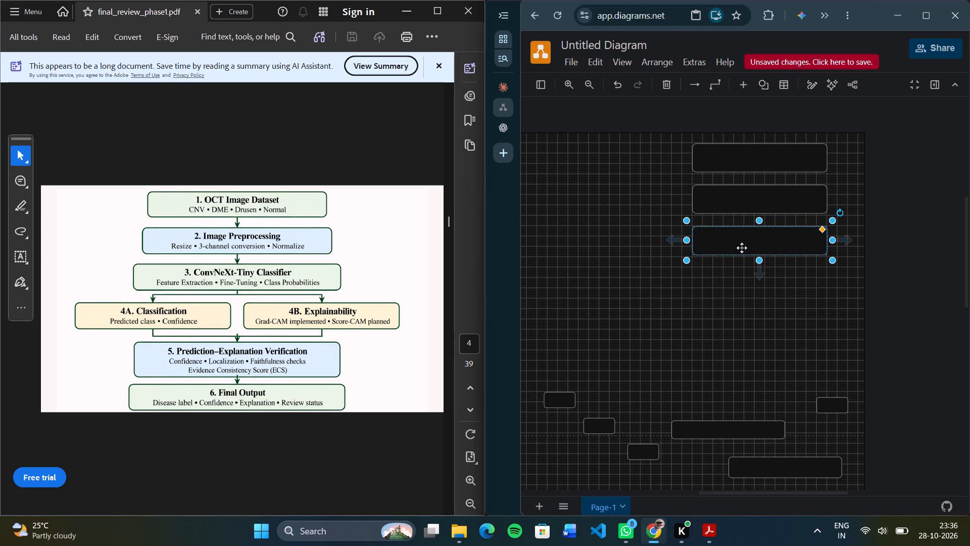
key("ctrl+c")
left_click(732, 300)
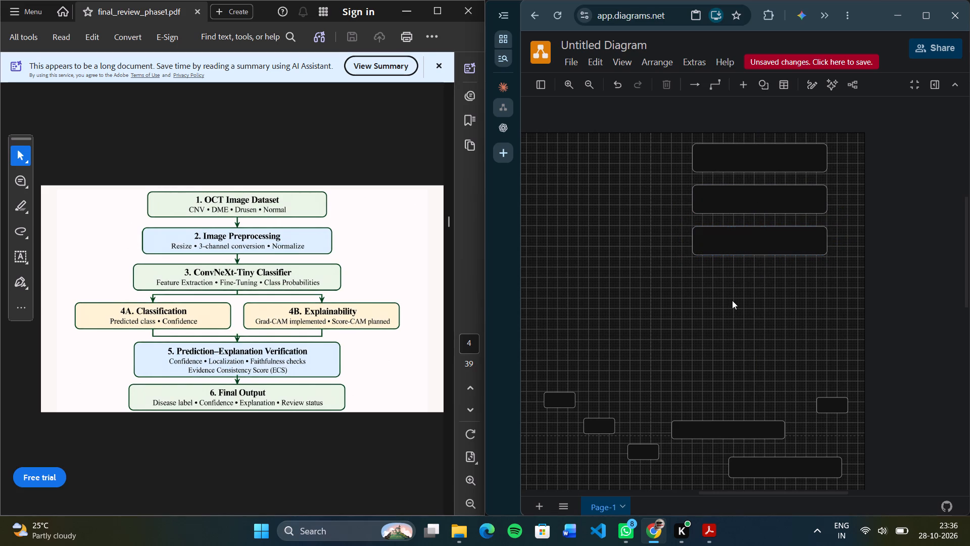
key("ctrl+c")
key("ctrl+v")
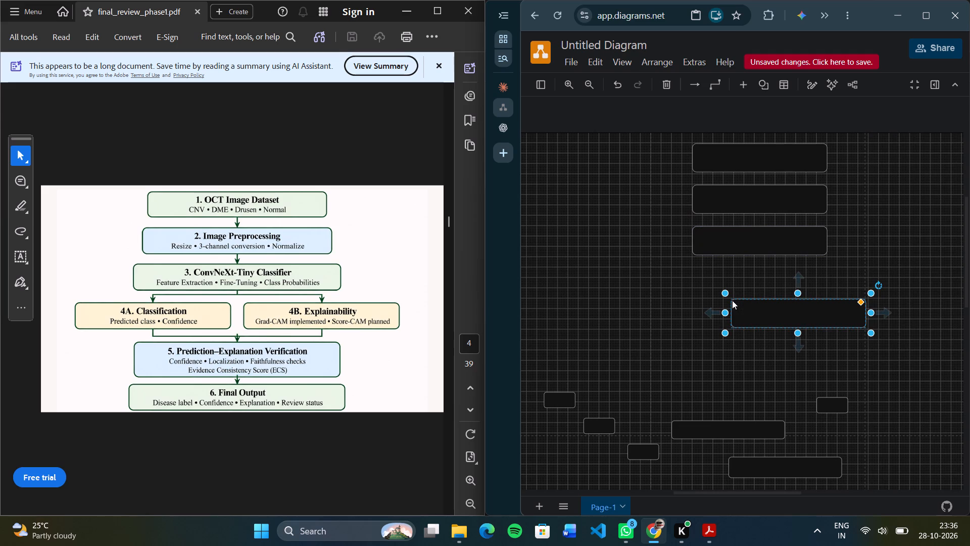
left_click_drag(795, 318, 757, 302)
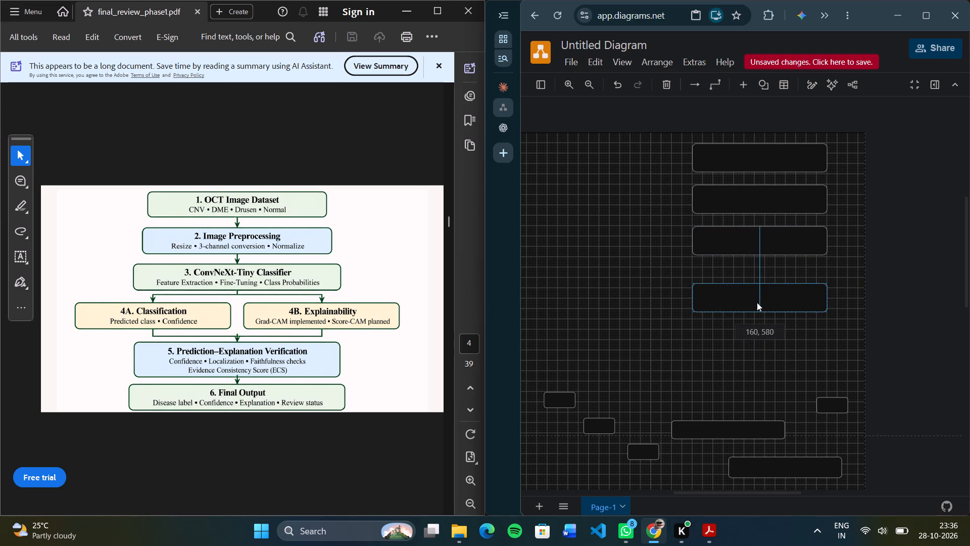
left_click_drag(757, 302, 743, 298)
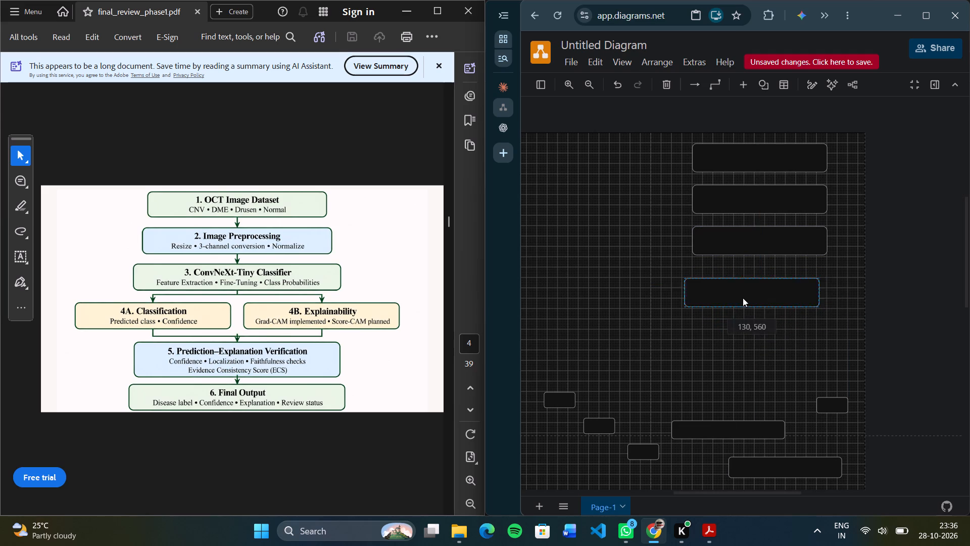
left_click_drag(743, 298, 656, 294)
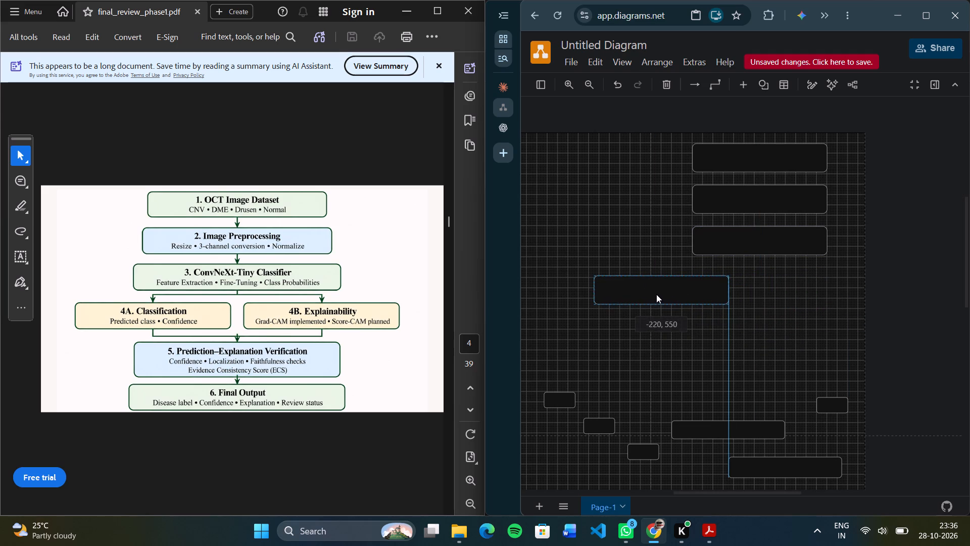
left_click_drag(656, 294, 650, 290)
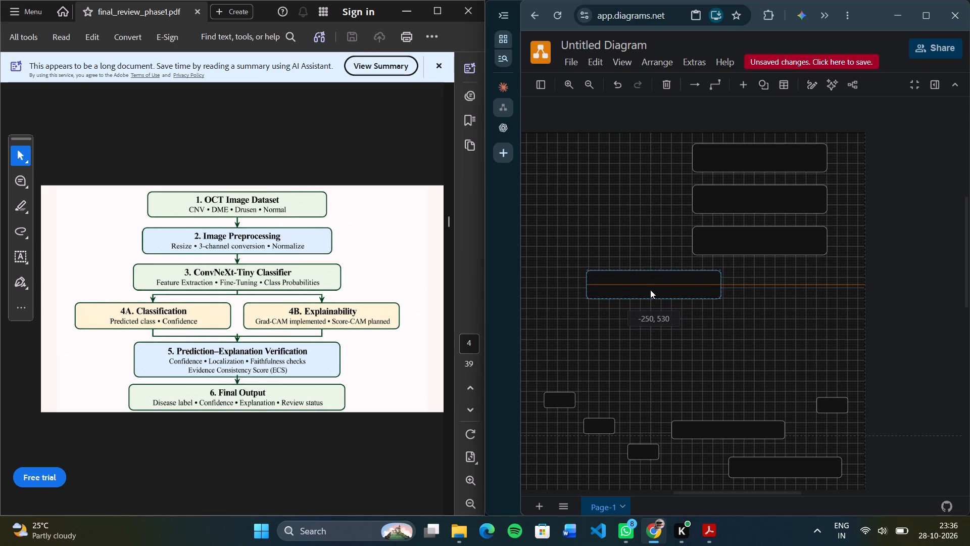
left_click_drag(650, 290, 648, 287)
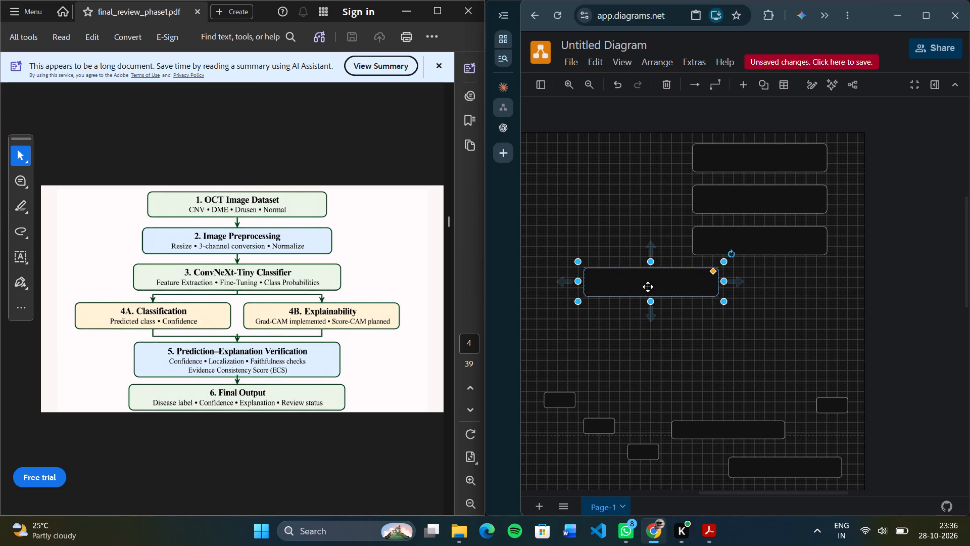
left_click(625, 337)
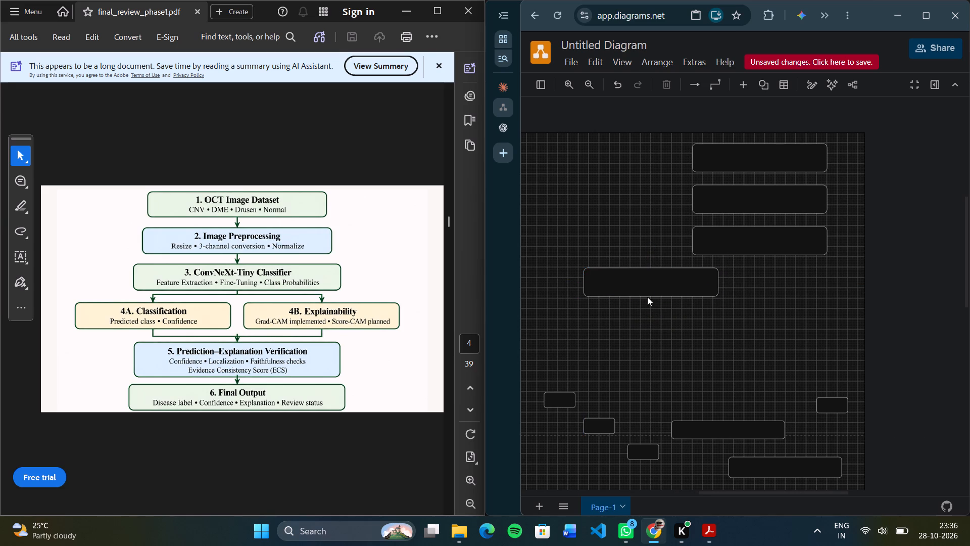
Copy the large 4A-position box and place the duplicate level with it on the right, at about 580, 520, for the 4B position.
left_click(649, 280)
key("ctrl+c")
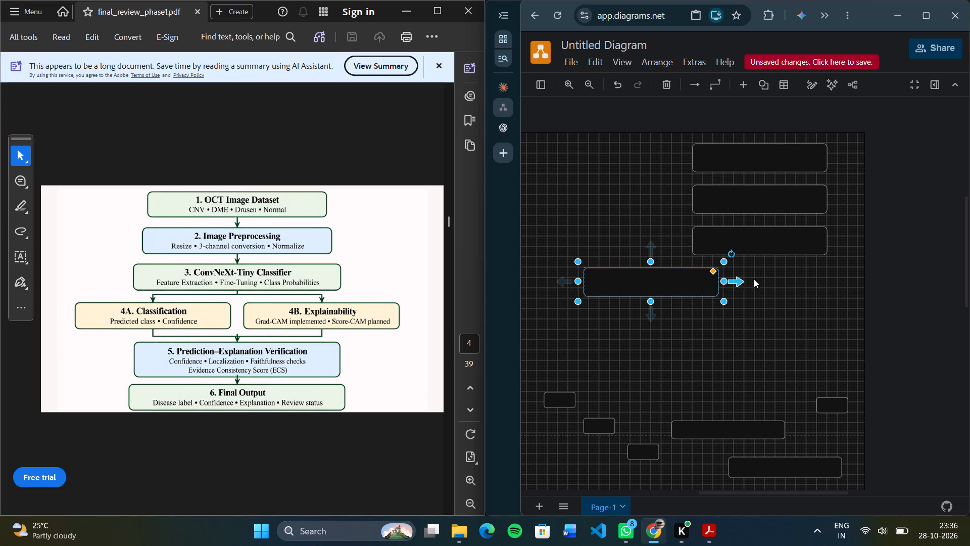
left_click(801, 277)
key("ctrl+v")
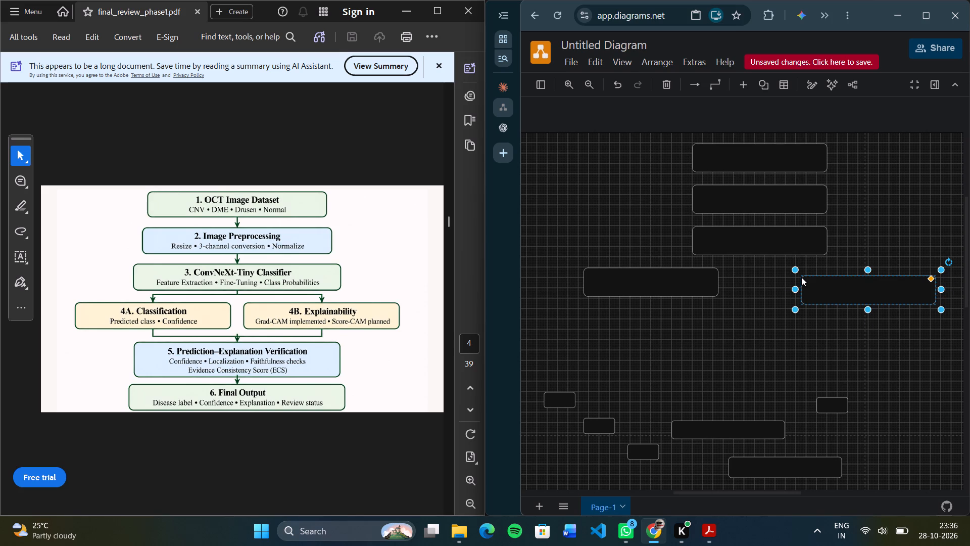
left_click_drag(858, 288, 853, 279)
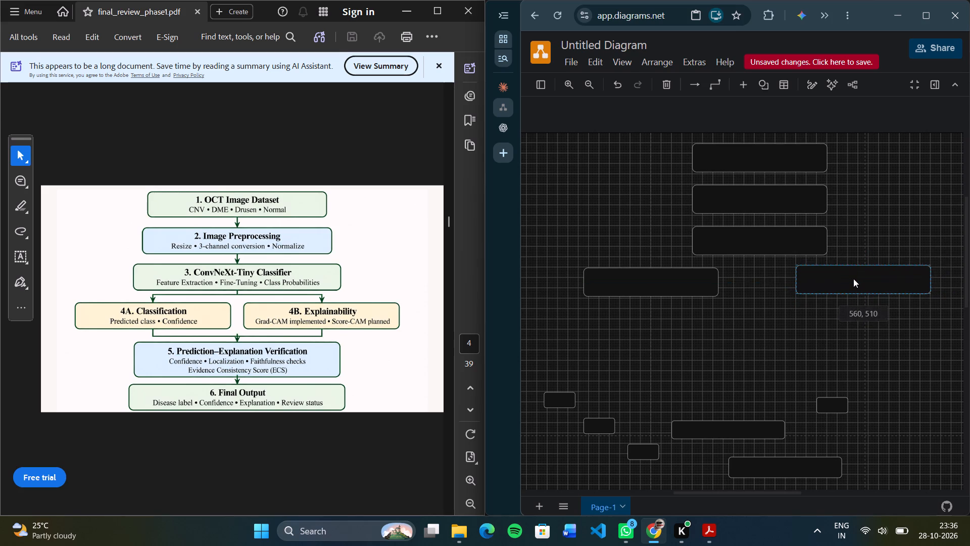
left_click_drag(853, 279, 857, 280)
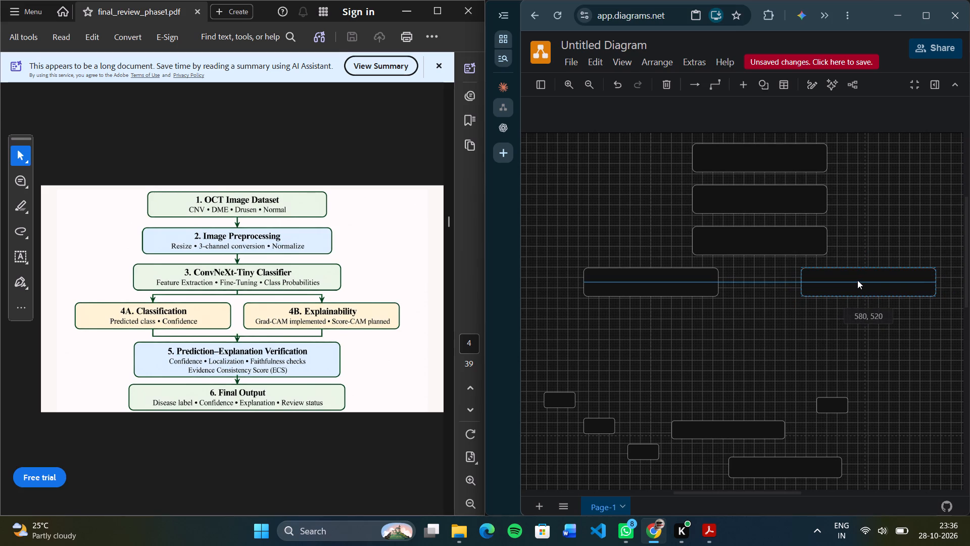
left_click_drag(857, 280, 857, 280)
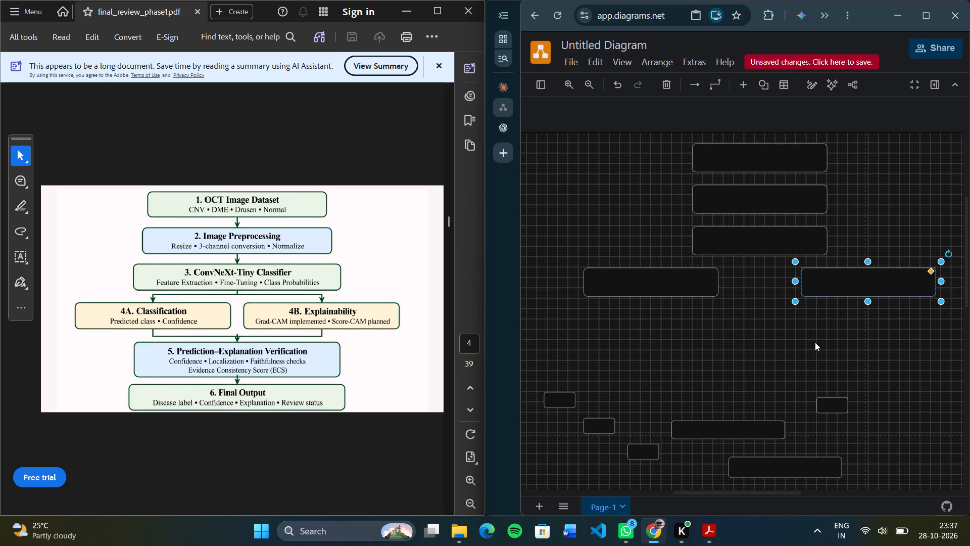
left_click(815, 342)
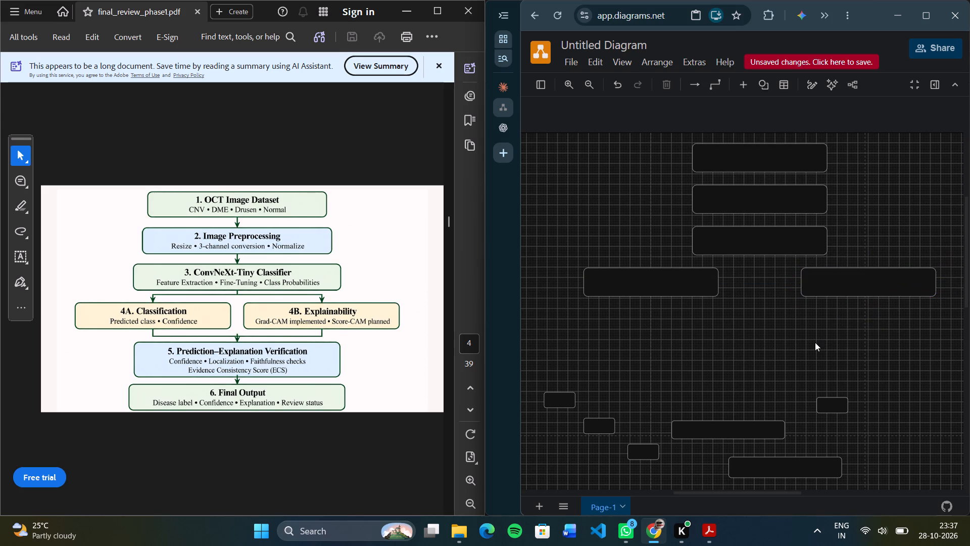
Lower the two side-by-side boxes for more space under the third box, placing the right one at about 580, 550.
left_click_drag(688, 291, 688, 296)
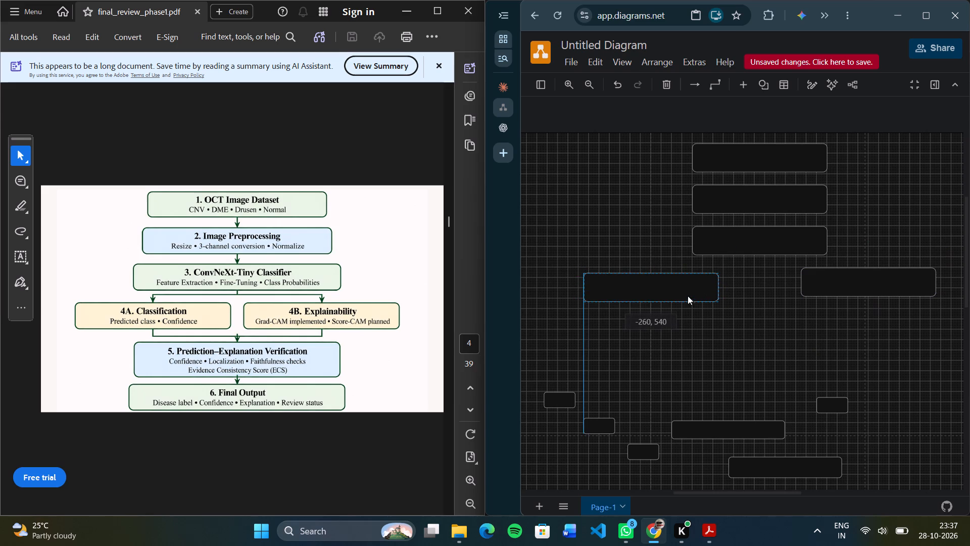
left_click_drag(688, 296, 685, 302)
left_click_drag(833, 280, 830, 287)
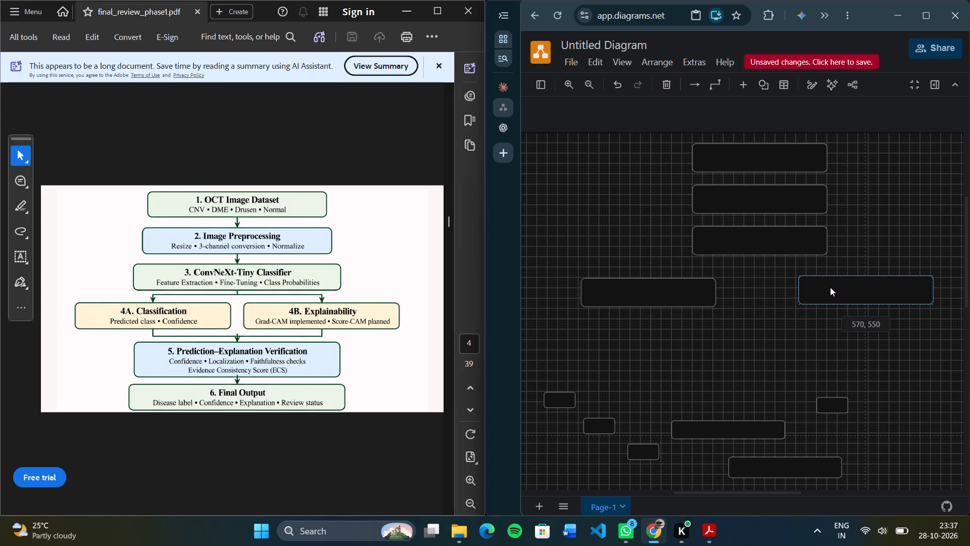
left_click_drag(830, 287, 832, 288)
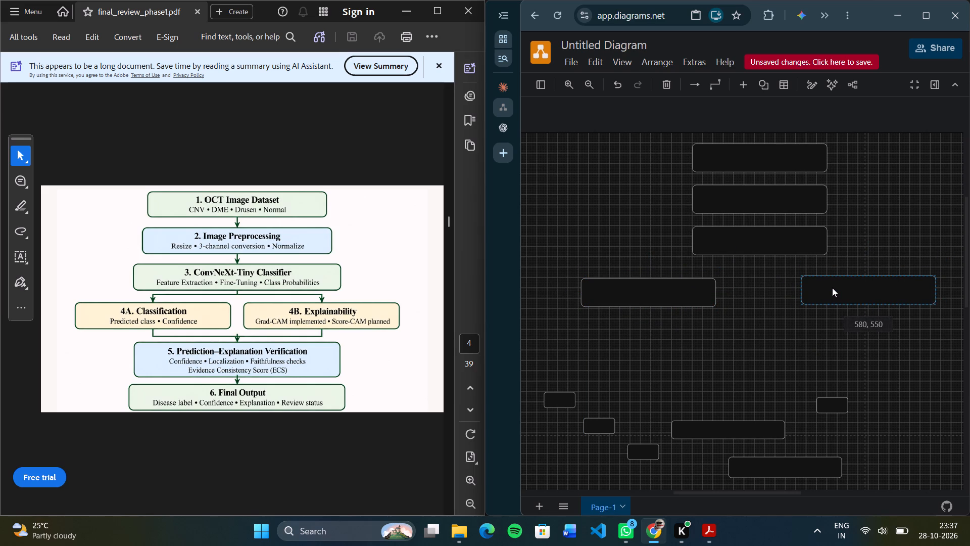
left_click_drag(832, 288, 833, 287)
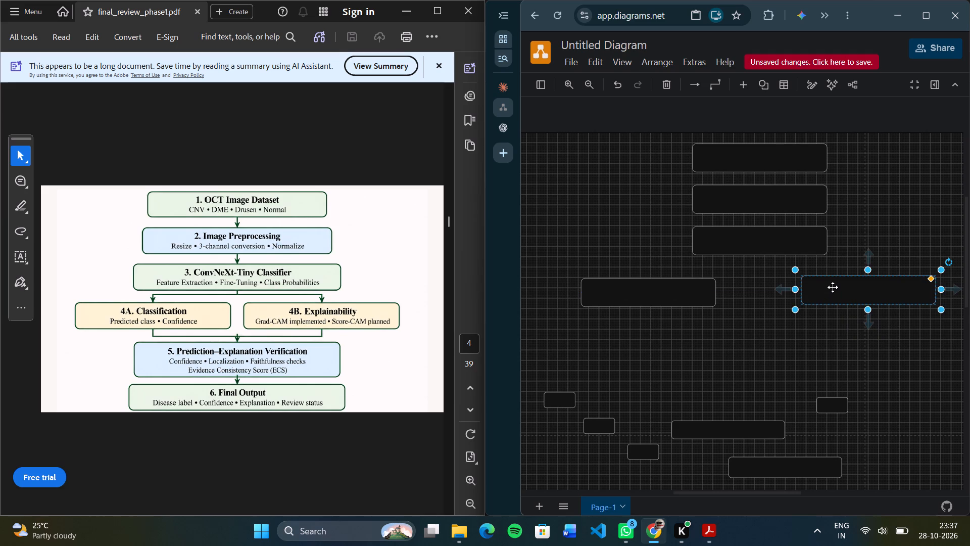
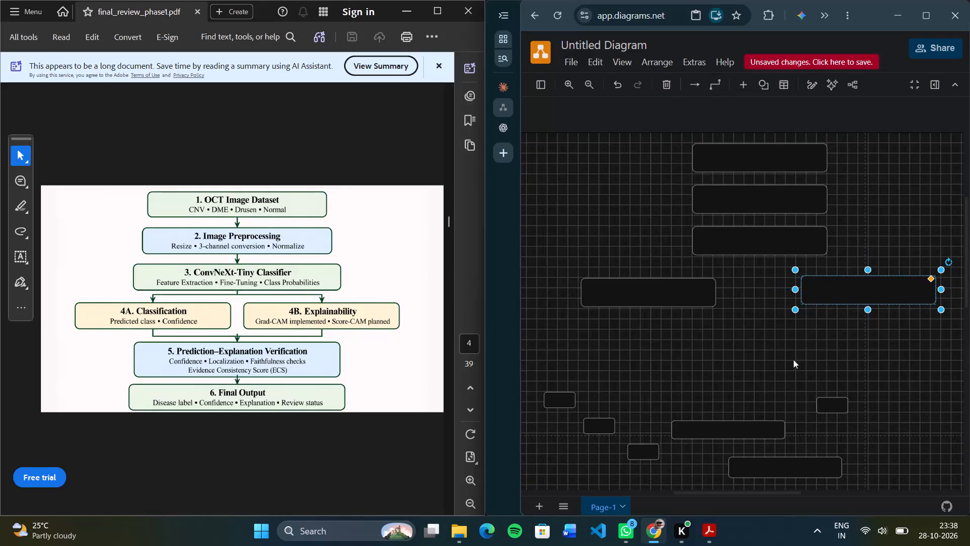
Level the large 4B box with the 4A box at y about 560 and shift it slightly further outward.
left_click_drag(872, 292, 870, 296)
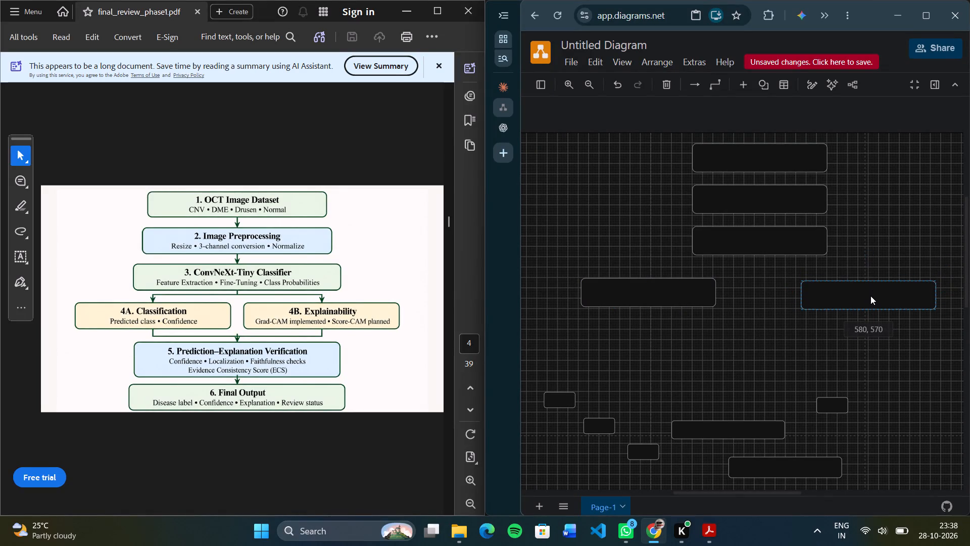
left_click_drag(870, 296, 874, 293)
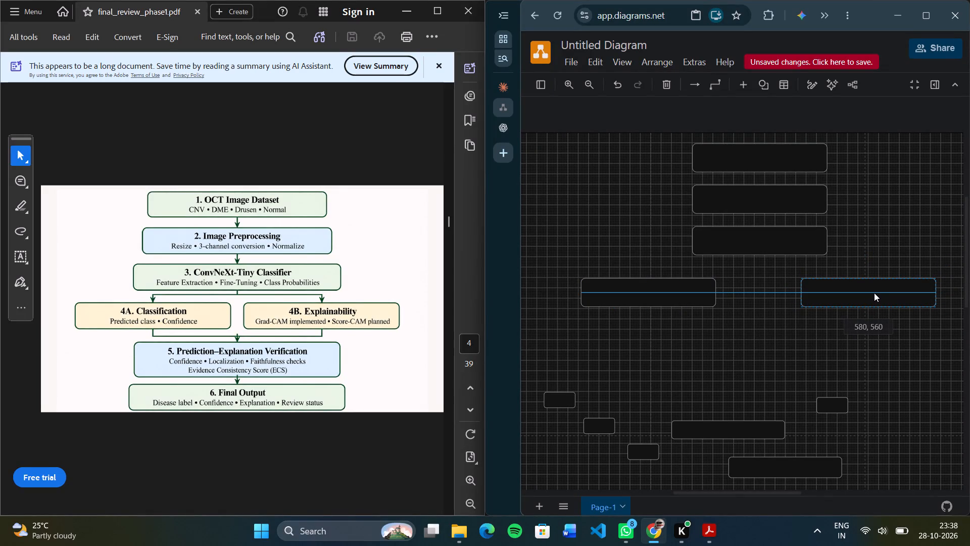
left_click_drag(874, 293, 879, 294)
left_click(770, 383)
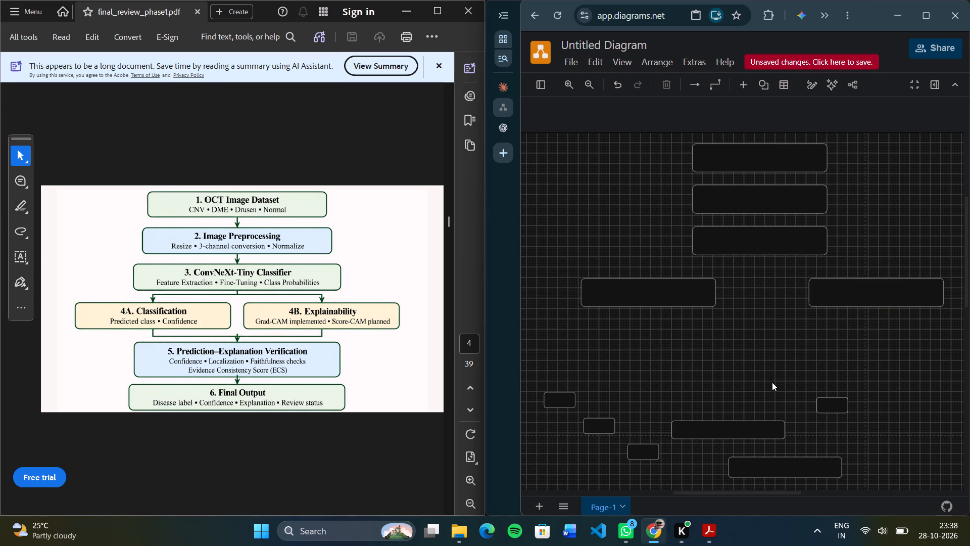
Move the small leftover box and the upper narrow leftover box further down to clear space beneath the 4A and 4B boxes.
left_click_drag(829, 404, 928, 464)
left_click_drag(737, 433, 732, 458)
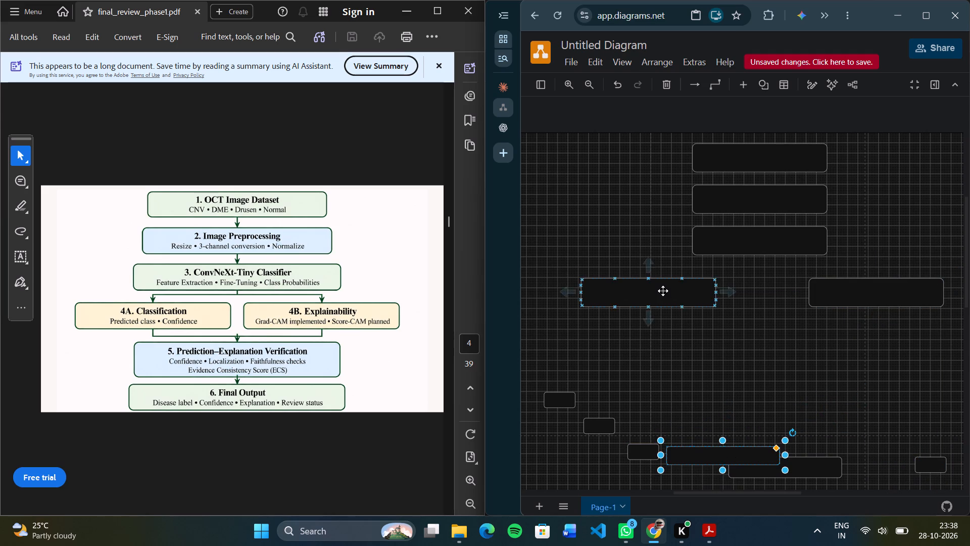
Copy the 4A box and place the duplicate centrally below the 4A/4B row, at about 130, 770, for position 5.
left_click(663, 291)
right_click(662, 290)
left_click(710, 250)
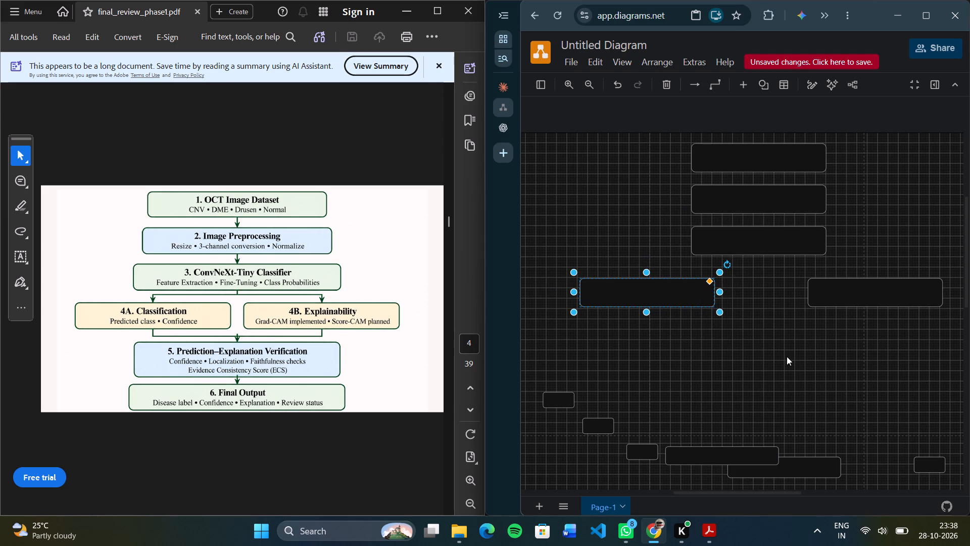
left_click(760, 348)
right_click(742, 352)
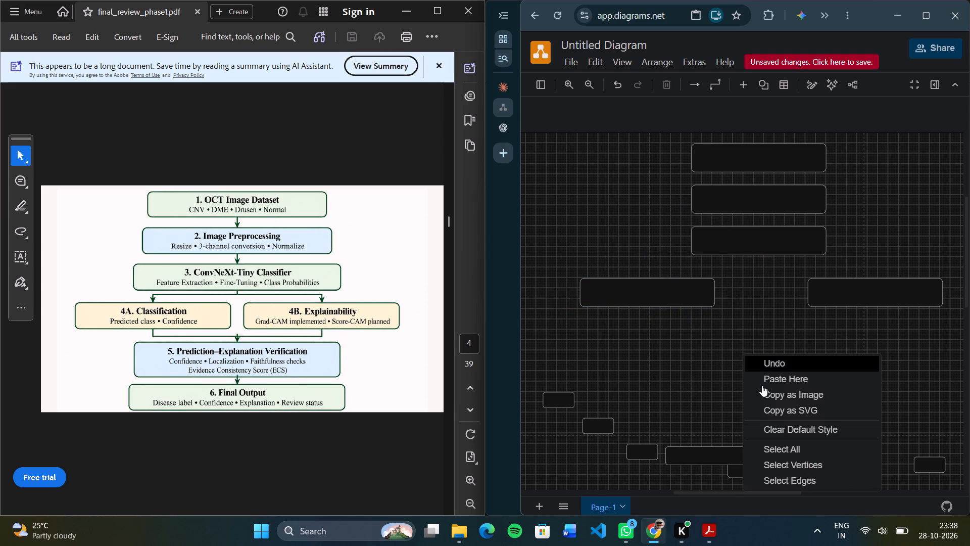
left_click(762, 385)
left_click_drag(785, 369, 718, 333)
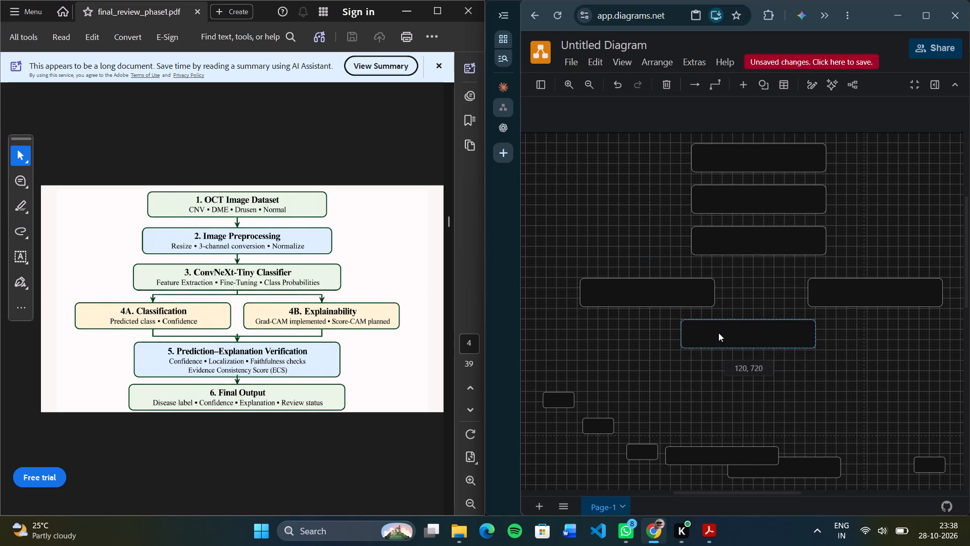
left_click_drag(718, 333, 727, 337)
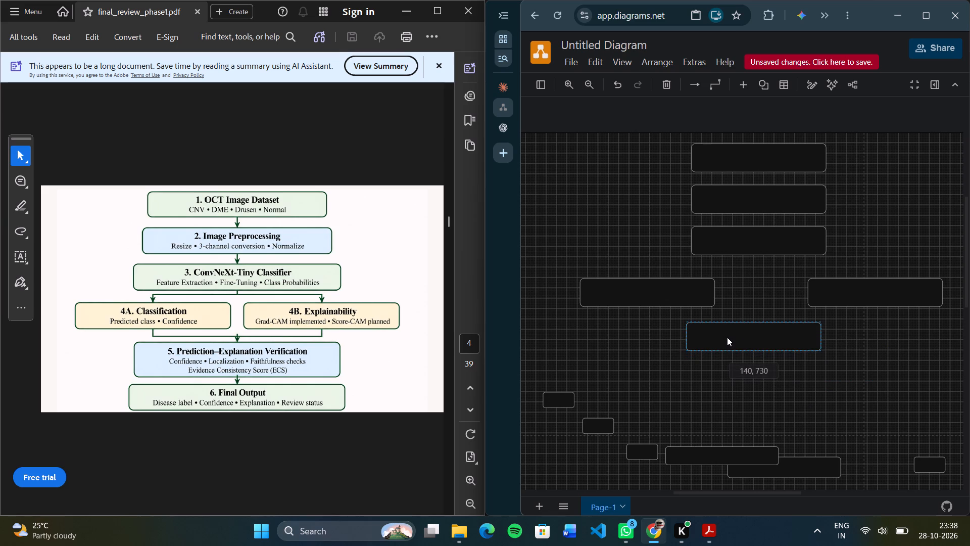
left_click_drag(727, 337, 724, 348)
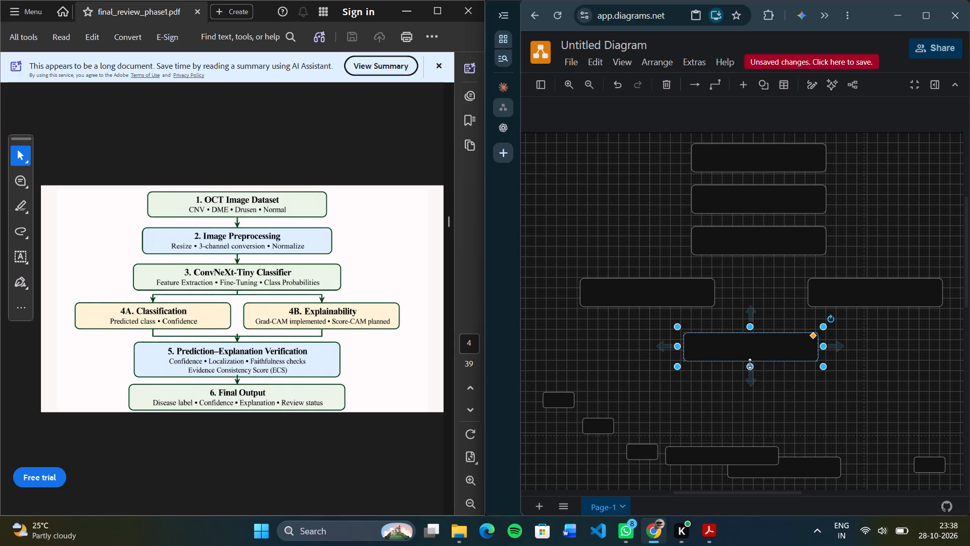
Make the position 5 box slightly taller and line it up under the central column, at about 154, 760.
left_click_drag(750, 363, 750, 371)
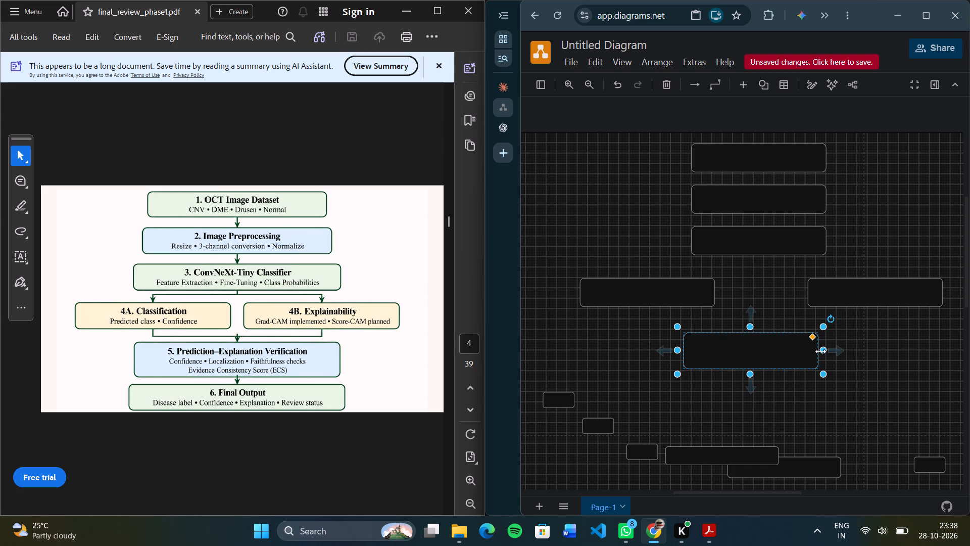
left_click_drag(820, 351, 826, 352)
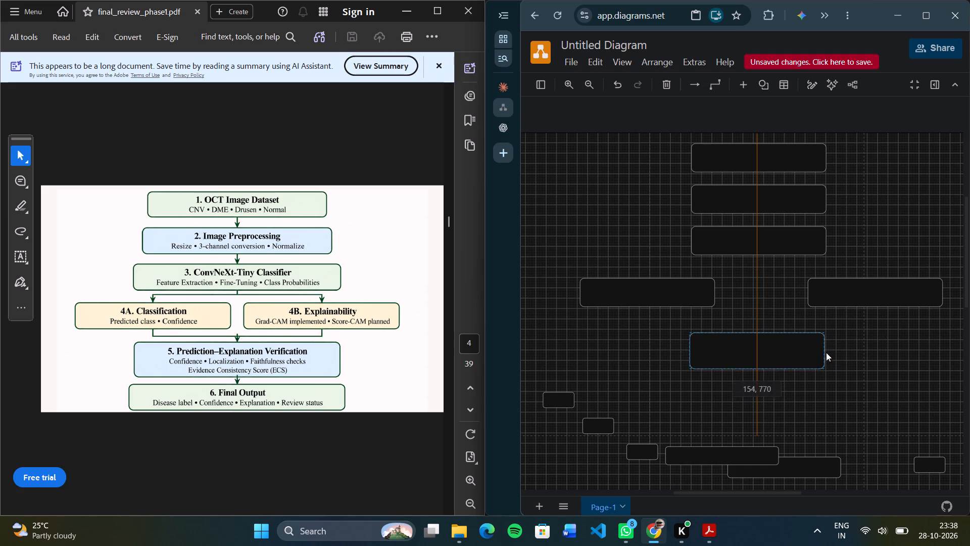
left_click_drag(826, 352, 827, 349)
left_click(841, 351)
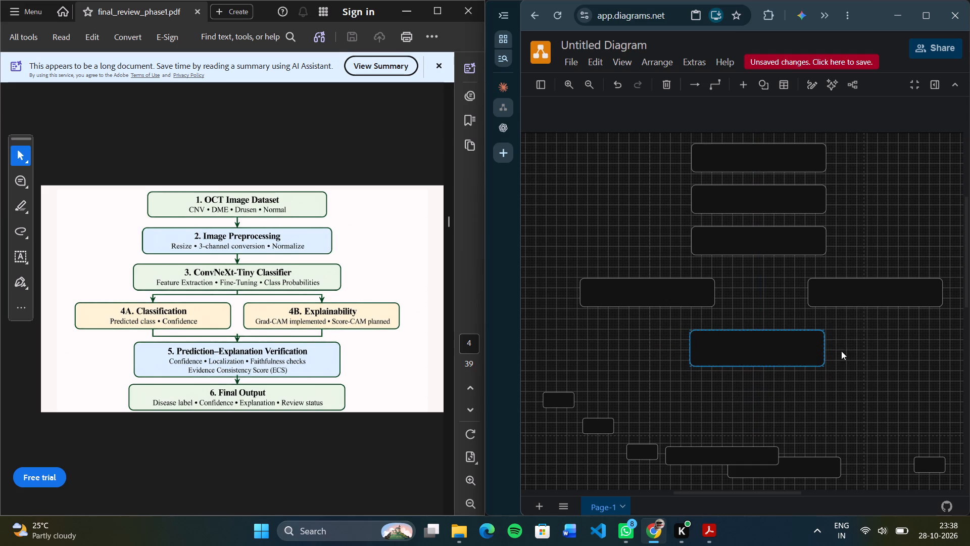
left_click(781, 385)
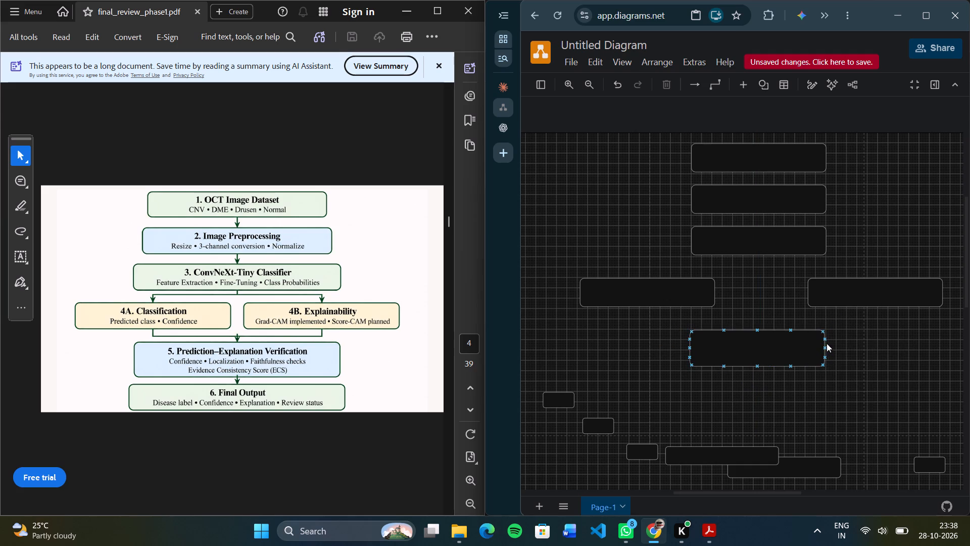
Widen the position 5 box on both sides so it is broader than the other large boxes.
left_click(777, 350)
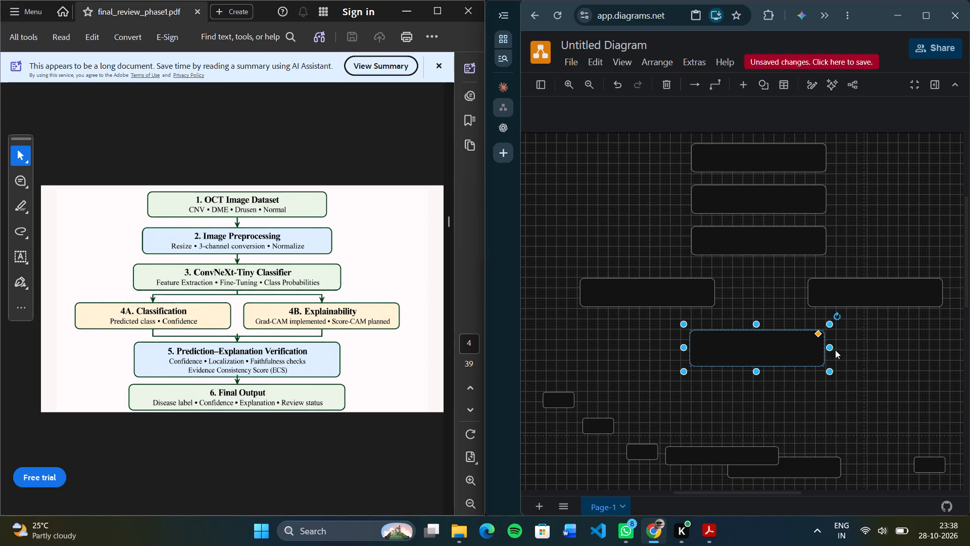
left_click_drag(832, 346, 855, 347)
left_click_drag(681, 347, 671, 352)
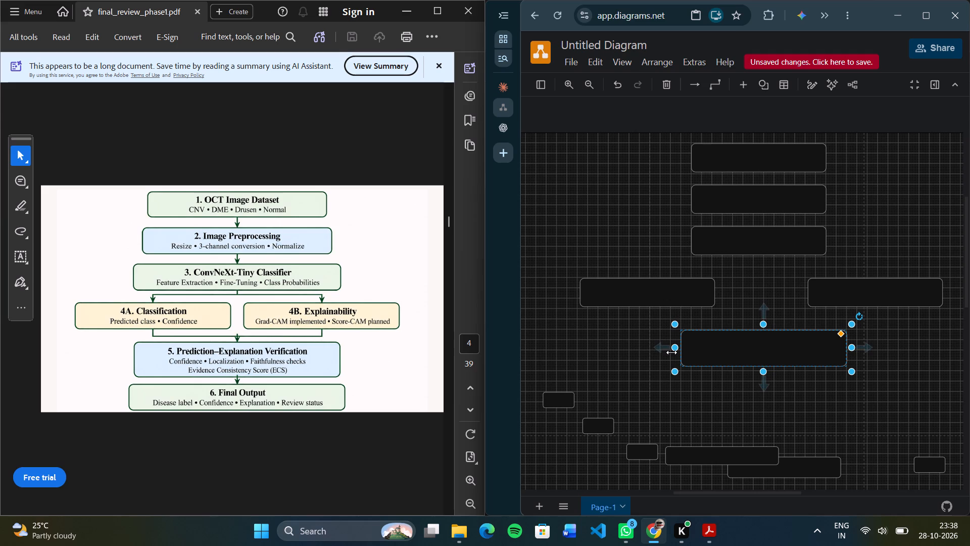
left_click(666, 407)
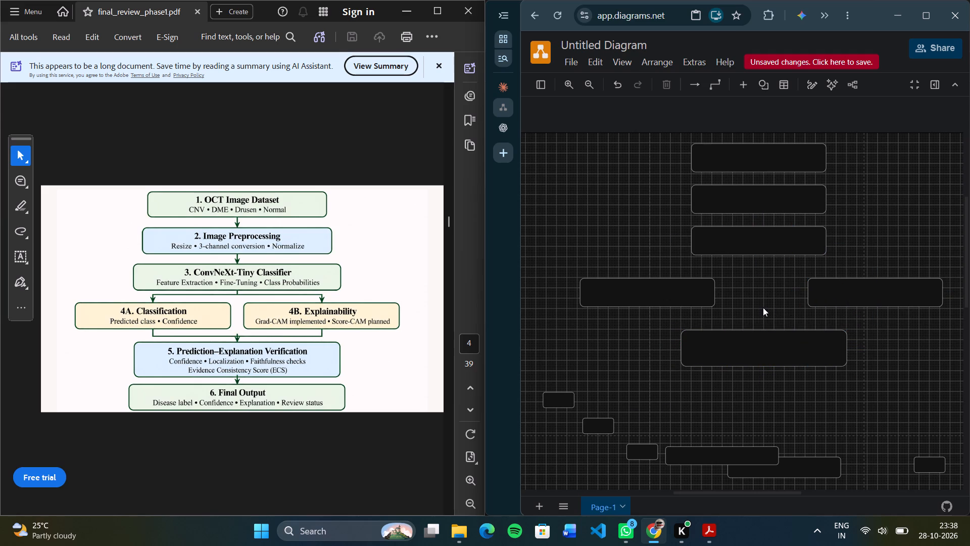
Copy the third large box and paste the duplicate below the widened position 5 box for position 6.
left_click(763, 242)
right_click(762, 243)
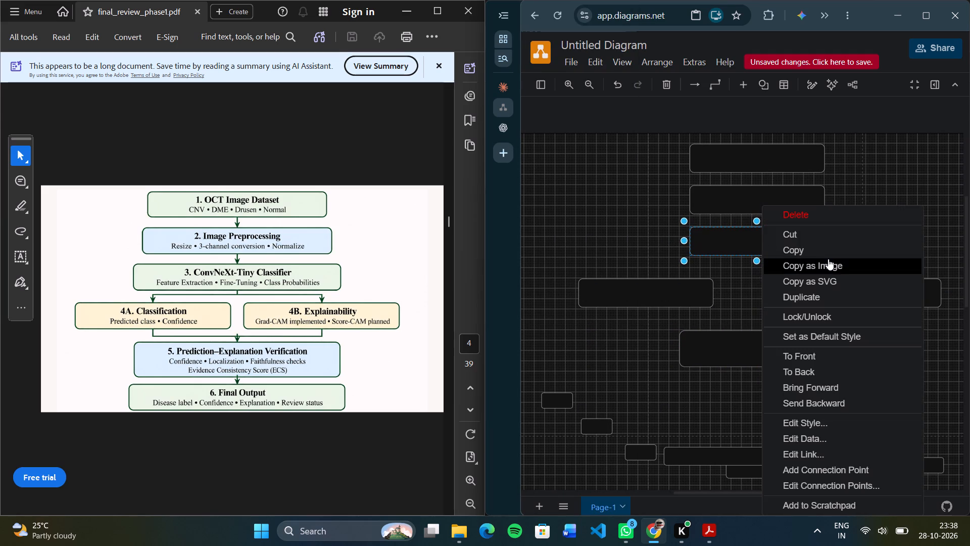
left_click(827, 253)
left_click(759, 390)
right_click(761, 390)
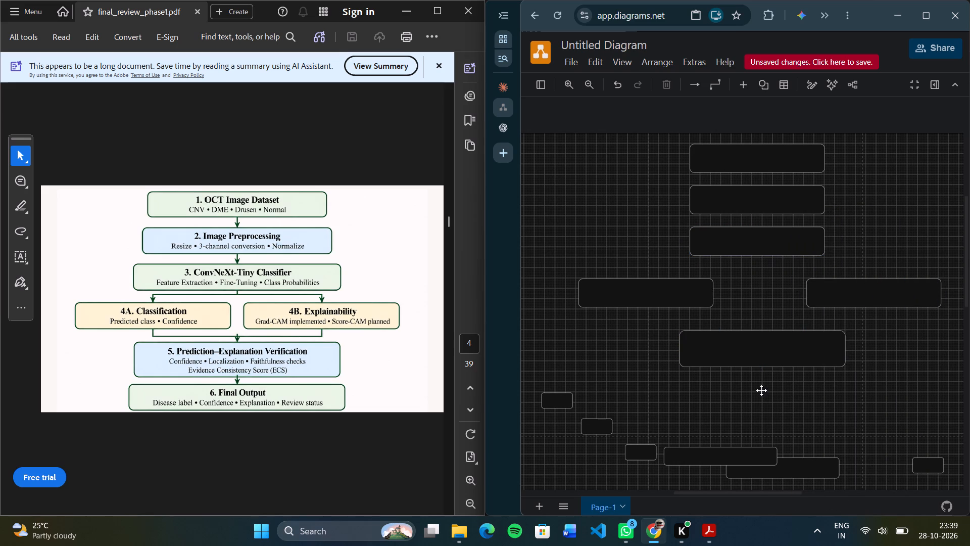
left_click(811, 403)
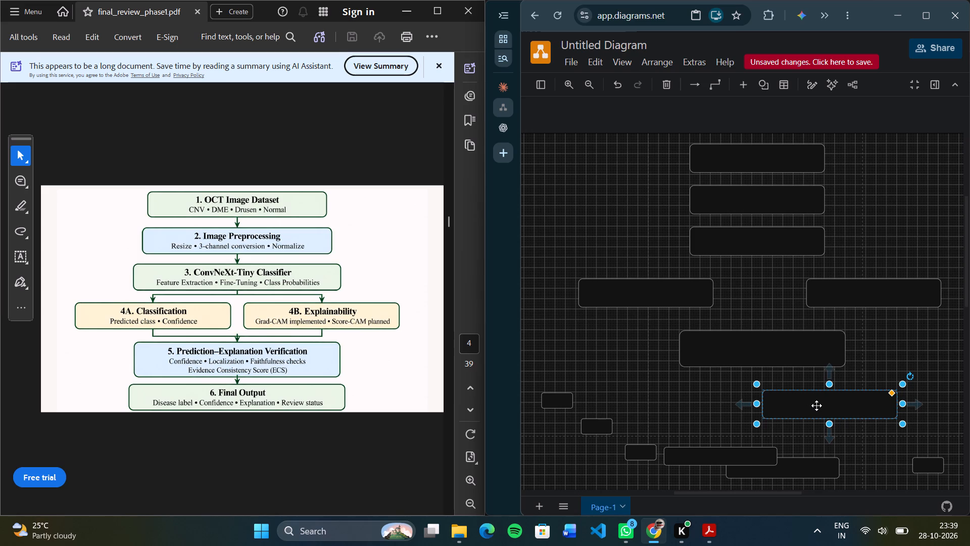
Delete the six leftover boxes around the lower part of the canvas: the two narrow ones and the four small ones.
left_click(736, 466)
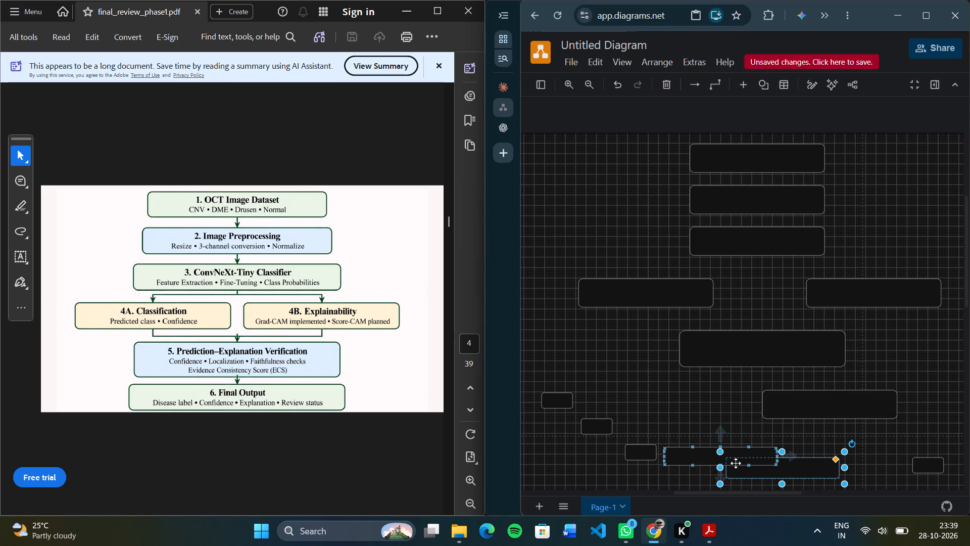
key("Delete")
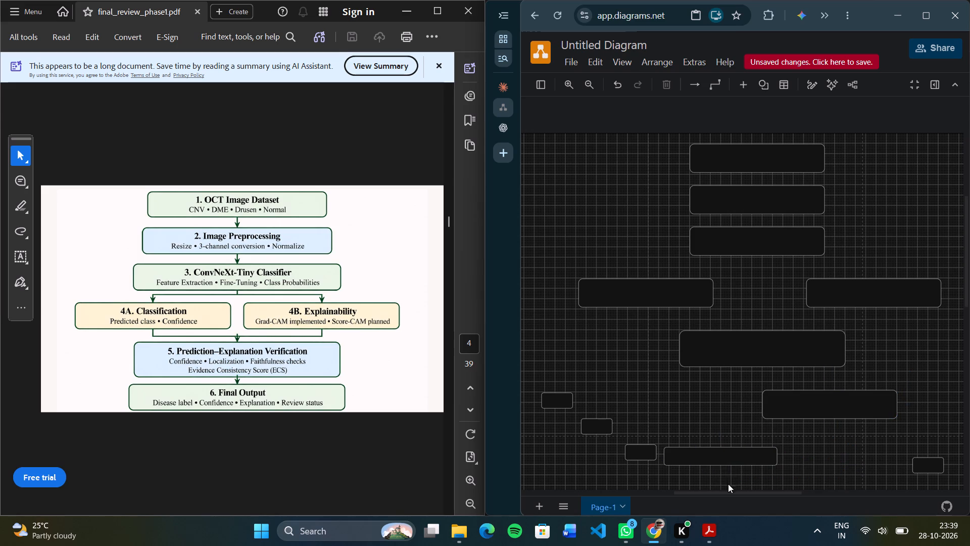
left_click(723, 453)
key("Delete")
left_click(637, 448)
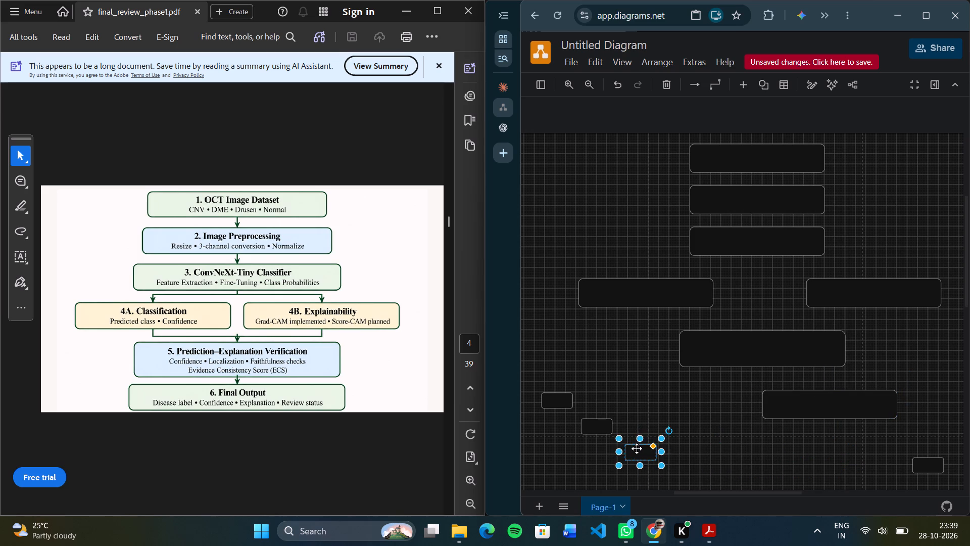
key("Delete")
left_click(583, 422)
key("Delete")
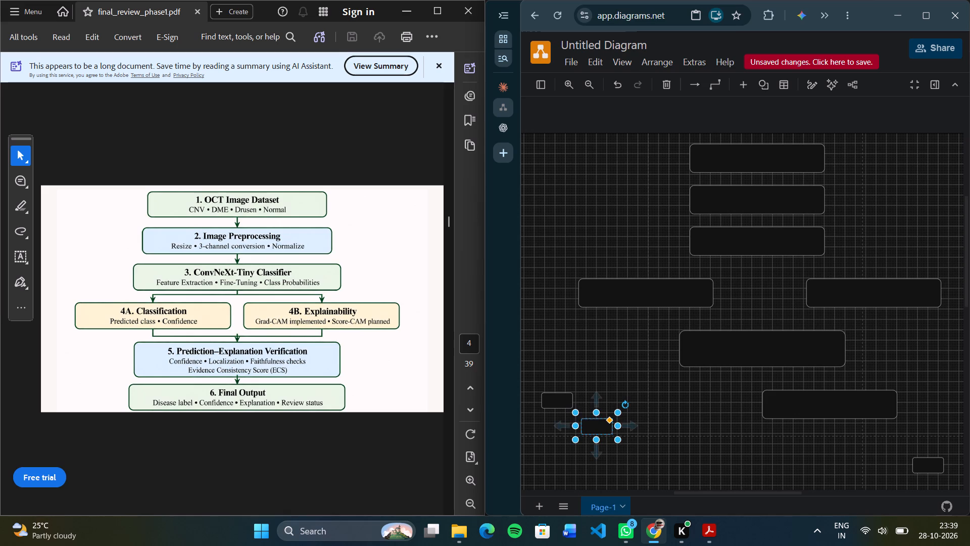
left_click(564, 402)
key("Delete")
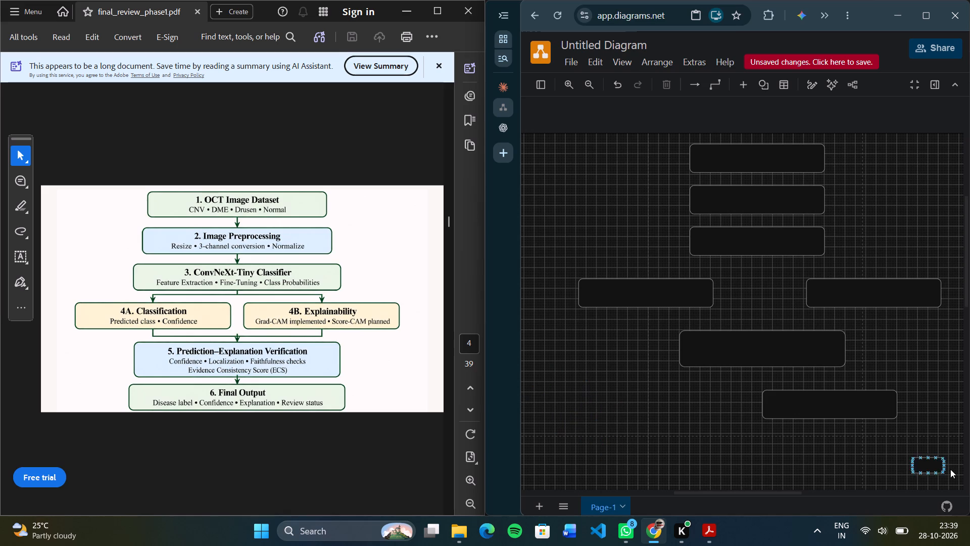
left_click(919, 463)
key("Delete")
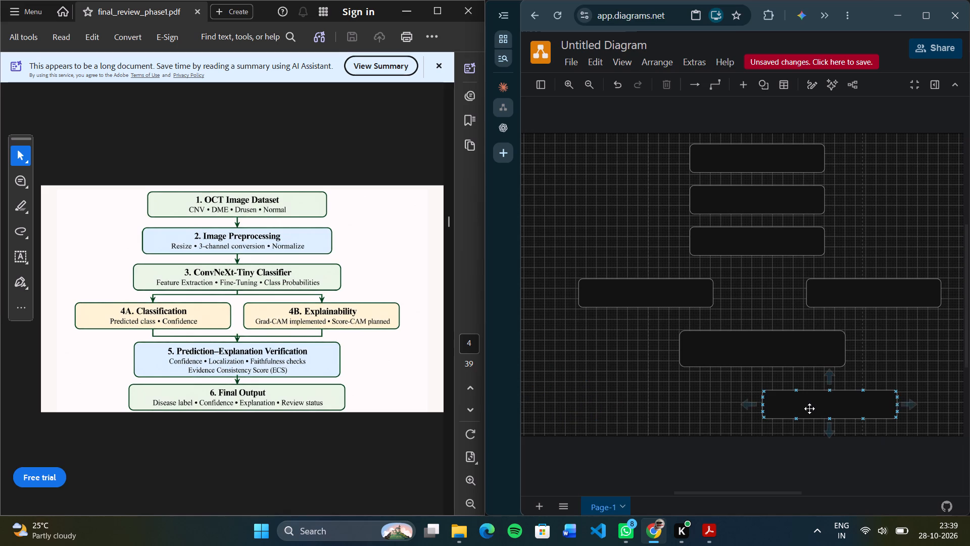
Move the position 6 box under the central column, aligned with the top three boxes at about 160, 970.
left_click_drag(809, 408, 734, 404)
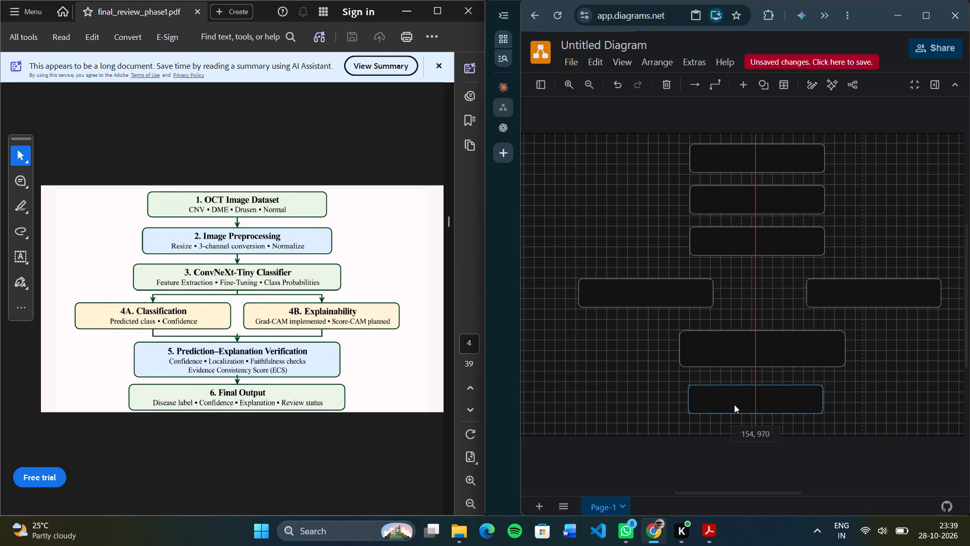
left_click_drag(734, 404, 738, 404)
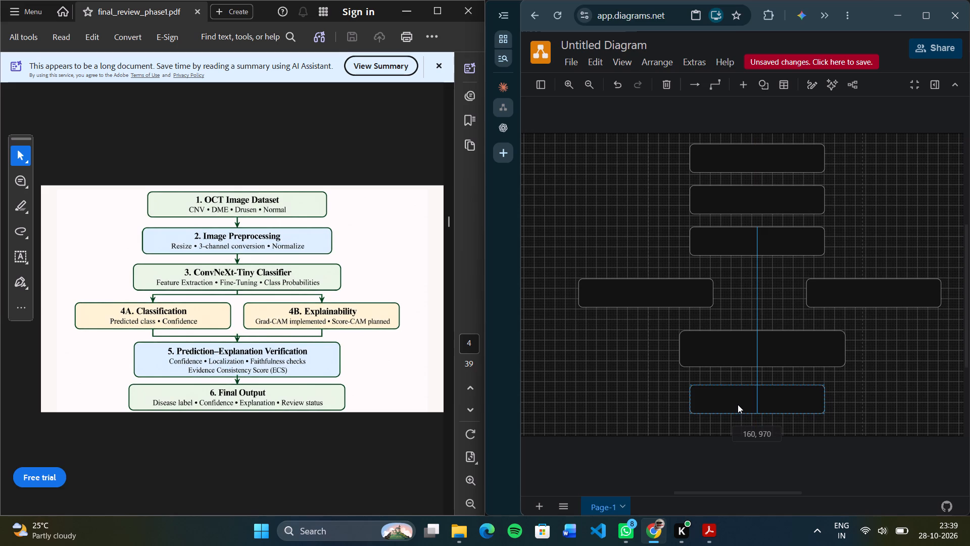
left_click_drag(738, 404, 737, 405)
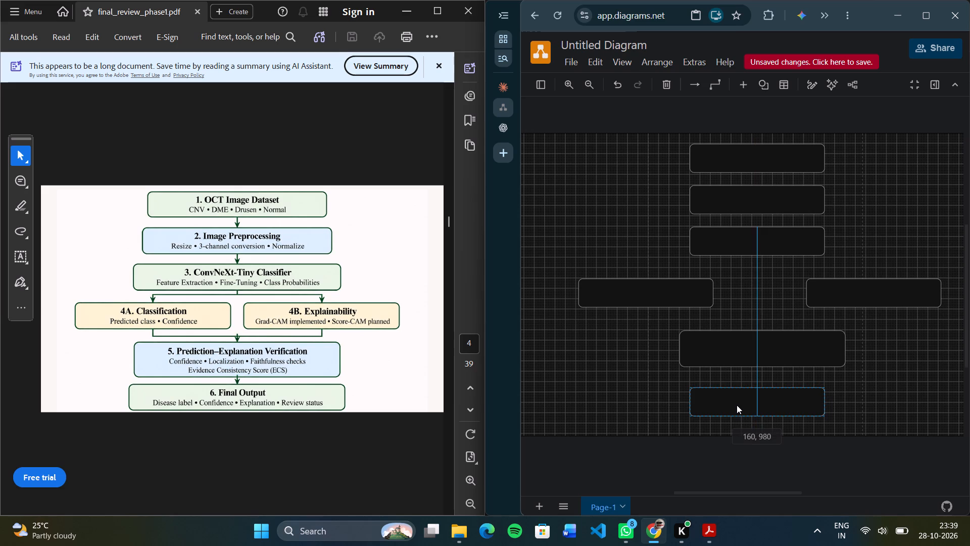
left_click_drag(737, 405, 739, 401)
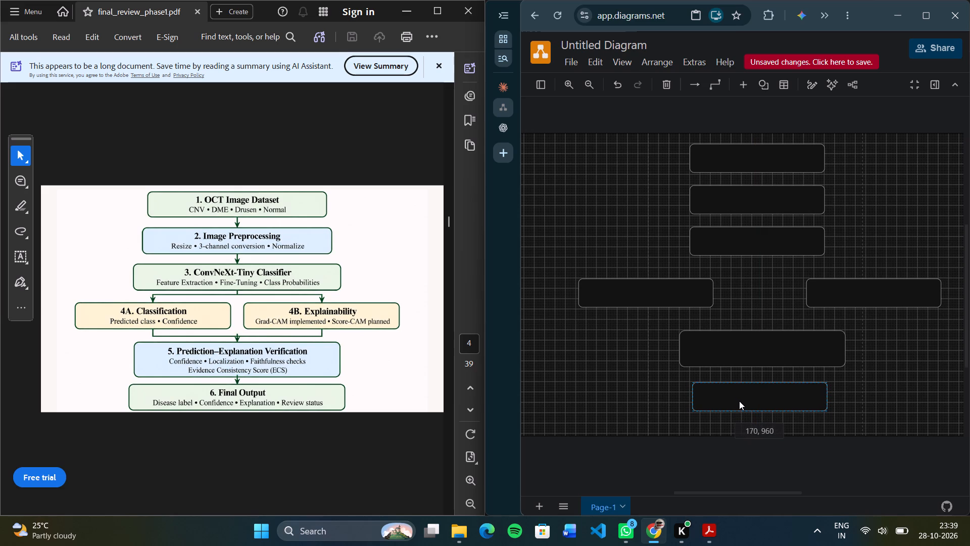
left_click_drag(739, 401, 743, 403)
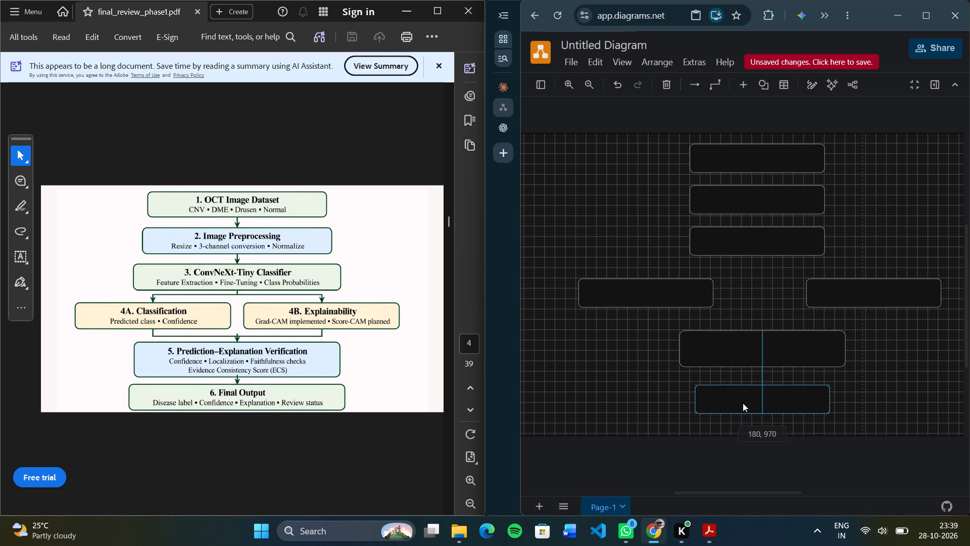
left_click_drag(743, 403, 738, 404)
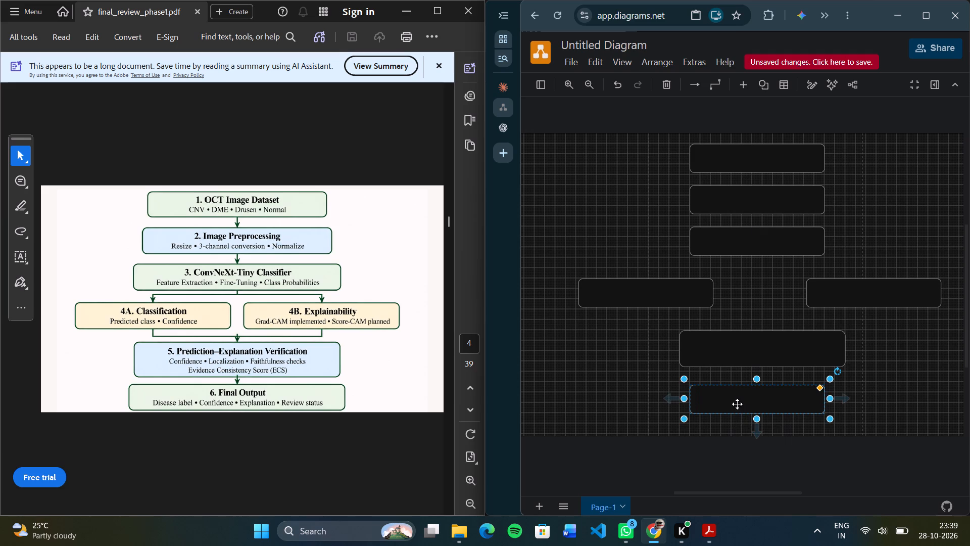
left_click(579, 373)
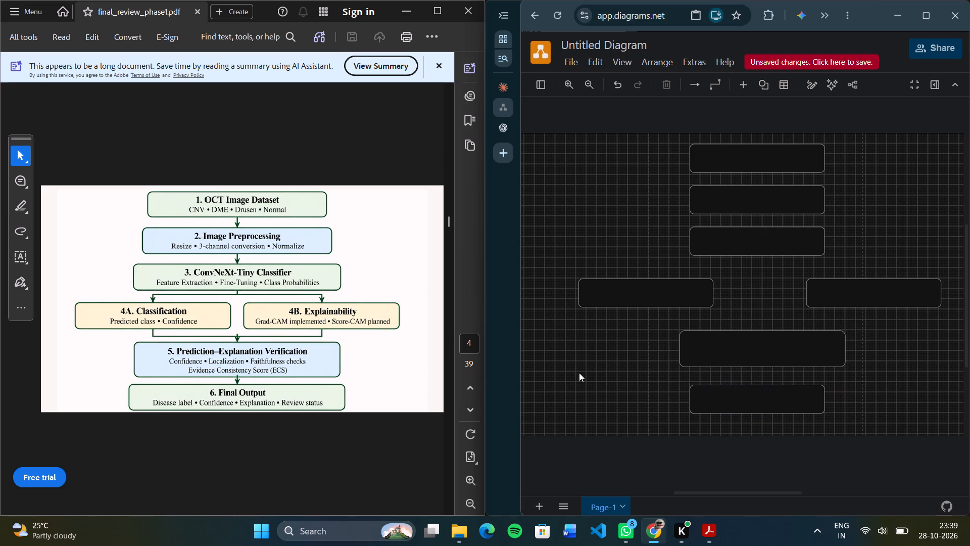
Shift the wide position 5 box slightly left, to about 90, 760, so it centres with the boxes above and below.
left_click_drag(757, 353, 749, 353)
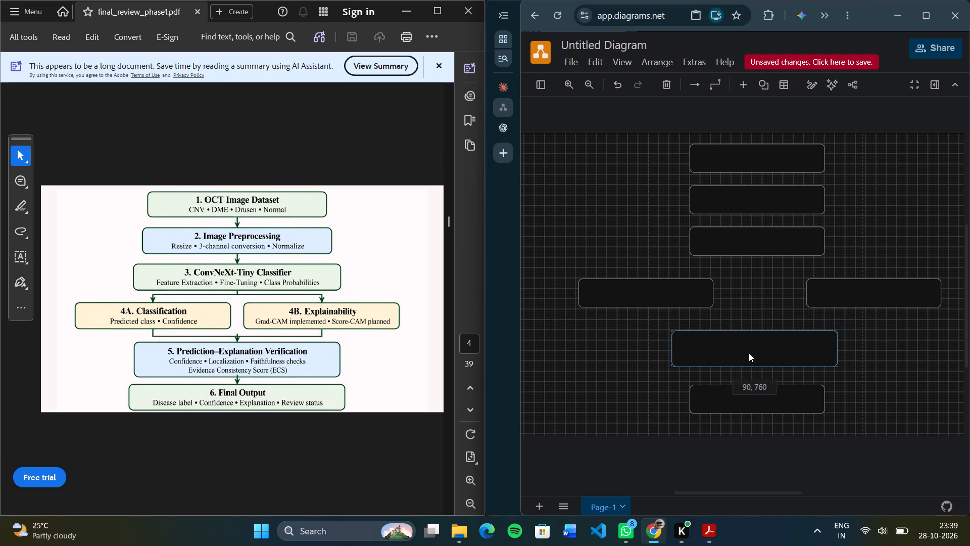
left_click_drag(749, 353, 749, 352)
left_click(619, 390)
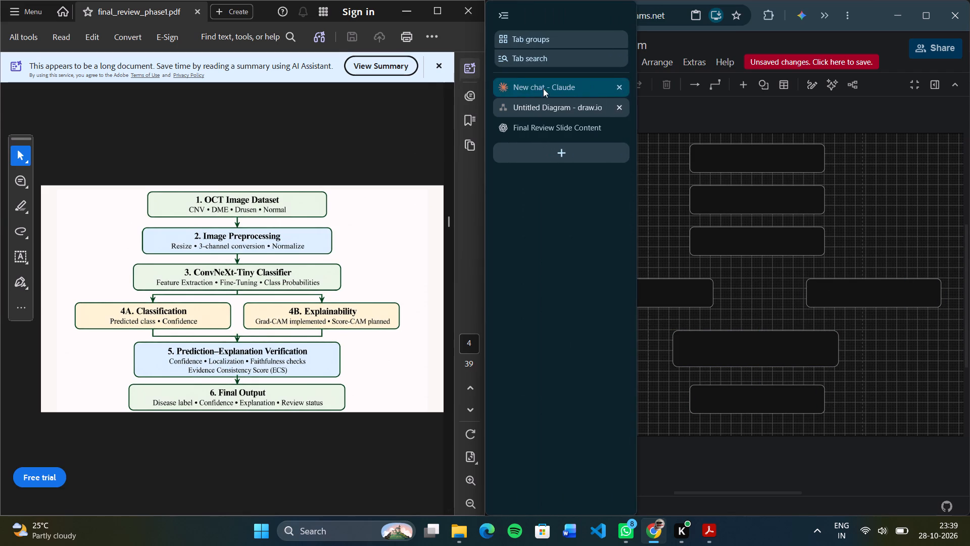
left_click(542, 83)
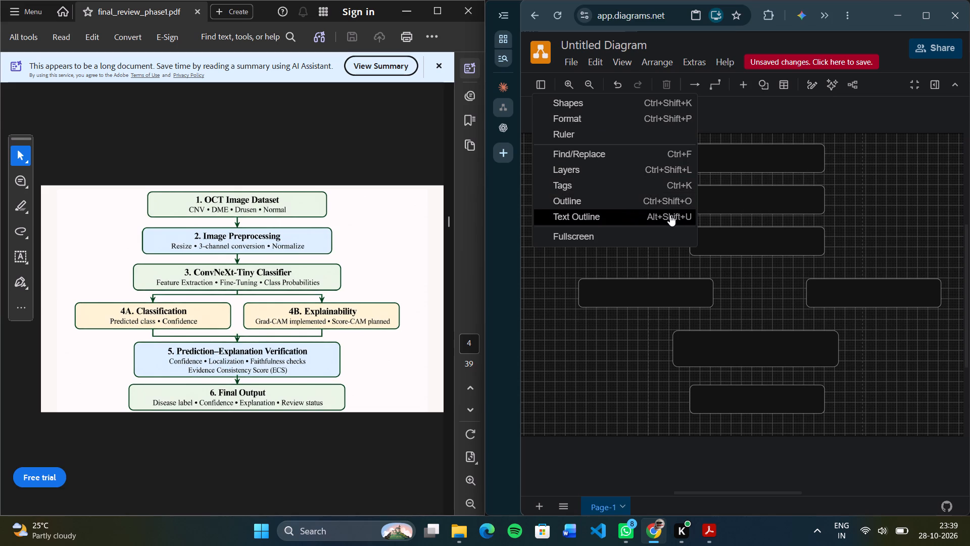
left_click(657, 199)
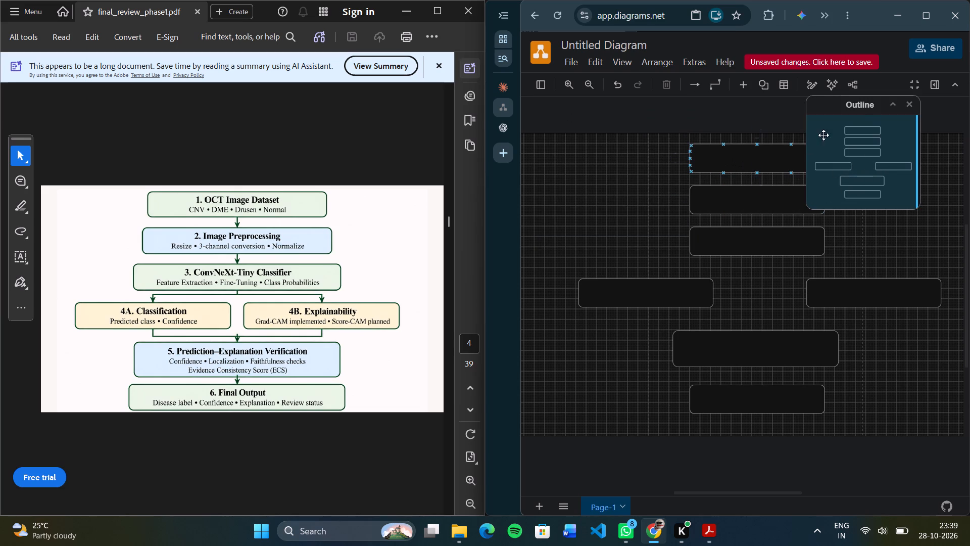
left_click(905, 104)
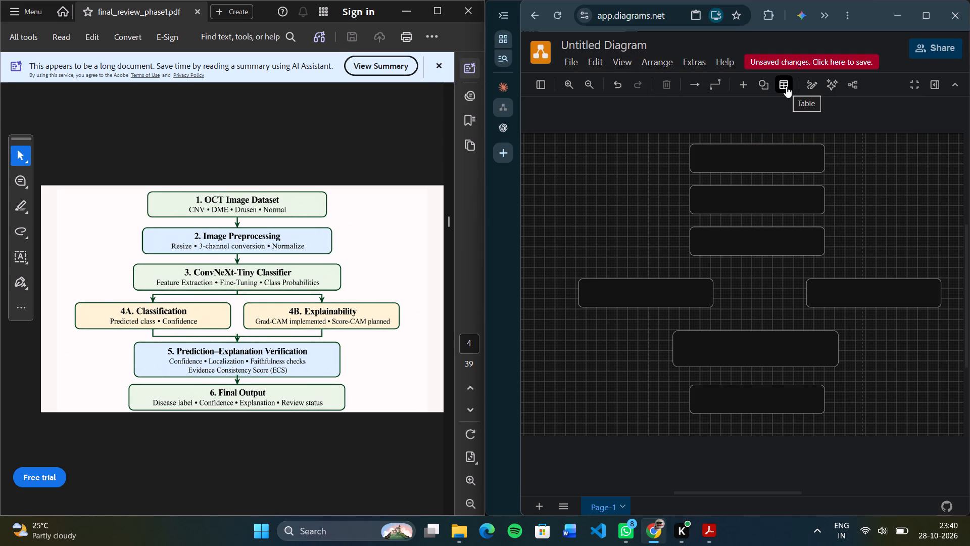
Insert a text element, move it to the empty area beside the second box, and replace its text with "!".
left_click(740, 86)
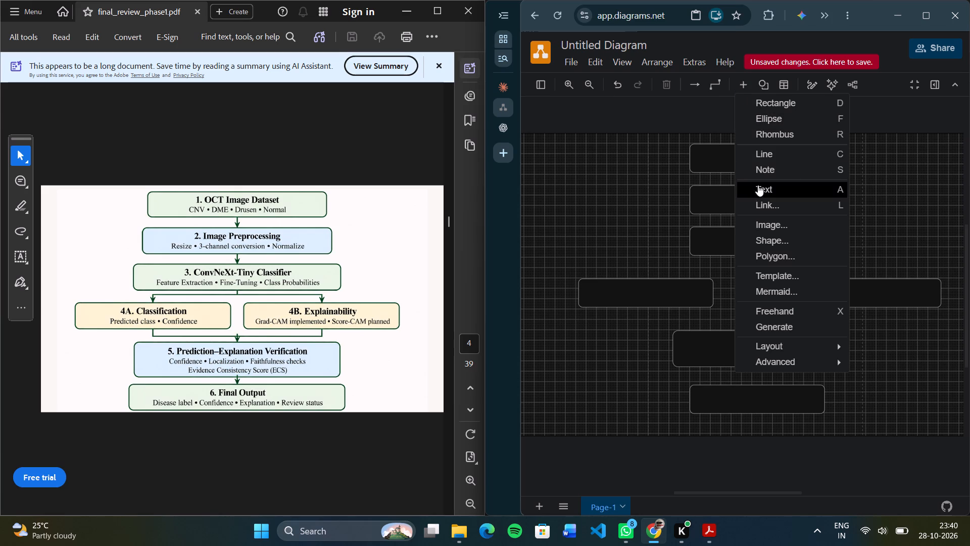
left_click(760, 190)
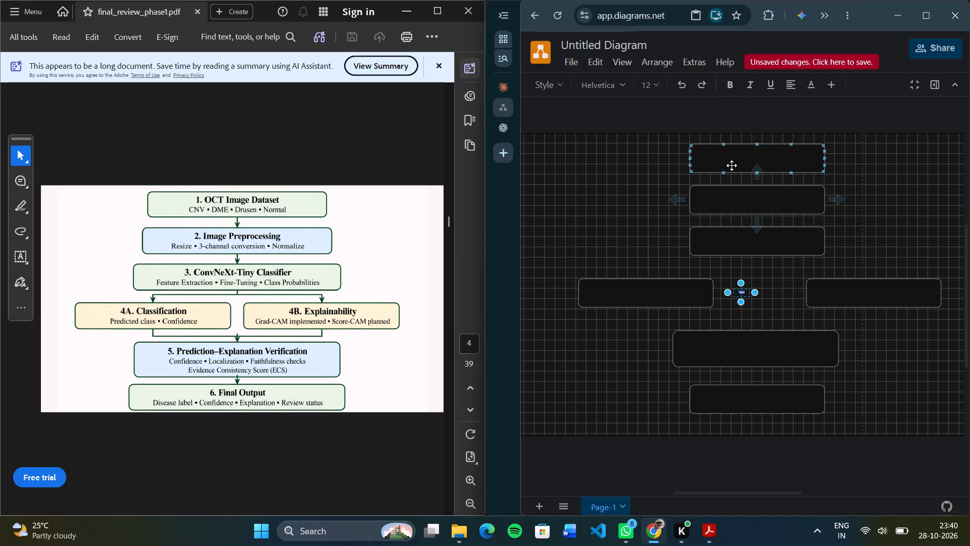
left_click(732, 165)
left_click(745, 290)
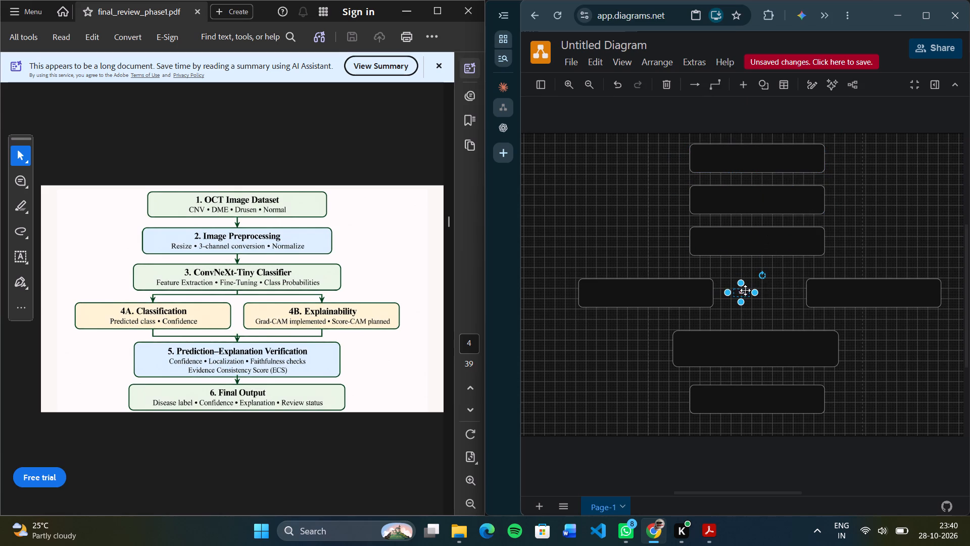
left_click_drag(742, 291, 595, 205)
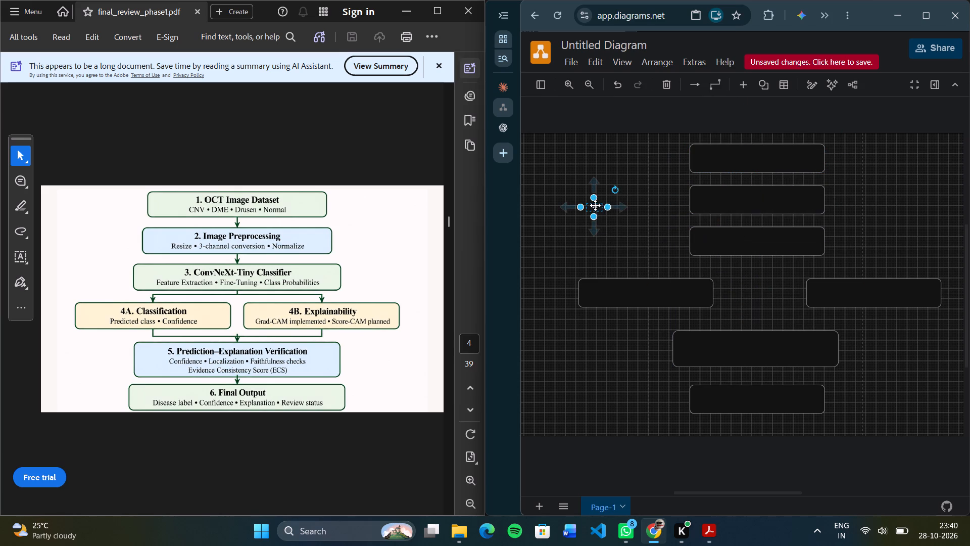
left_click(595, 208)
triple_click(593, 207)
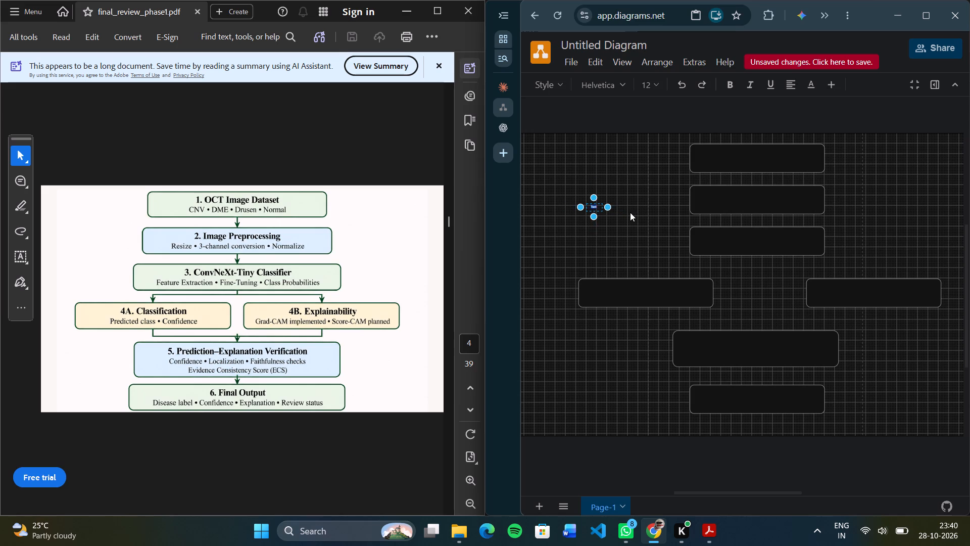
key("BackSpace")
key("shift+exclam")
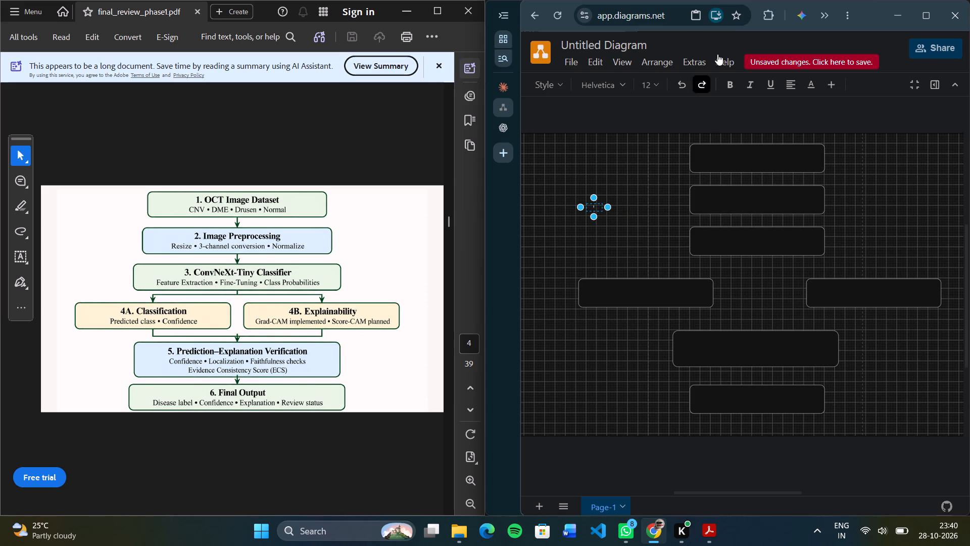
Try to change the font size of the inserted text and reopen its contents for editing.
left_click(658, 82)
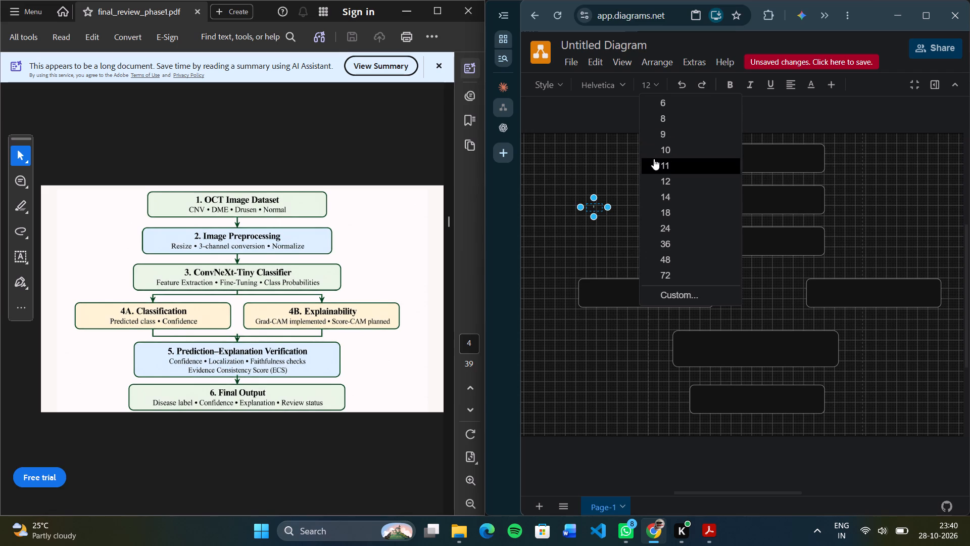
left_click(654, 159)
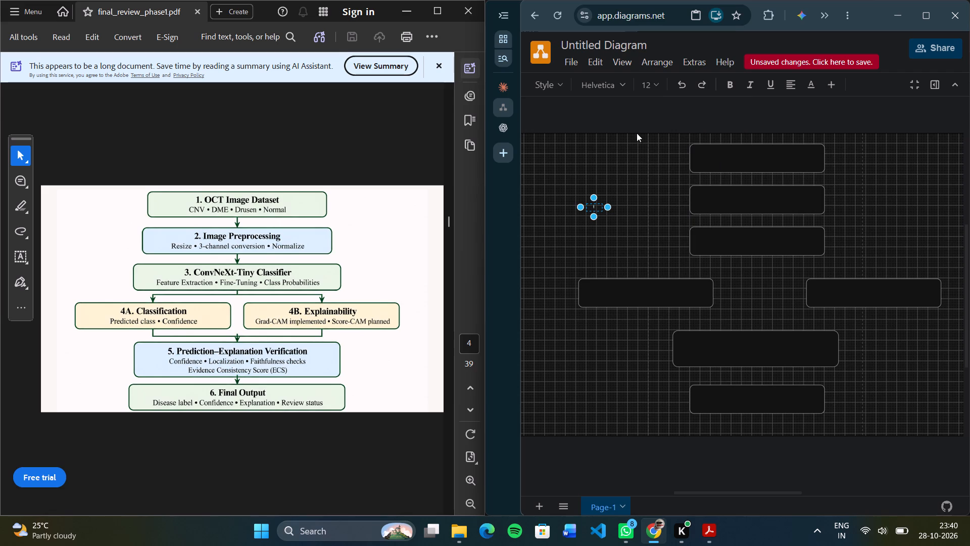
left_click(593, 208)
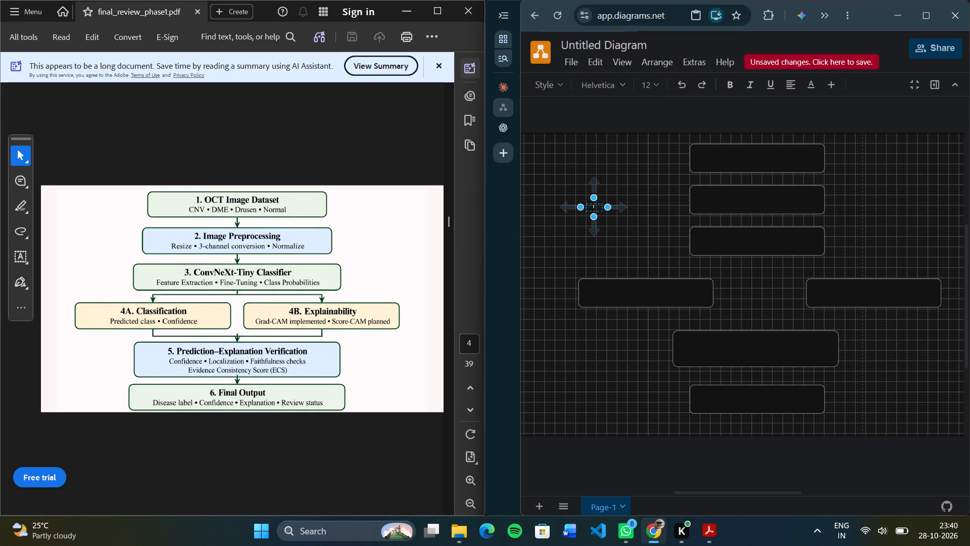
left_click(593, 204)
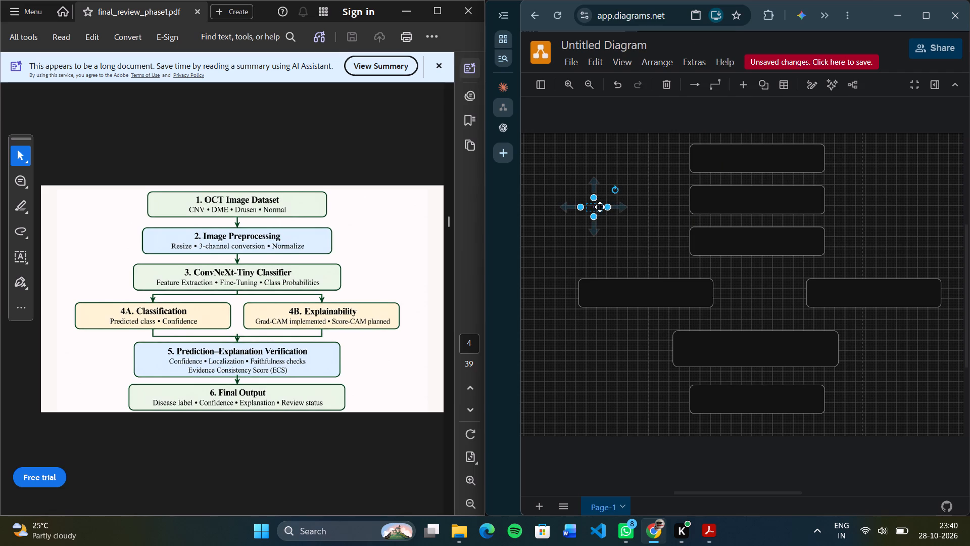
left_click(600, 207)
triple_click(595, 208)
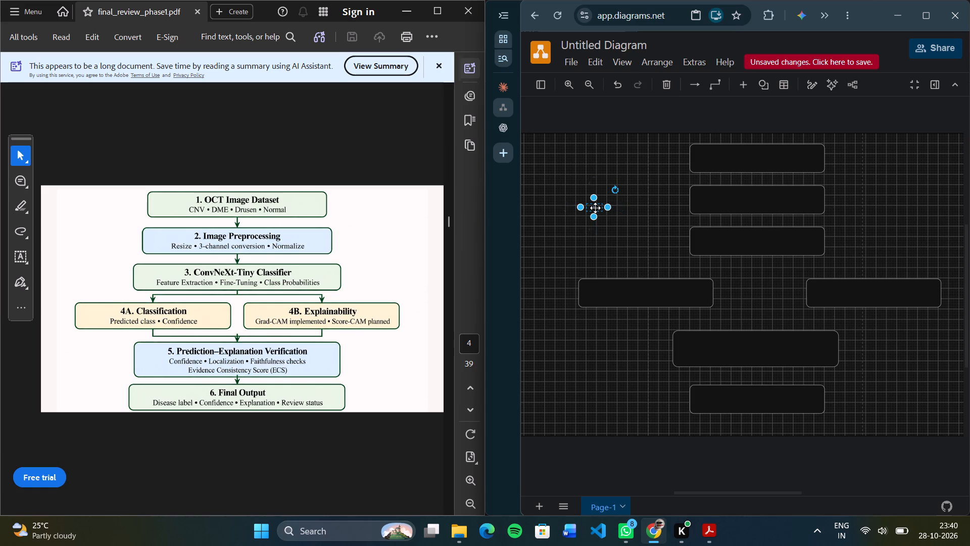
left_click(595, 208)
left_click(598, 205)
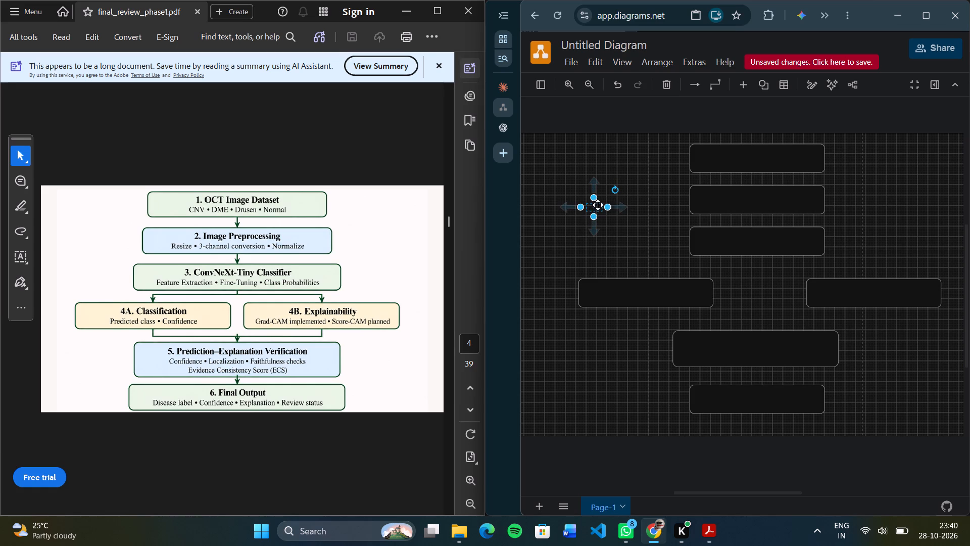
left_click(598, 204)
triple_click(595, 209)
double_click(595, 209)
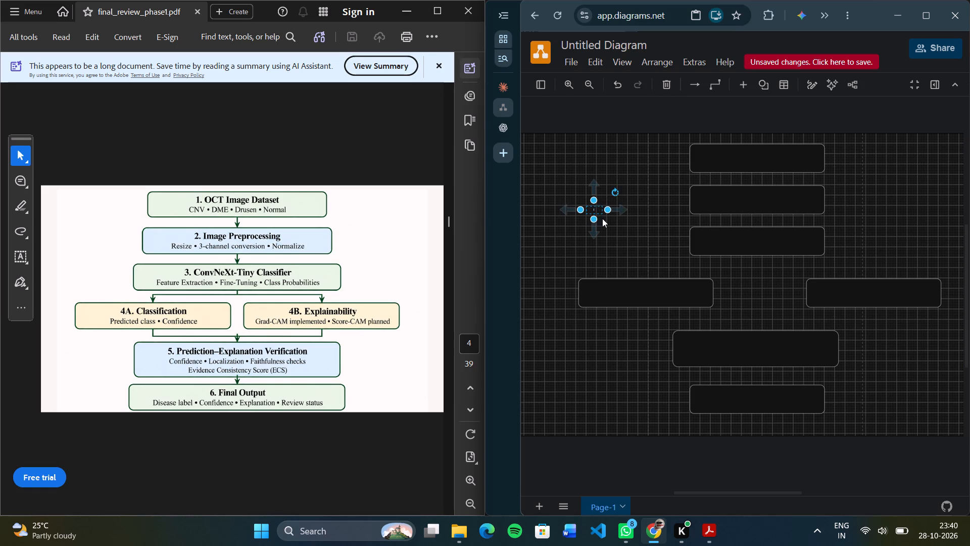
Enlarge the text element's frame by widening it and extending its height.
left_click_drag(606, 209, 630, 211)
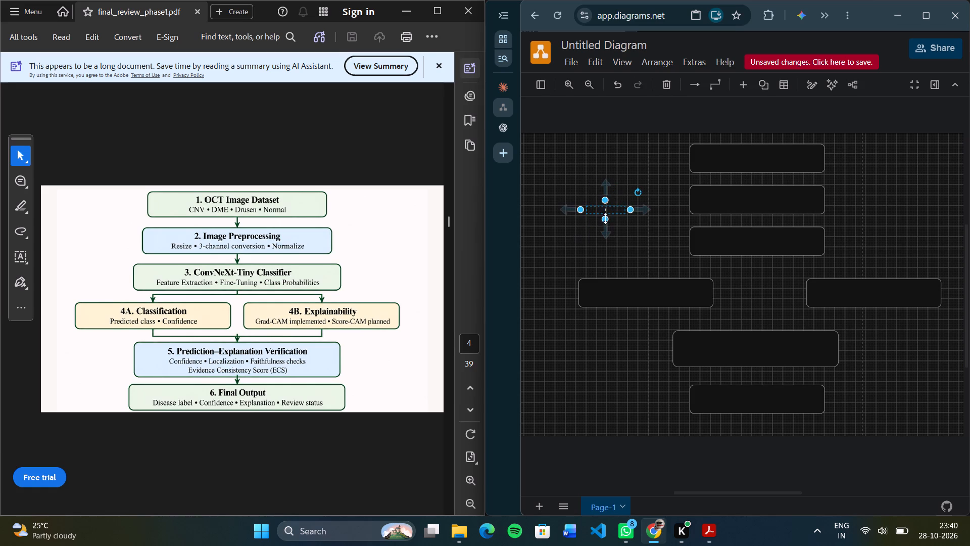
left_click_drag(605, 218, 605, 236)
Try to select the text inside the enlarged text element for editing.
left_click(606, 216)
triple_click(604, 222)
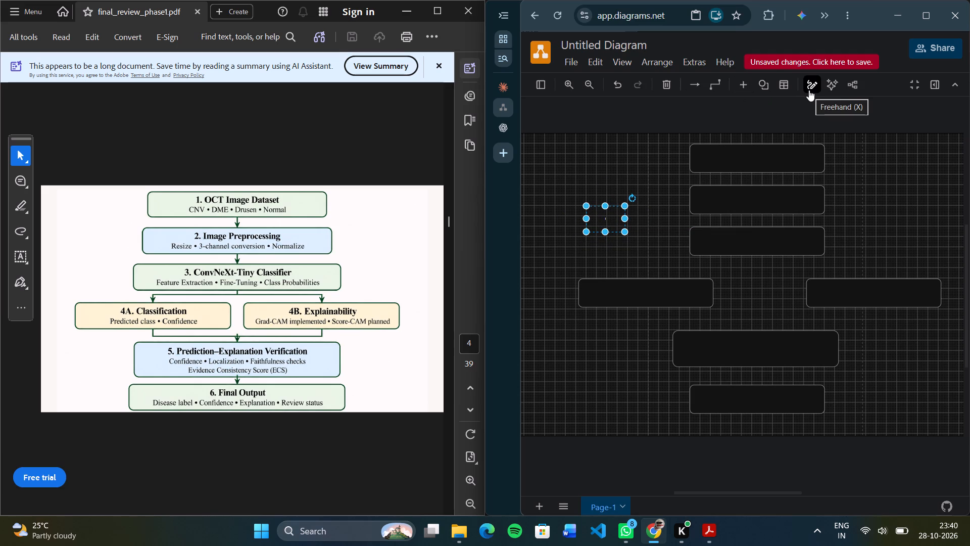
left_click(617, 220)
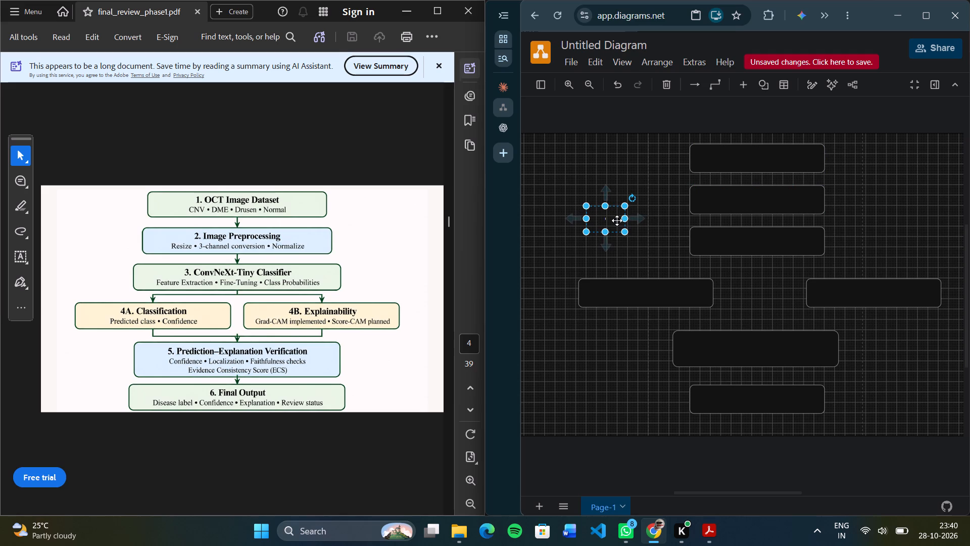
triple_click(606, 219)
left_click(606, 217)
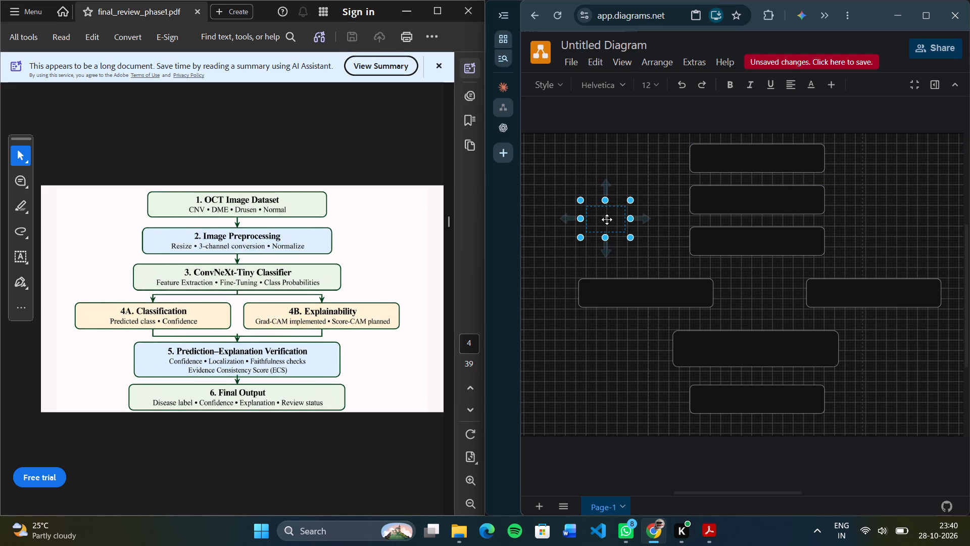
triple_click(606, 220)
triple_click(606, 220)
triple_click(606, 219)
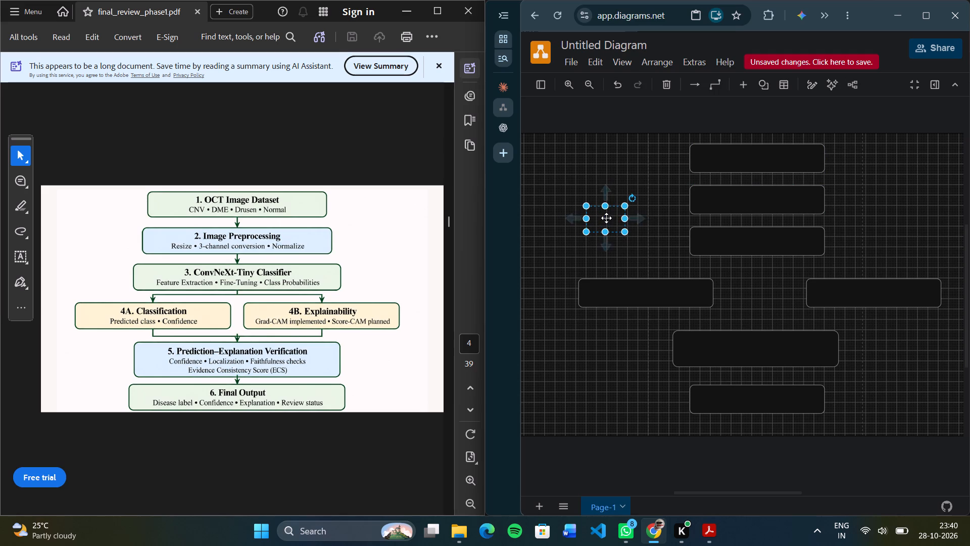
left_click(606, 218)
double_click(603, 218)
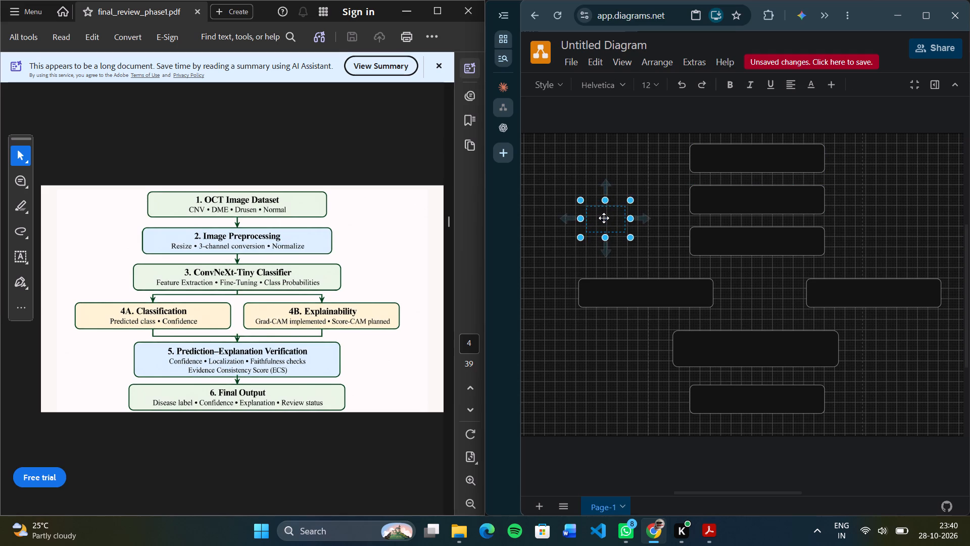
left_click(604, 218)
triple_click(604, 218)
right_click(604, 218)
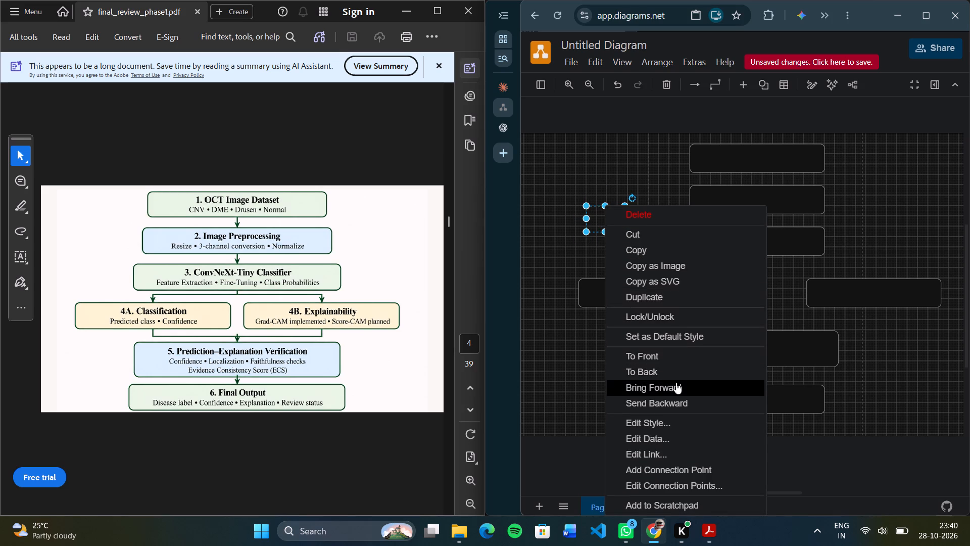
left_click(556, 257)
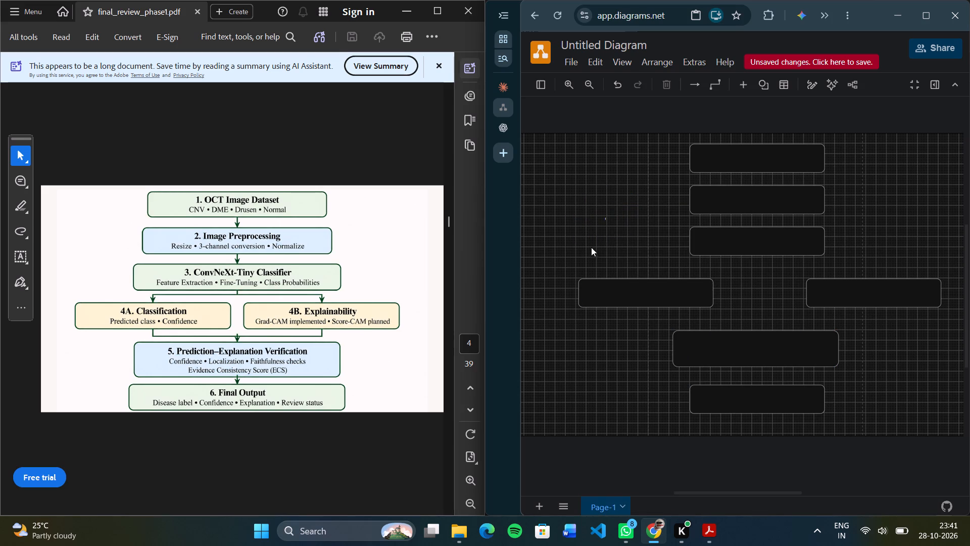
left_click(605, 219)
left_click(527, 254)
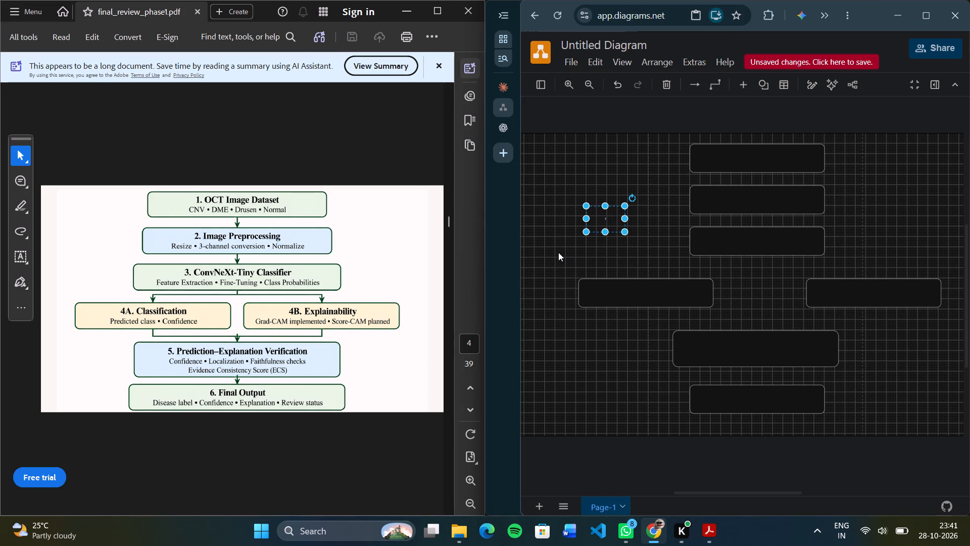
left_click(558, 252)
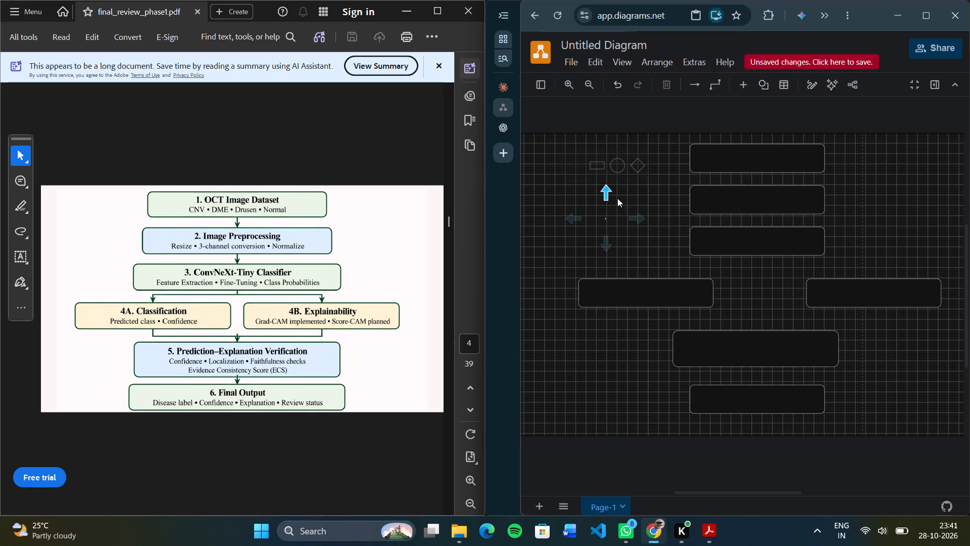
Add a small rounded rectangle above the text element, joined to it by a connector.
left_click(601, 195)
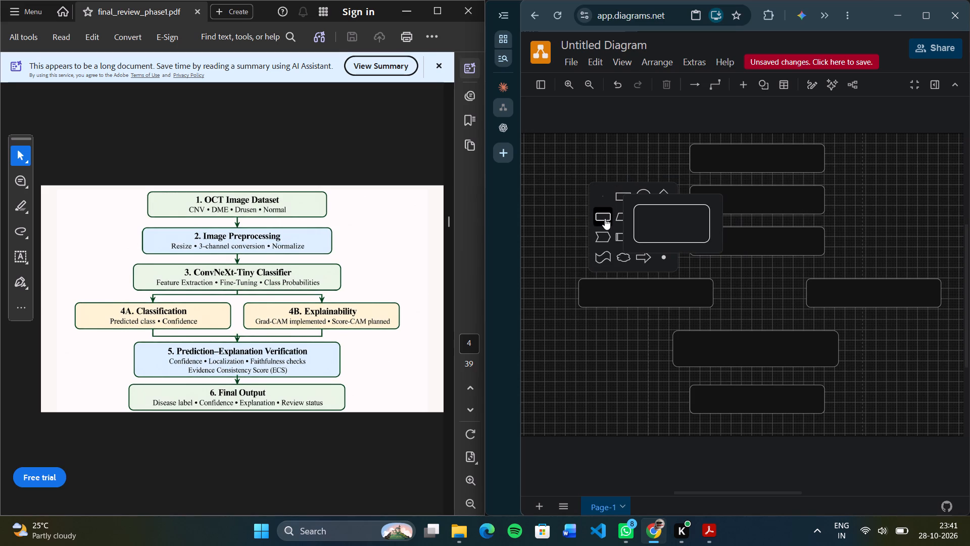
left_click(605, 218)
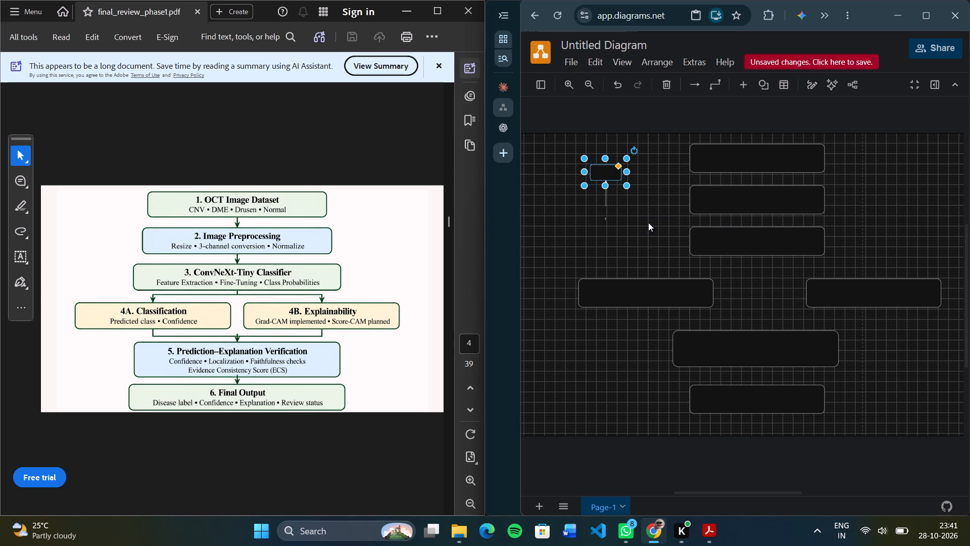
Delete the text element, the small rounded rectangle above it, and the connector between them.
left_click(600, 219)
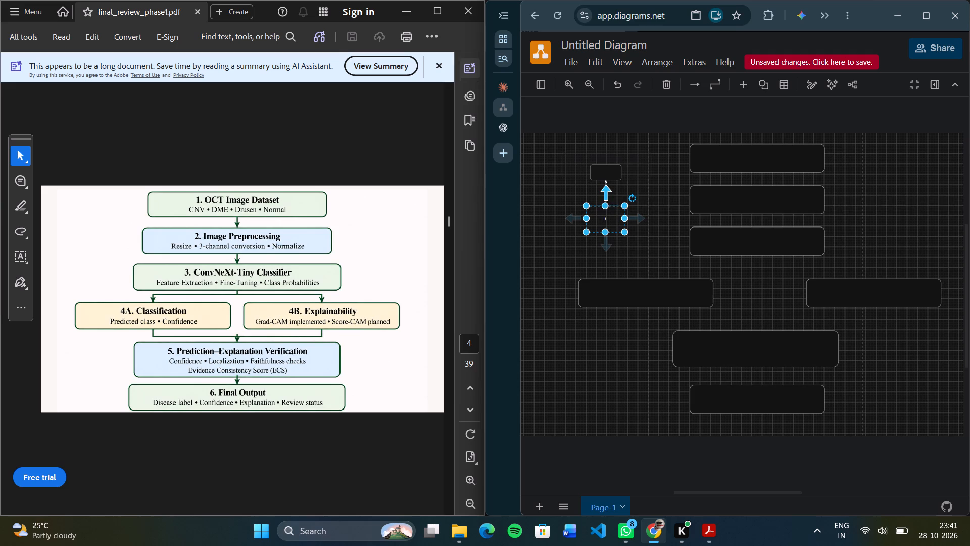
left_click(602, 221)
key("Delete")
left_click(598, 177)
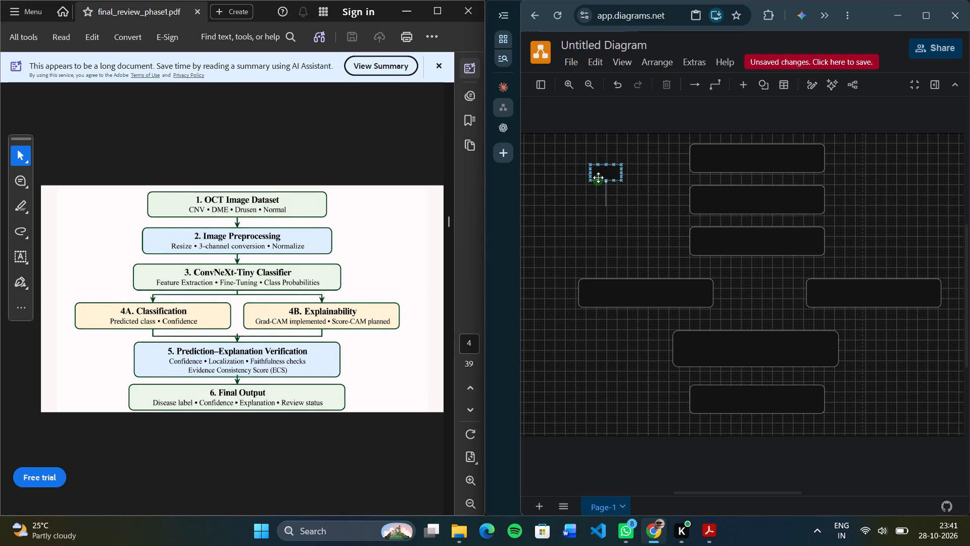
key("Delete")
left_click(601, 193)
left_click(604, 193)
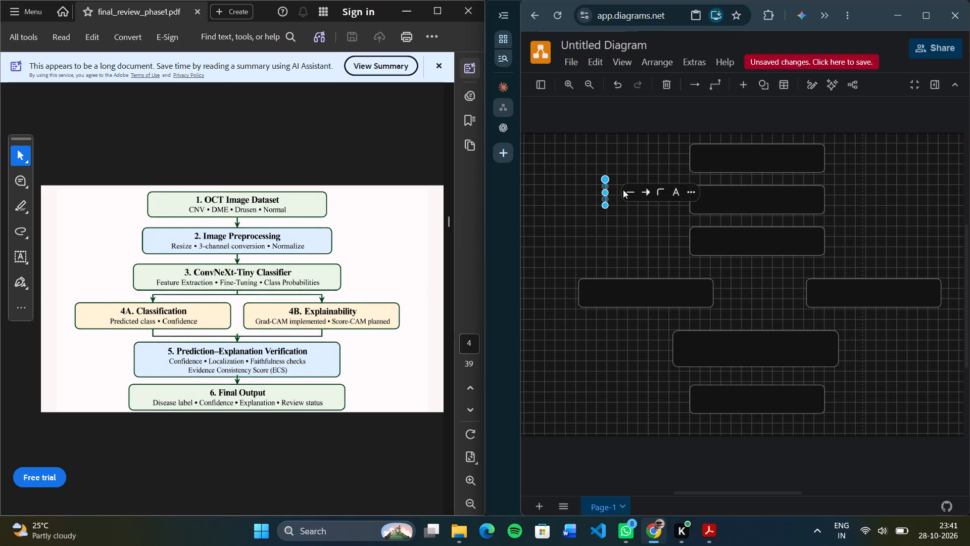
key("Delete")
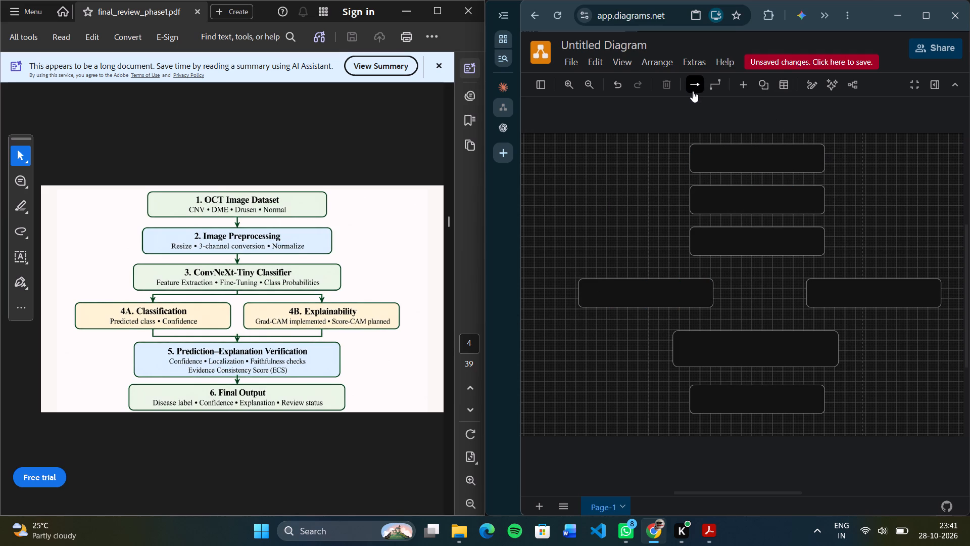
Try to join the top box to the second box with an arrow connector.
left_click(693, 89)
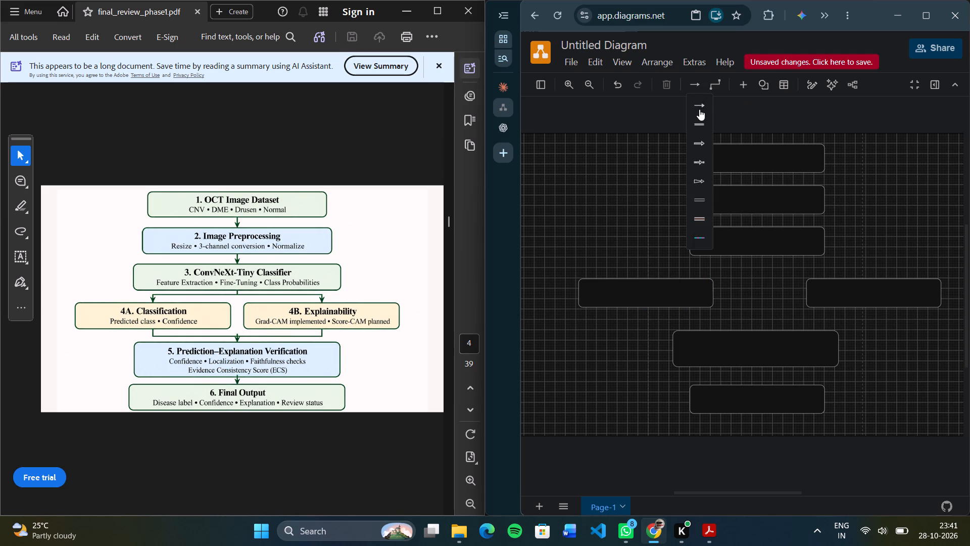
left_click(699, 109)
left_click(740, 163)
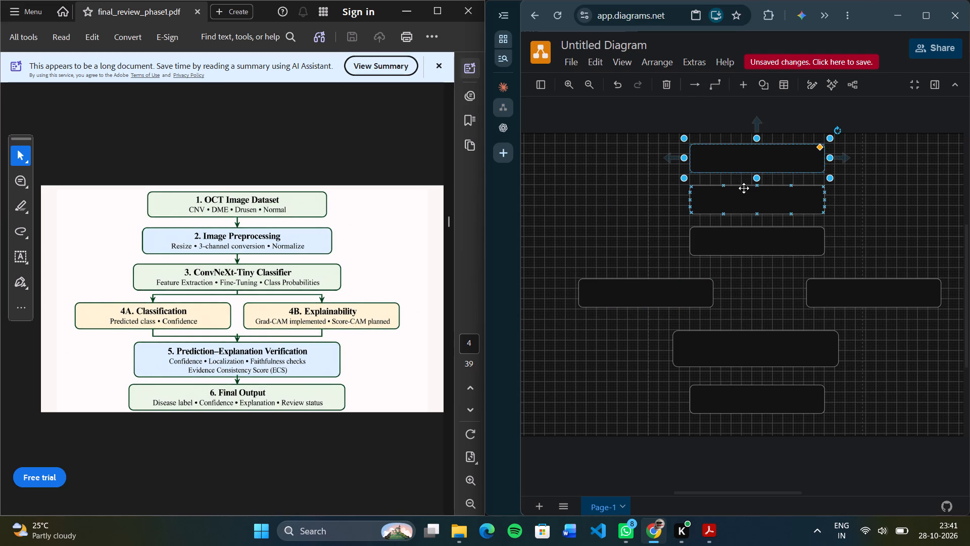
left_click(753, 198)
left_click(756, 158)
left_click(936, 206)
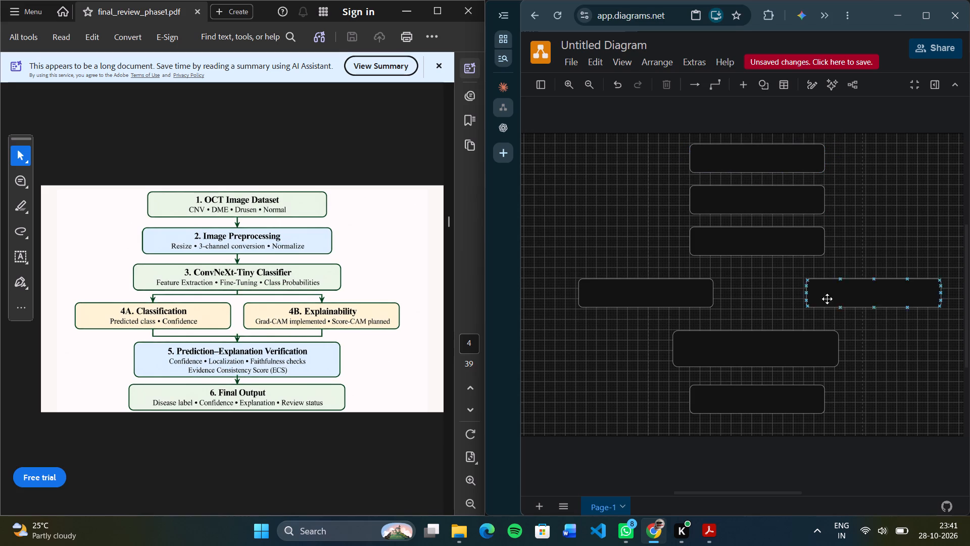
Add a connector from the bottom of the wide box to the lowest box.
left_click(772, 353)
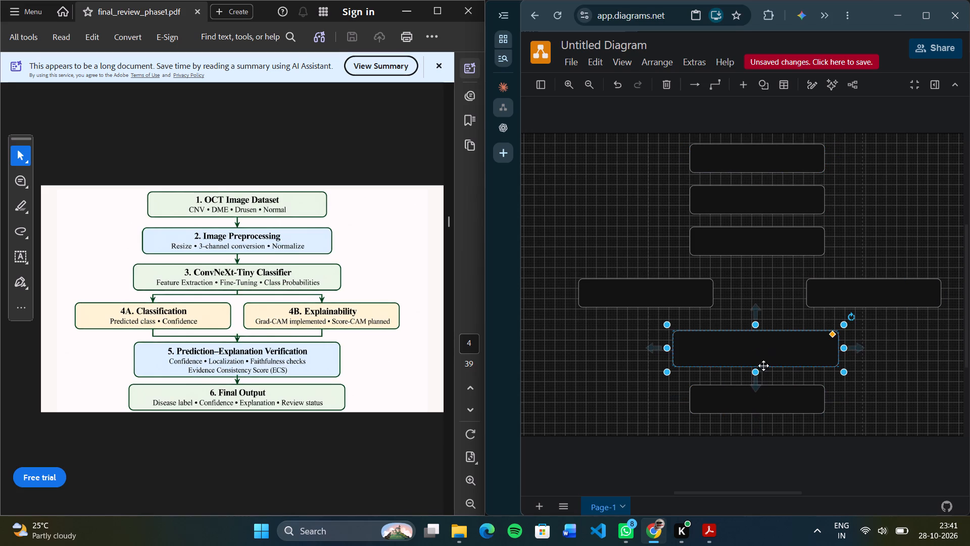
left_click(755, 384)
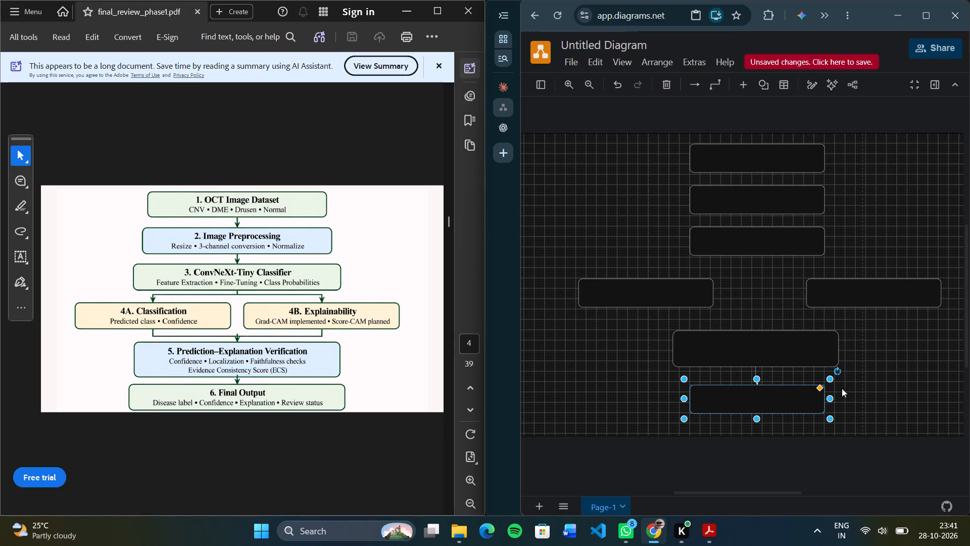
left_click(882, 344)
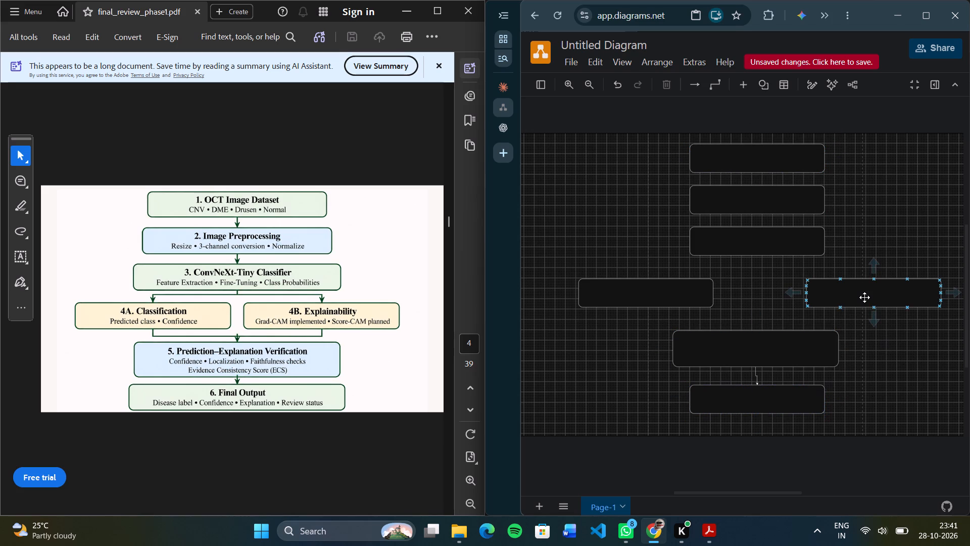
Set the end of the connector between the wide box and the lowest box to an open arrowhead.
left_click(759, 375)
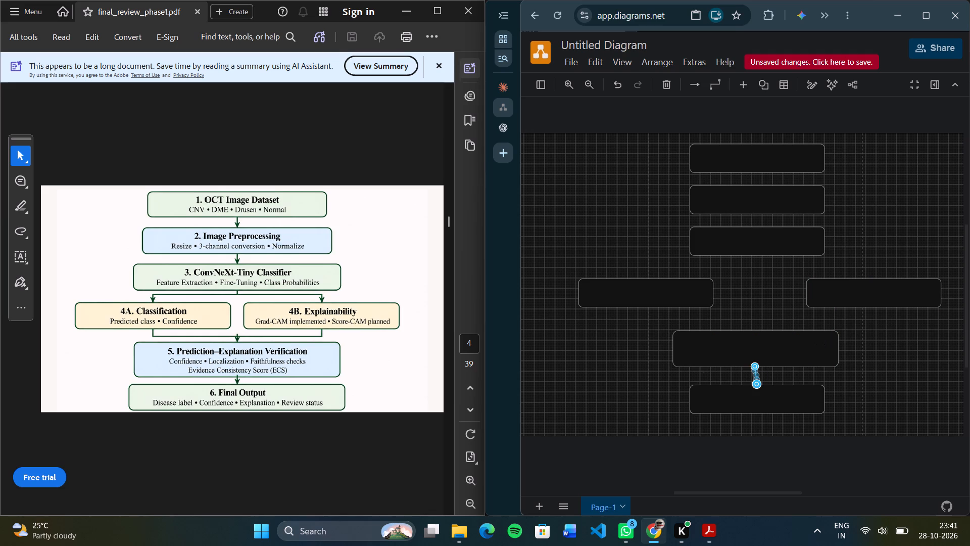
left_click(684, 376)
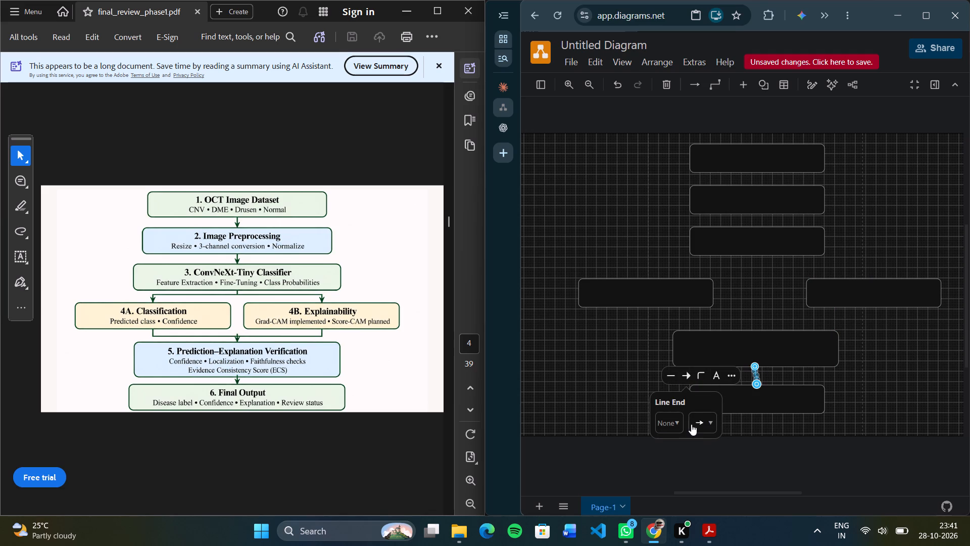
left_click(711, 424)
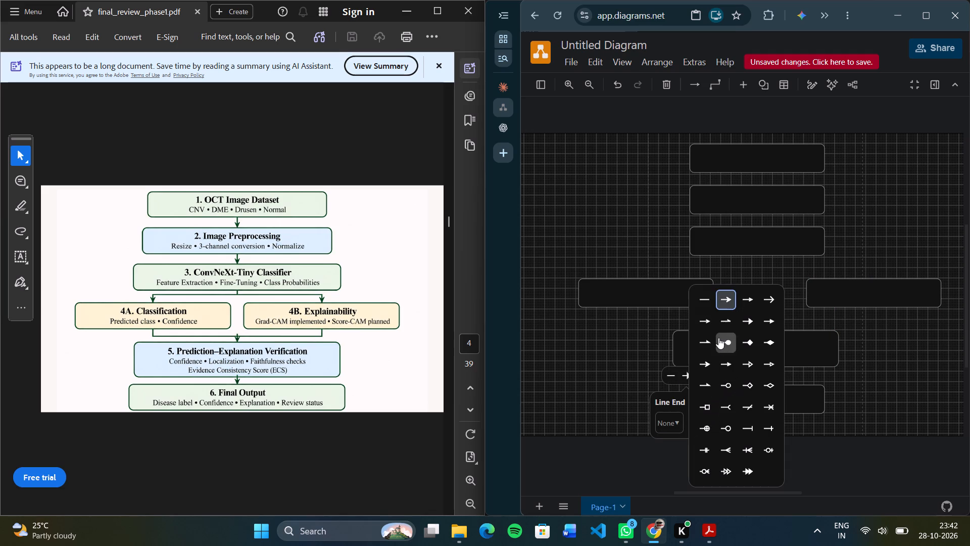
left_click(772, 299)
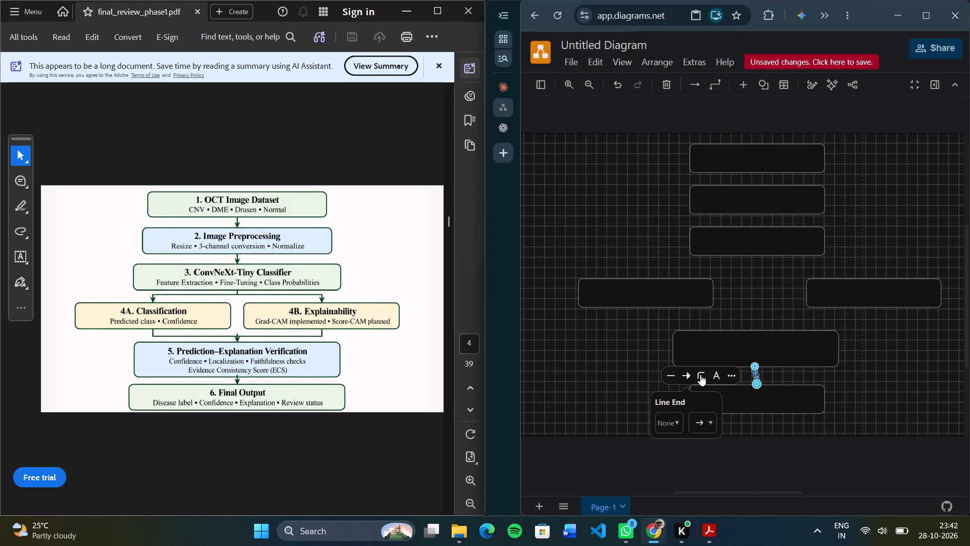
left_click(733, 376)
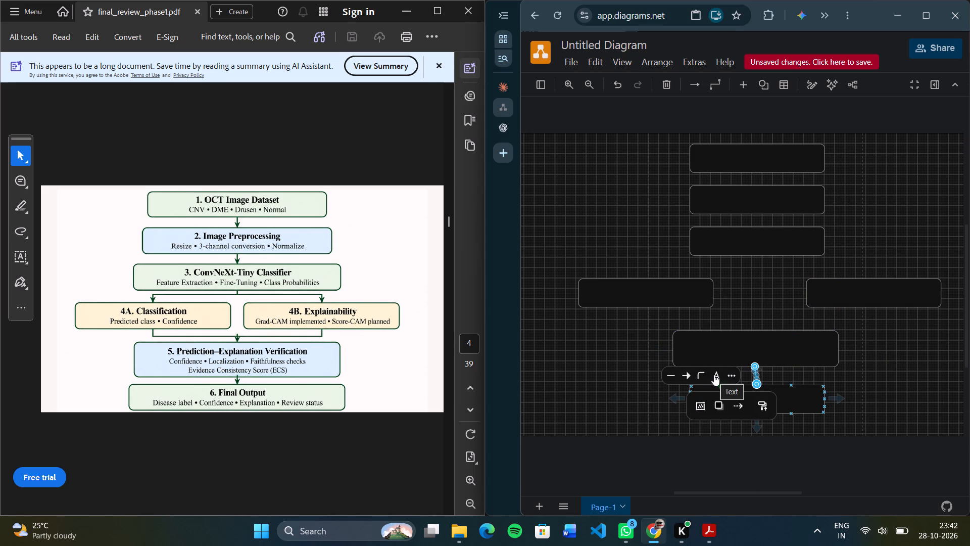
left_click(948, 388)
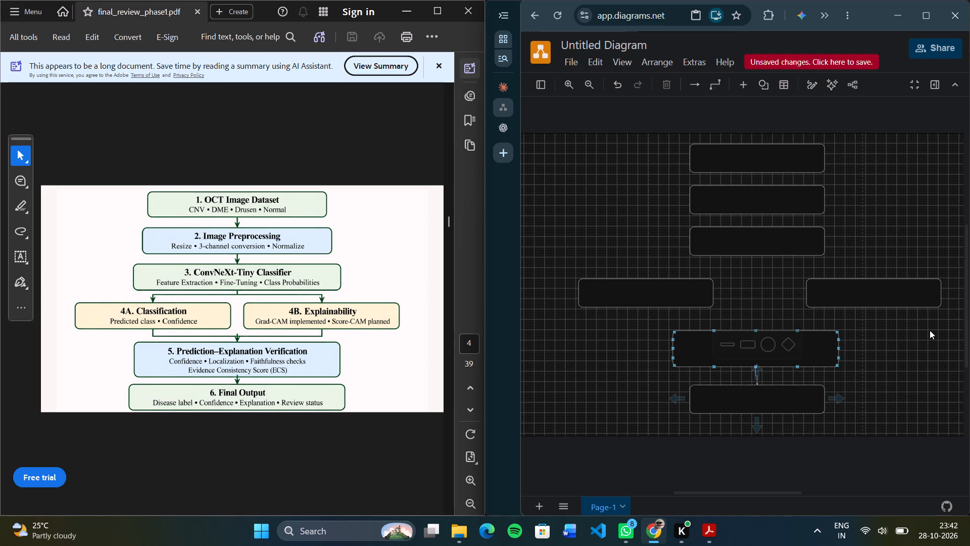
Connect the bottom of the right-hand branch box to the right side of the wide box.
left_click(865, 292)
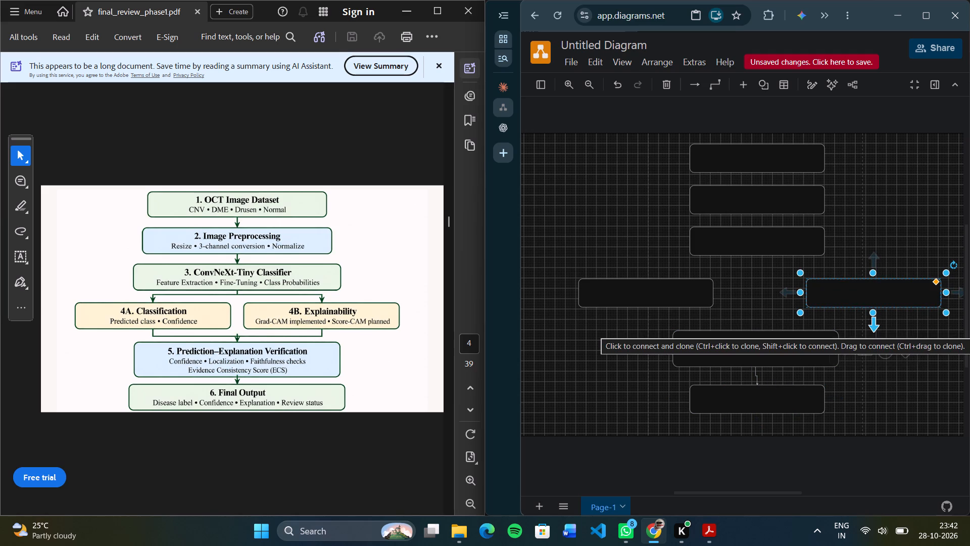
left_click_drag(874, 329, 835, 346)
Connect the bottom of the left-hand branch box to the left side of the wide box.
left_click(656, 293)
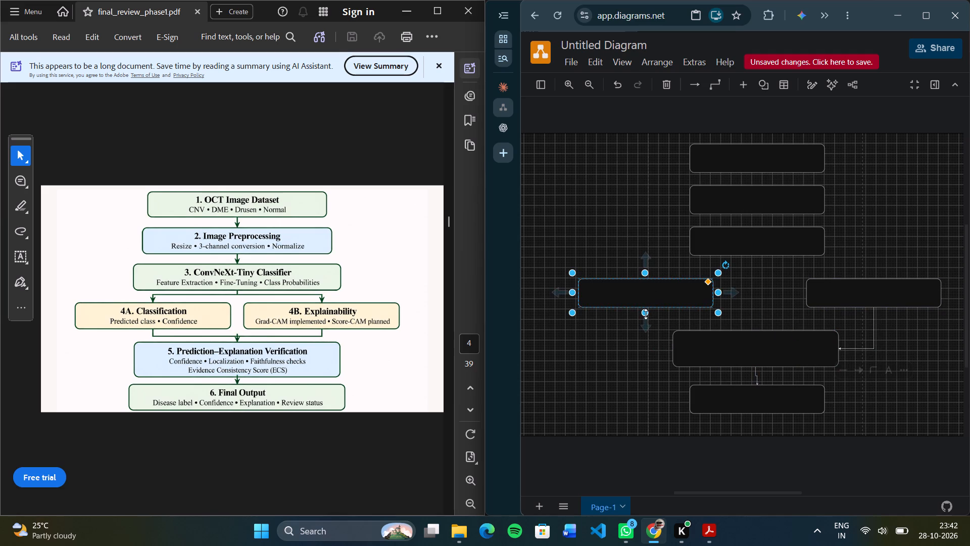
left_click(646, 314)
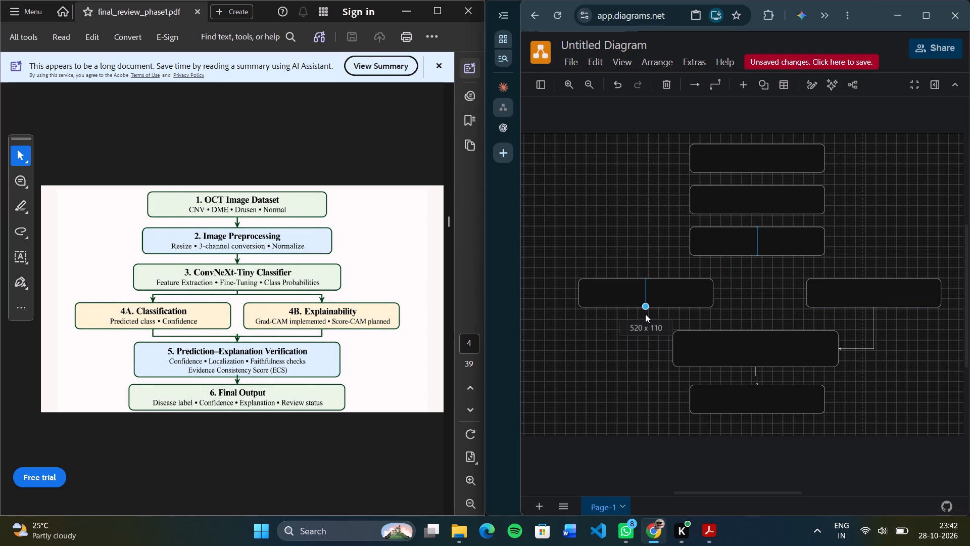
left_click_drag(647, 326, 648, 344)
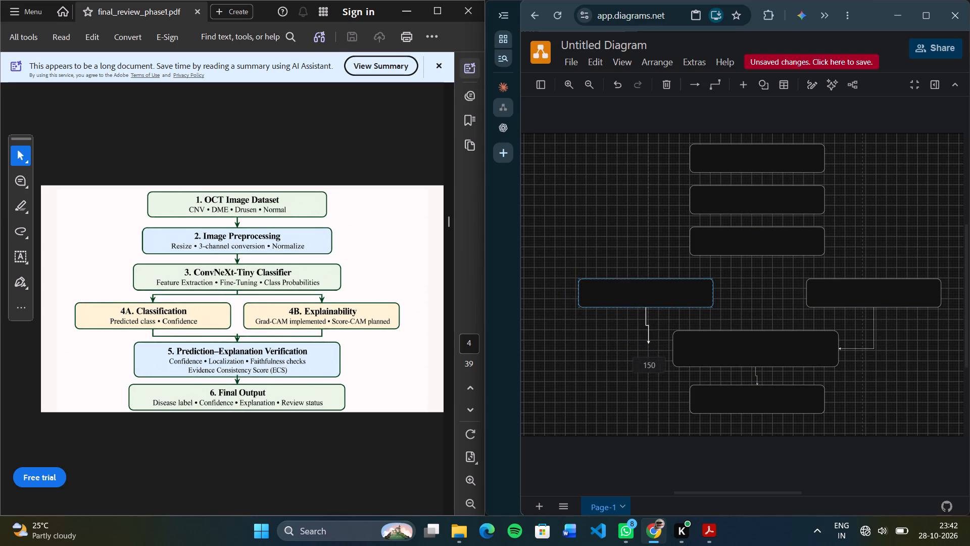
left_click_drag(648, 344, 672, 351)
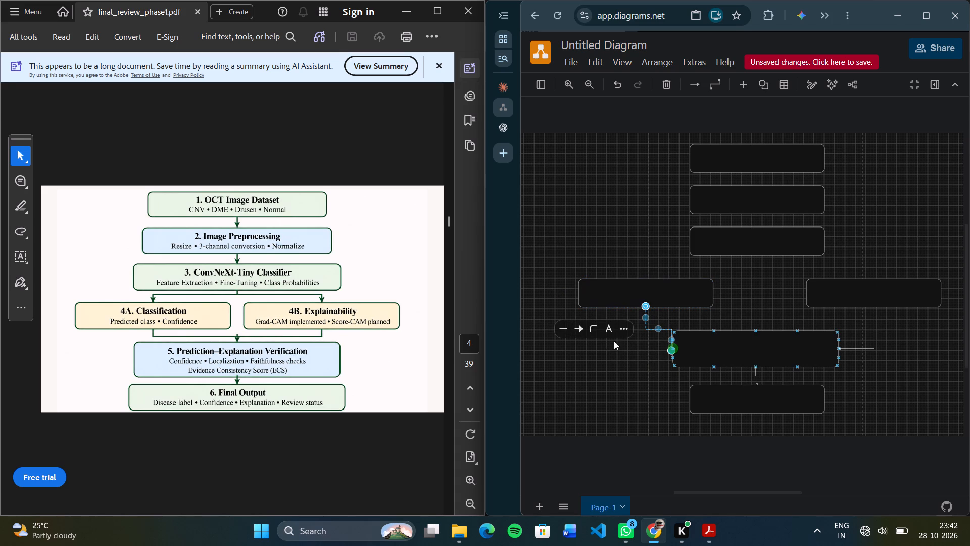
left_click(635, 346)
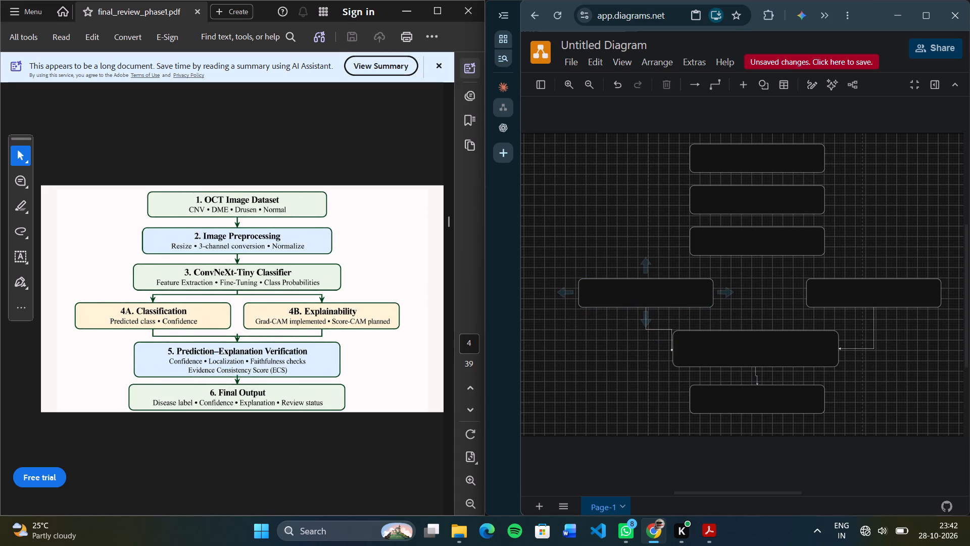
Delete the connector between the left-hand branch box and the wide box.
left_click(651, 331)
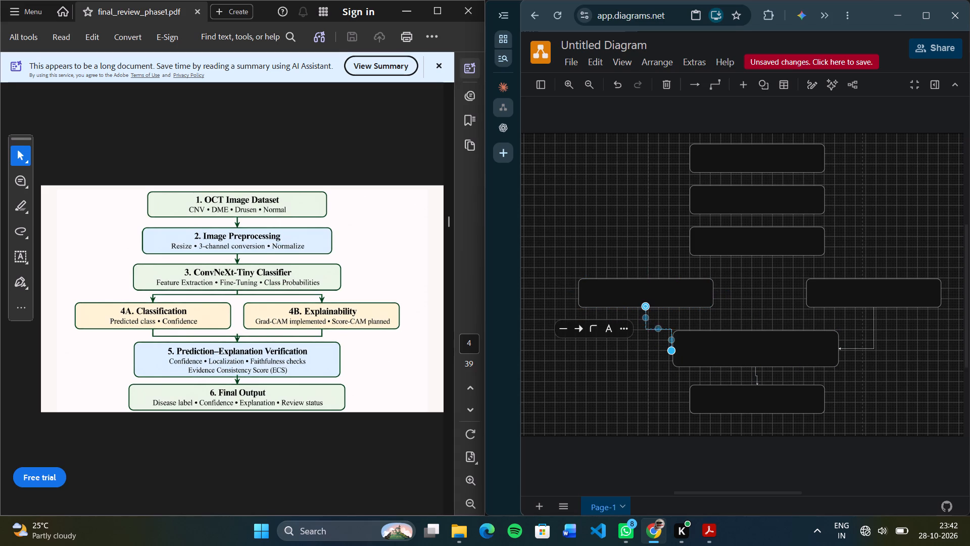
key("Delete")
Connect the left-hand branch box's bottom to the wide box's left side and raise the horizontal segment to the box's mid-height.
left_click(646, 298)
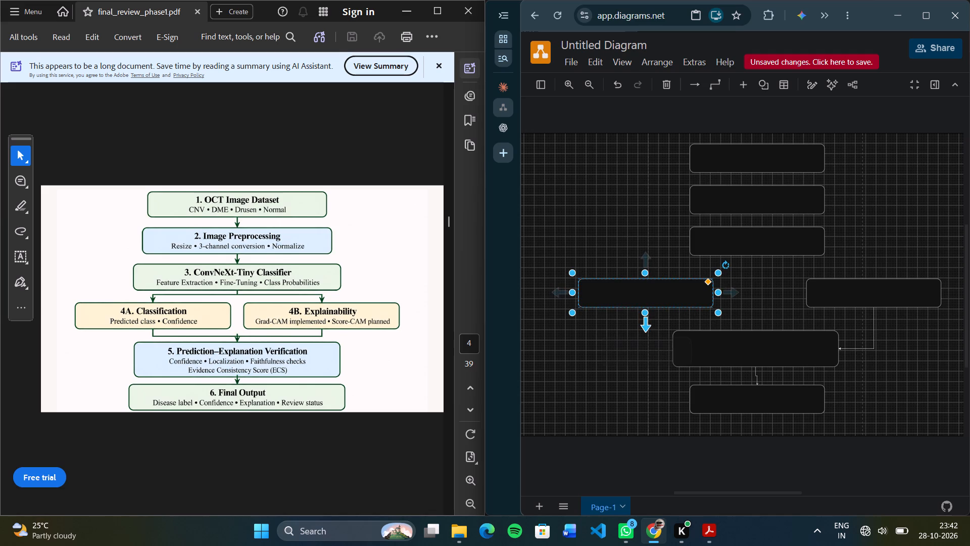
left_click_drag(643, 324, 652, 359)
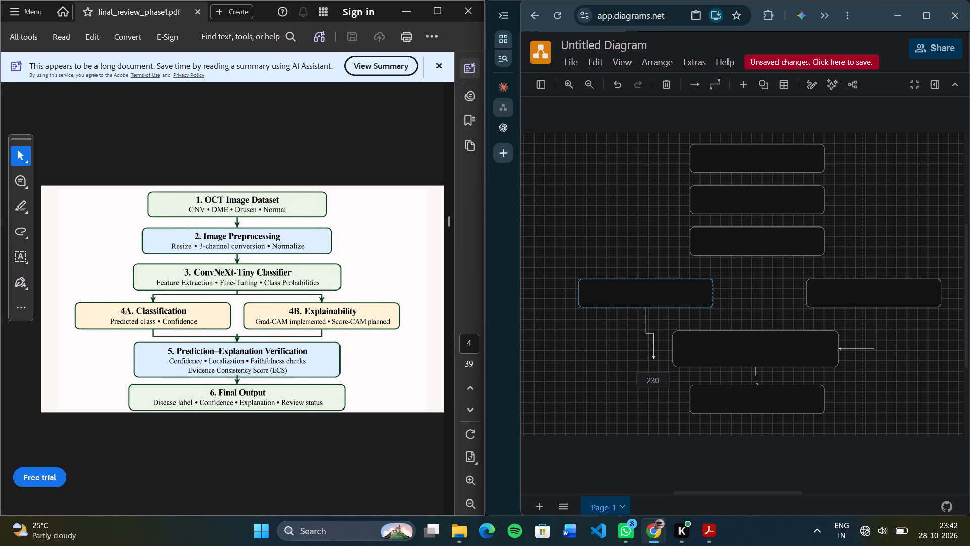
left_click_drag(652, 359, 674, 353)
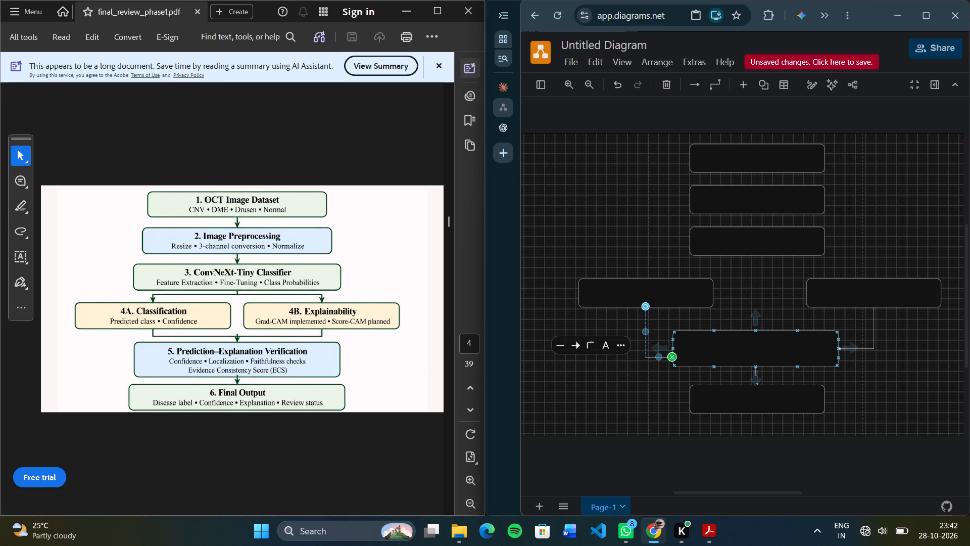
left_click_drag(661, 358, 659, 348)
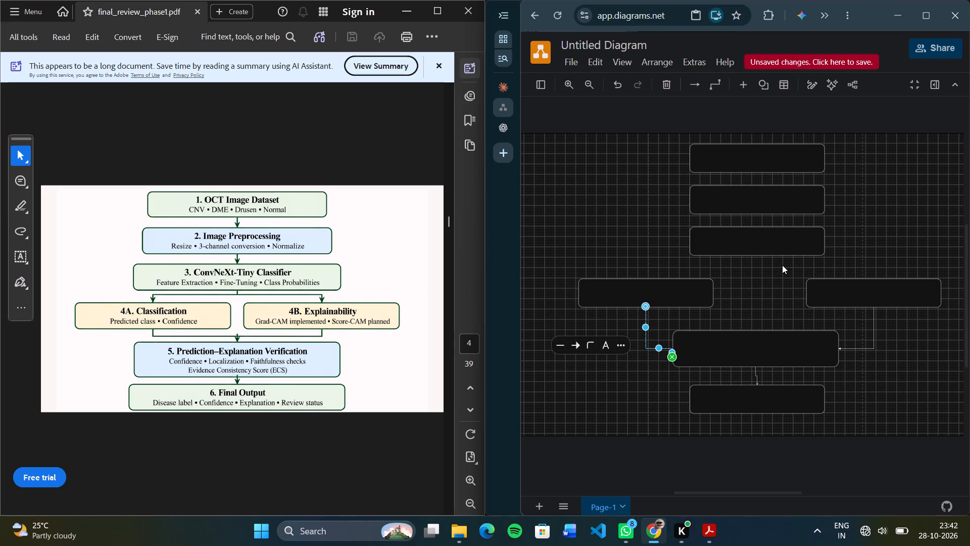
left_click(867, 227)
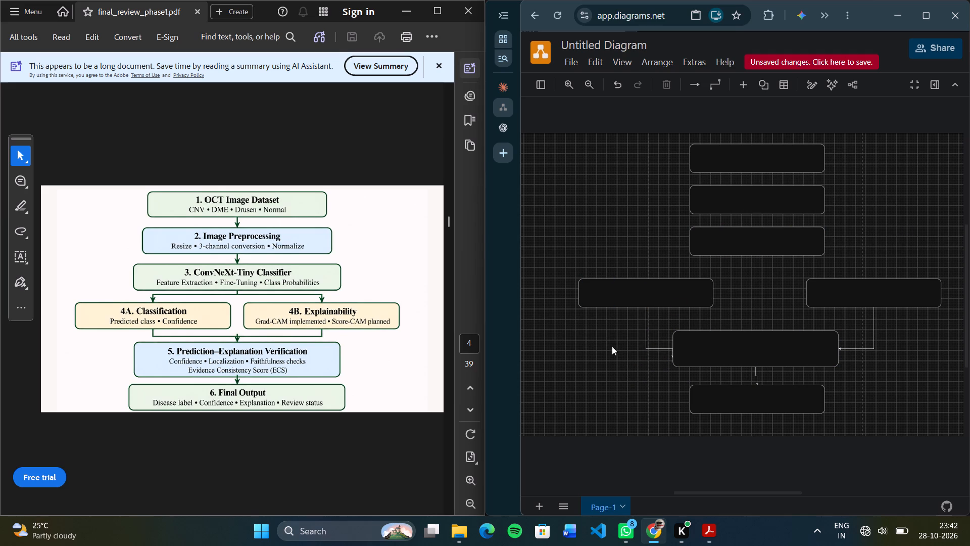
Set the end of the left-hand branch connector to the classic filled arrowhead.
left_click(647, 341)
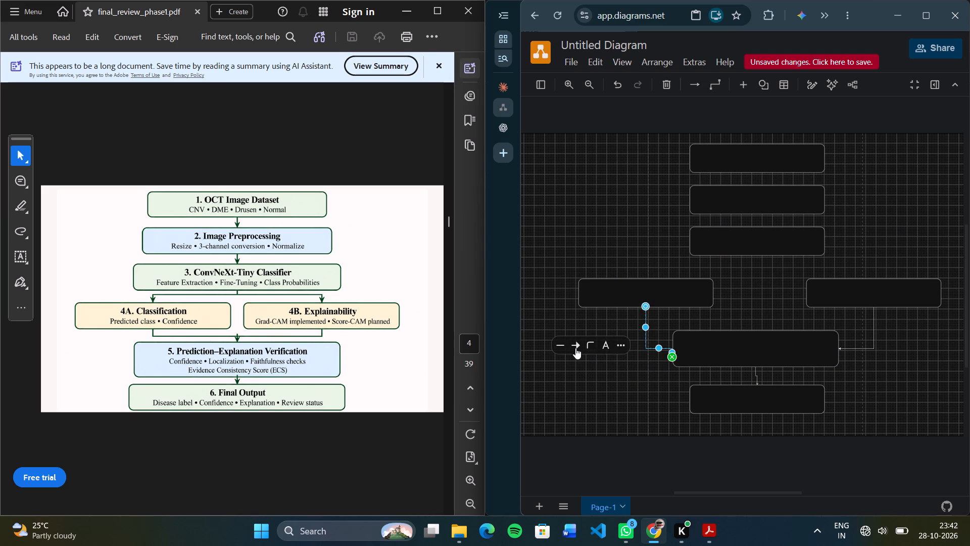
left_click(575, 348)
left_click(590, 390)
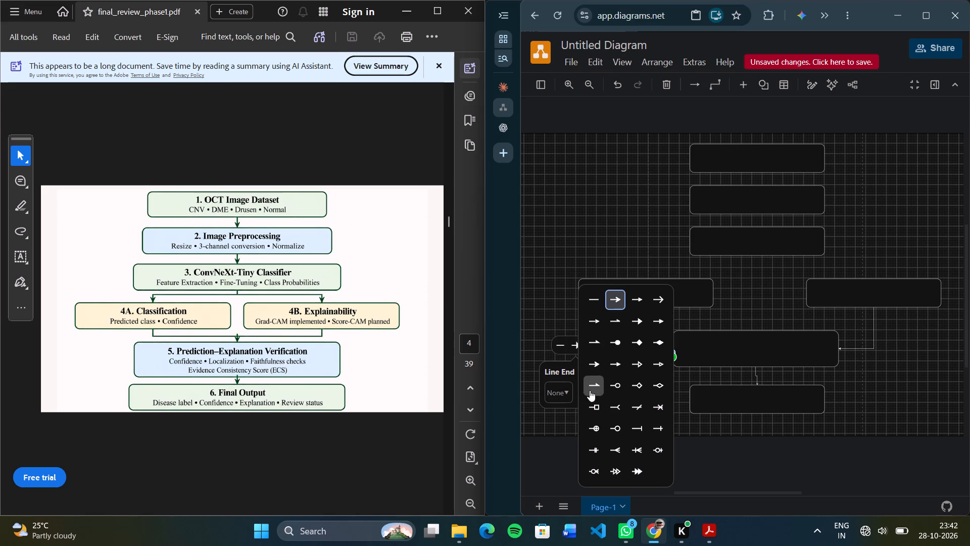
left_click(615, 300)
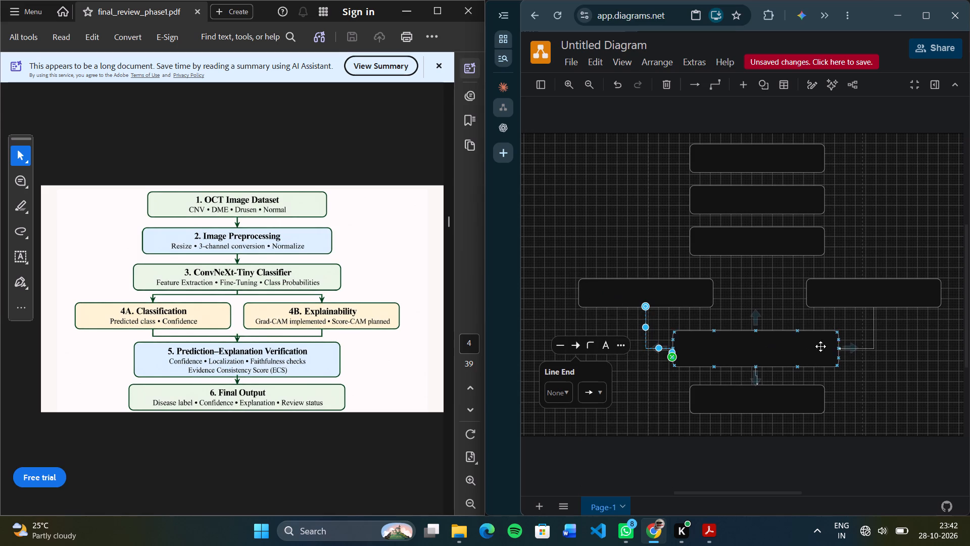
left_click(916, 354)
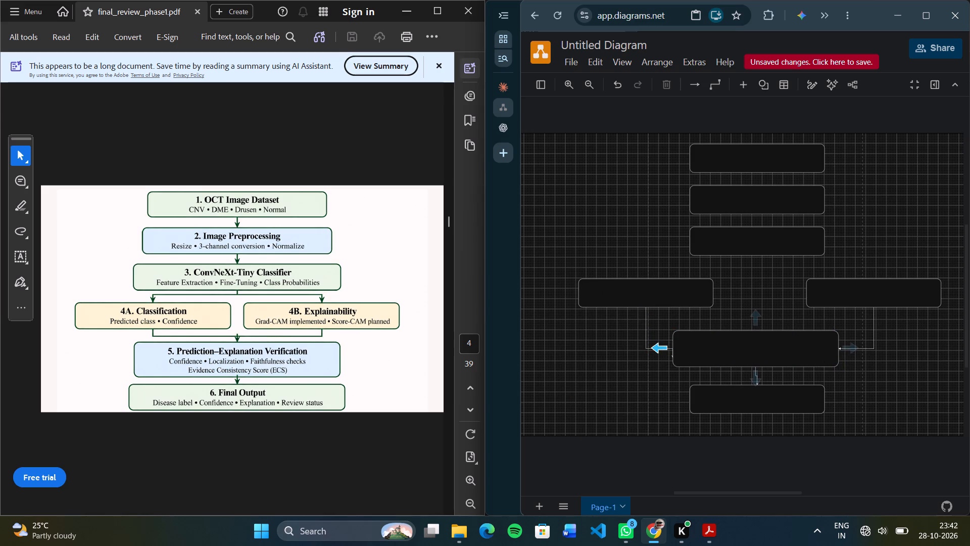
Shift the vertical segment of the left-hand branch connector further left, away from the wide box.
left_click(660, 324)
left_click_drag(647, 331, 629, 337)
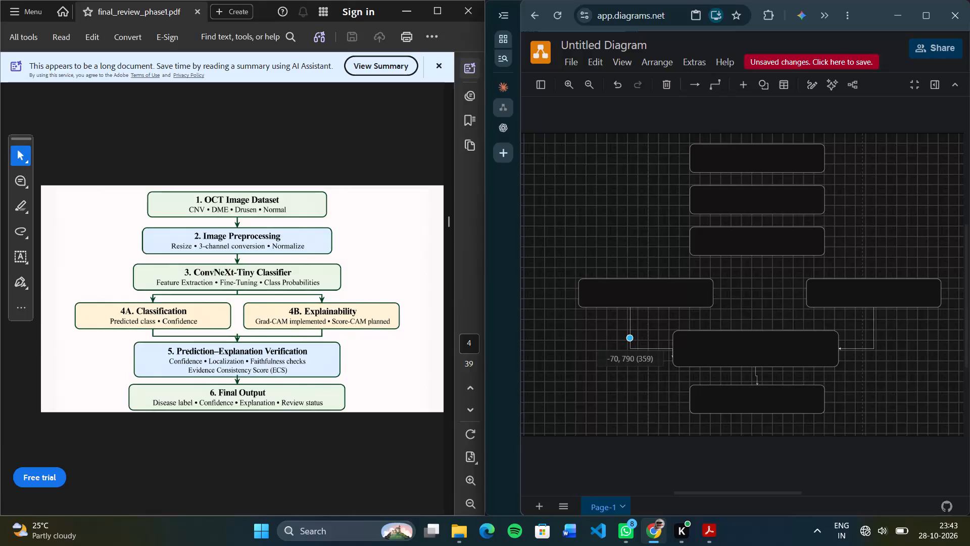
left_click_drag(629, 337, 621, 339)
left_click(881, 225)
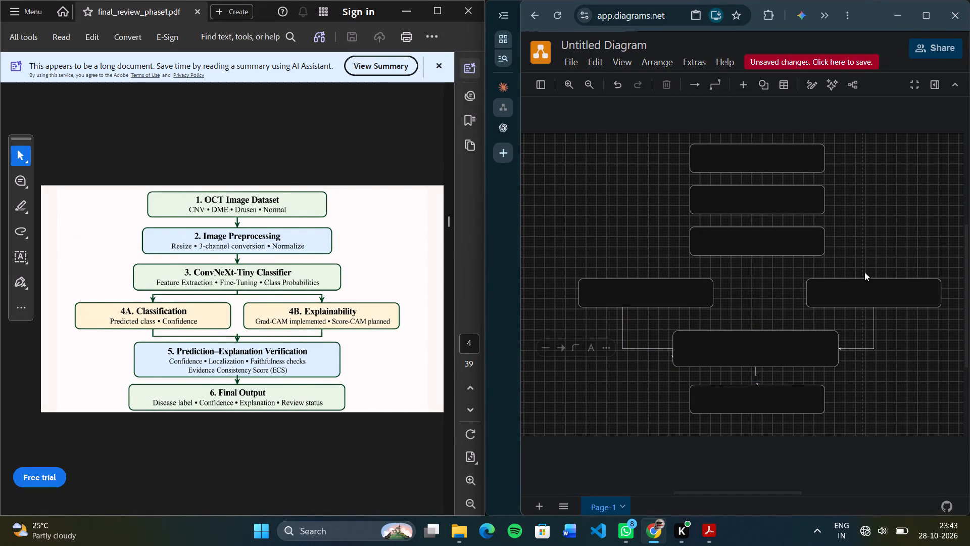
Set the left-hand branch connector's line width to 4 pt.
left_click(622, 339)
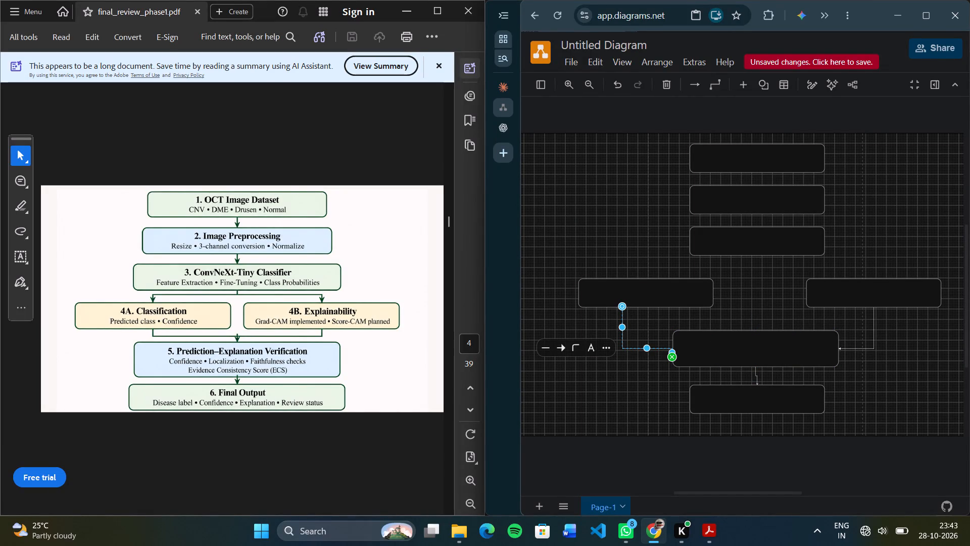
left_click(542, 347)
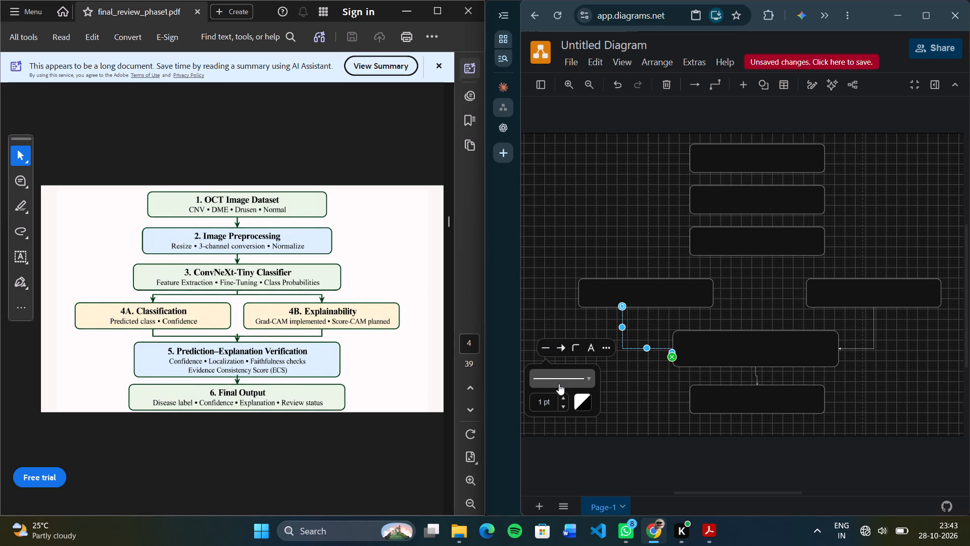
triple_click(560, 398)
double_click(560, 398)
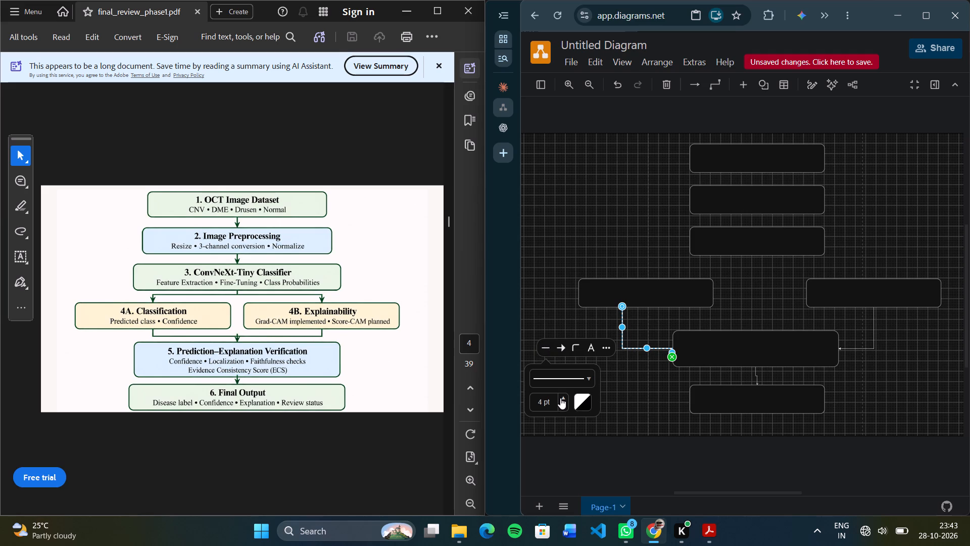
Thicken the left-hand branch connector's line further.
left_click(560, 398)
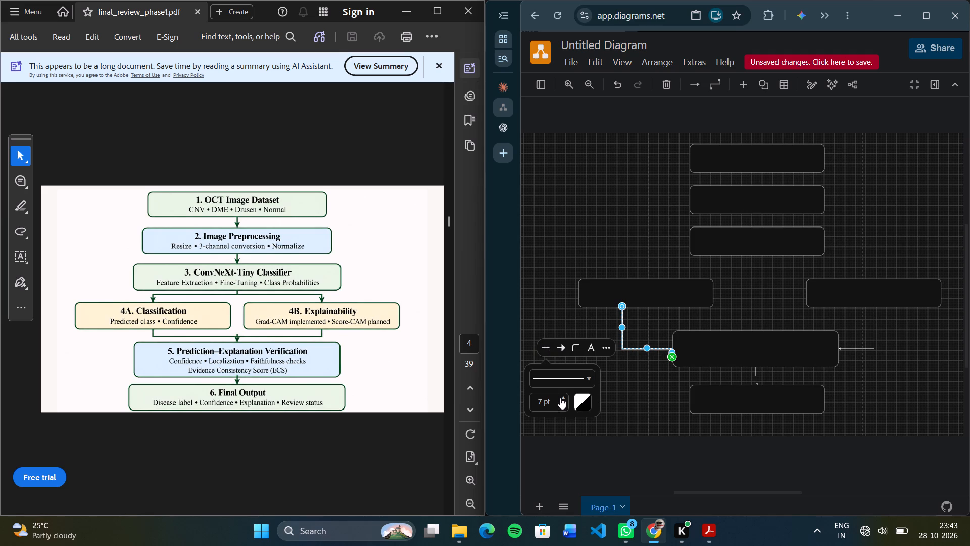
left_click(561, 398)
Set the line width of the right-hand branch connector into the wide box to 8 pt.
left_click(858, 348)
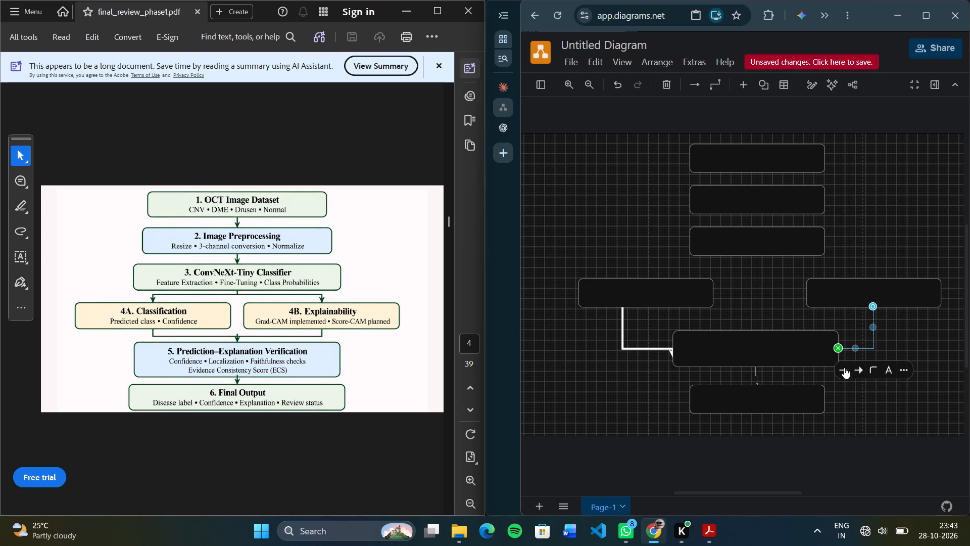
left_click(843, 368)
triple_click(843, 418)
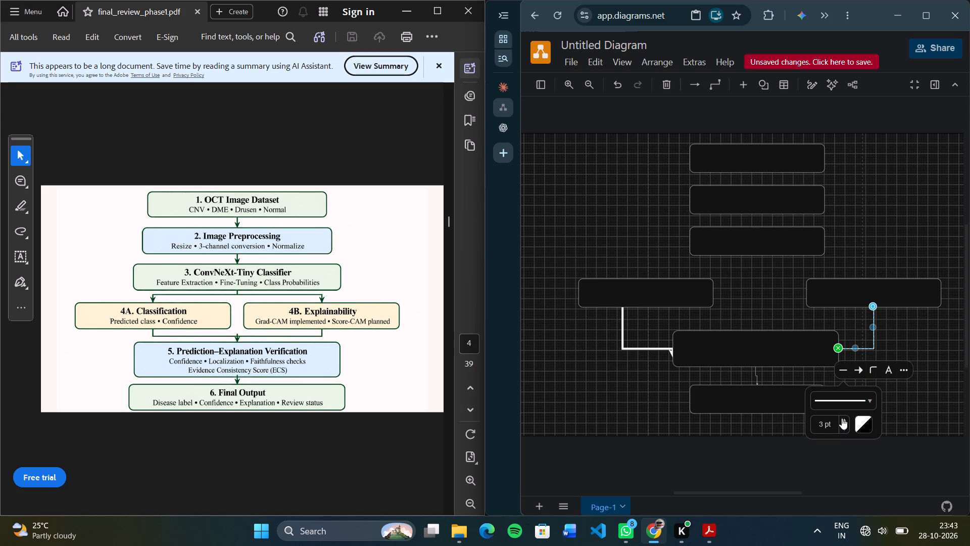
triple_click(842, 418)
left_click(841, 419)
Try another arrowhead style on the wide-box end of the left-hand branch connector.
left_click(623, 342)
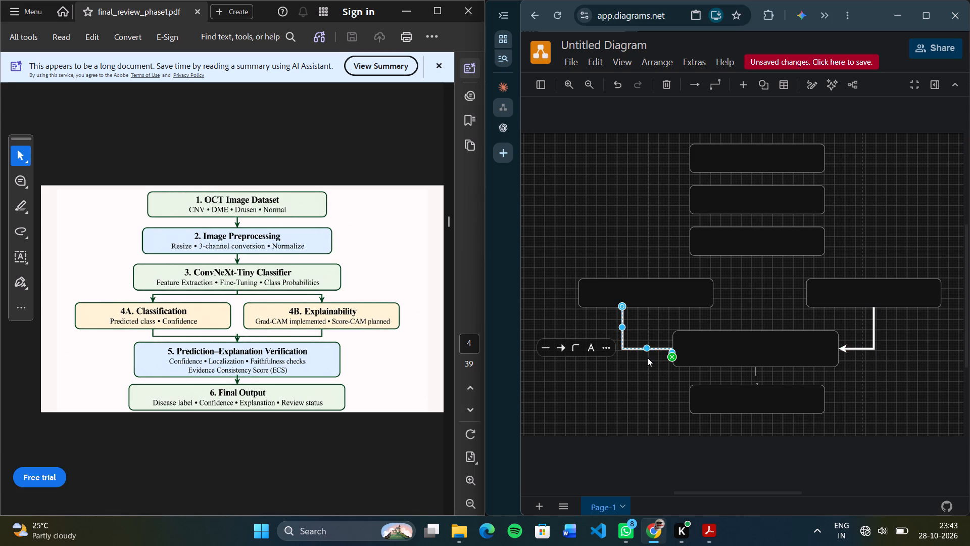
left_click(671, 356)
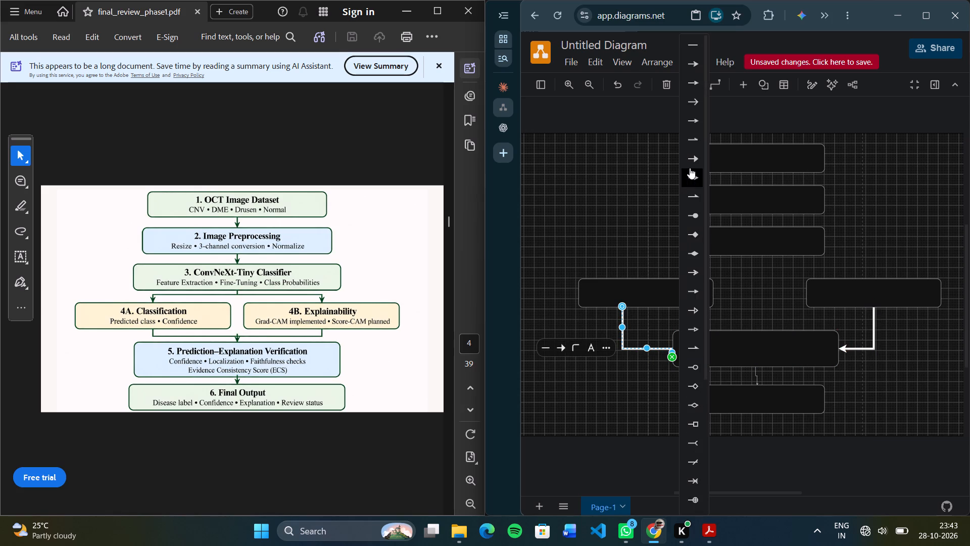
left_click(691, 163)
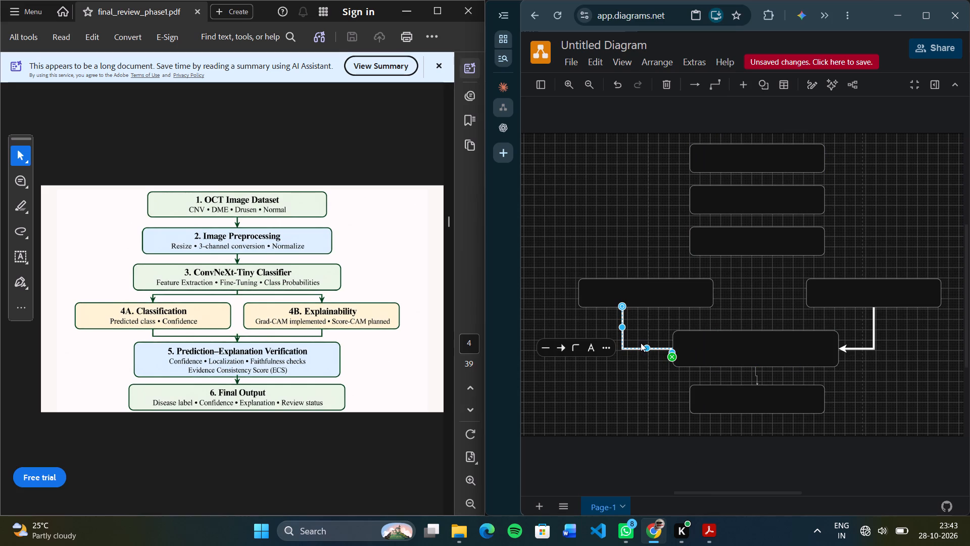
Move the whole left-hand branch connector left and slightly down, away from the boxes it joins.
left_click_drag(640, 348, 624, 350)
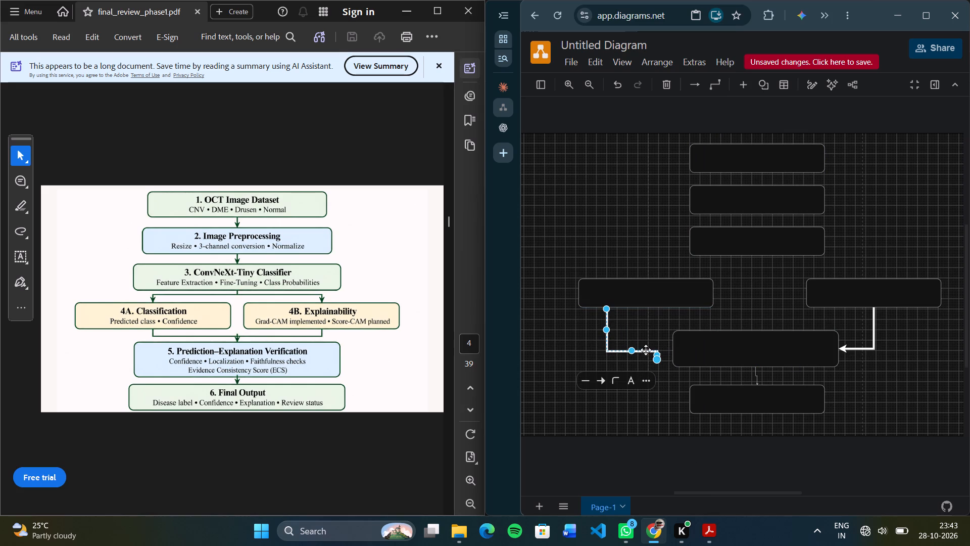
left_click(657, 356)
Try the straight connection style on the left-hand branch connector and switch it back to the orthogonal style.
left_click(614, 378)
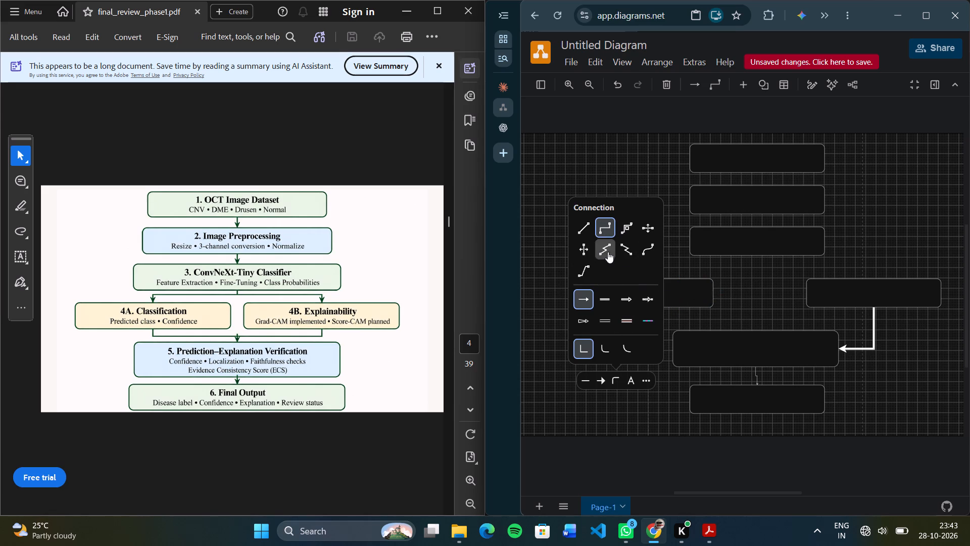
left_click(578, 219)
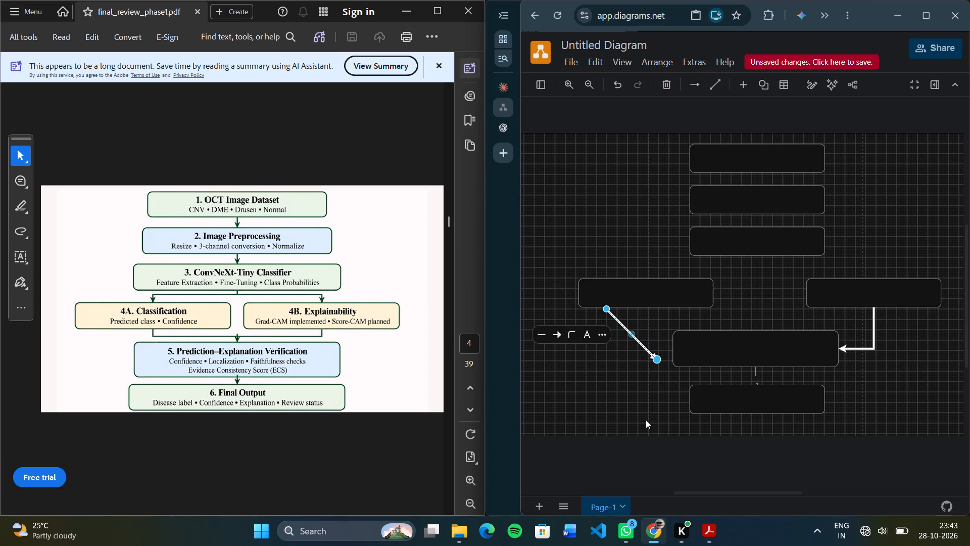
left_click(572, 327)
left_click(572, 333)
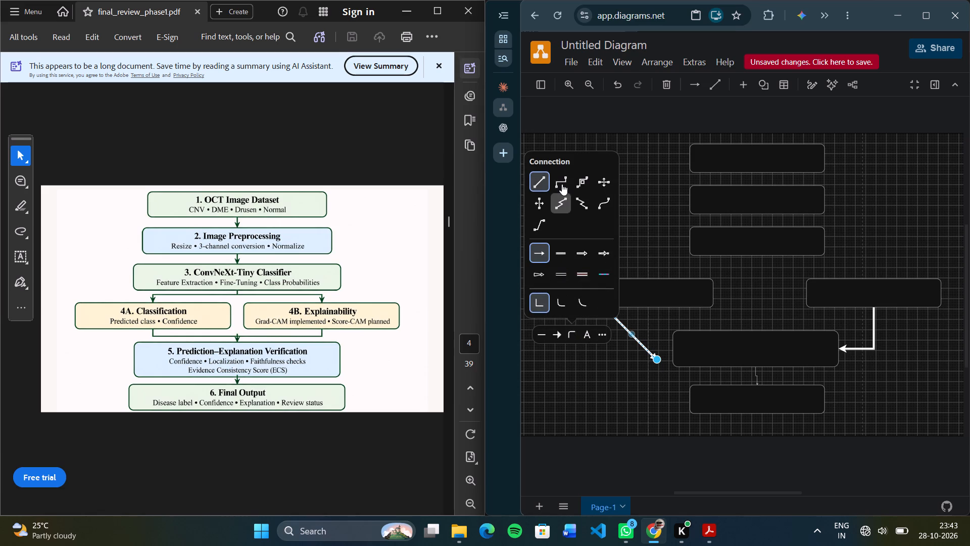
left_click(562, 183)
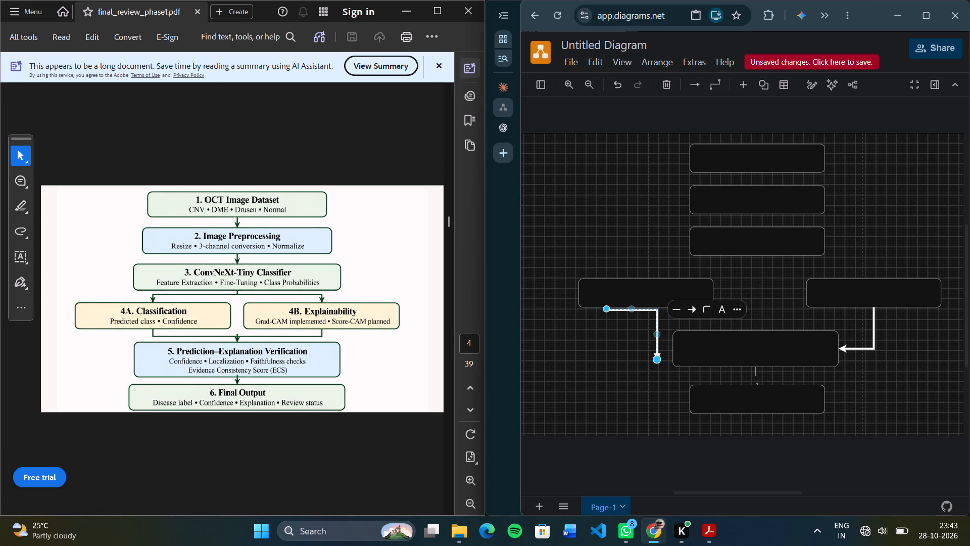
Delete the left-hand branch connector.
left_click(659, 341)
key("Delete")
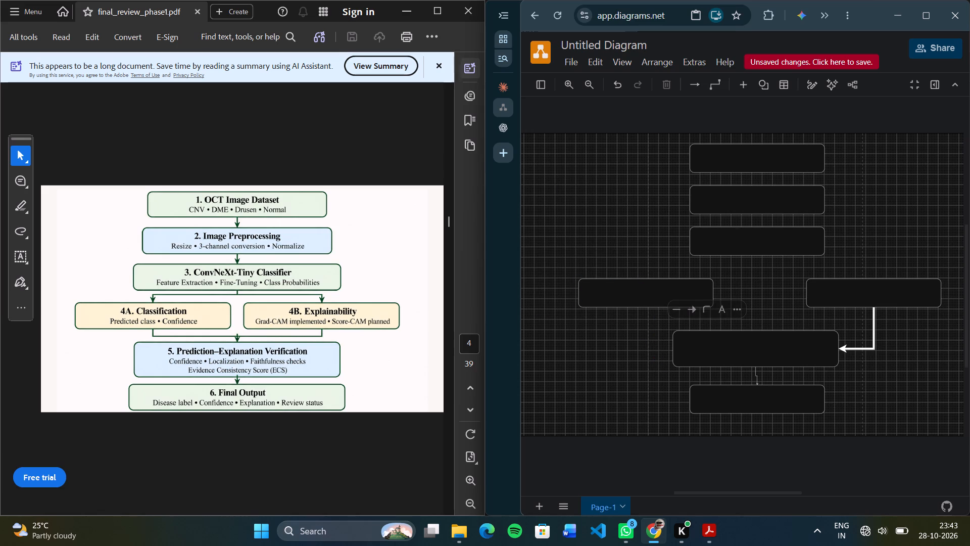
Draw a new connector from the left-hand branch box's bottom centre to the midpoint of the wide box's left side.
left_click(629, 290)
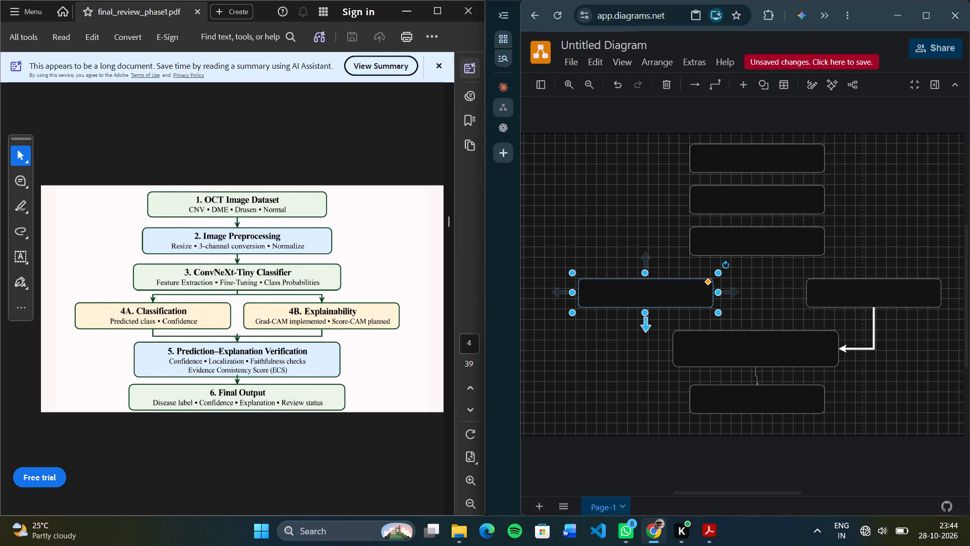
left_click_drag(646, 327, 668, 356)
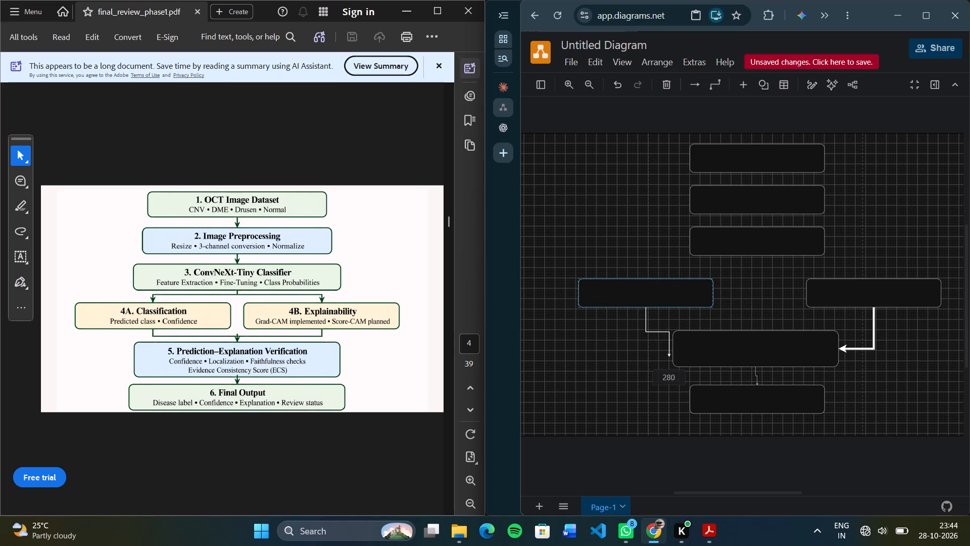
left_click_drag(668, 356, 638, 354)
left_click_drag(638, 354, 668, 352)
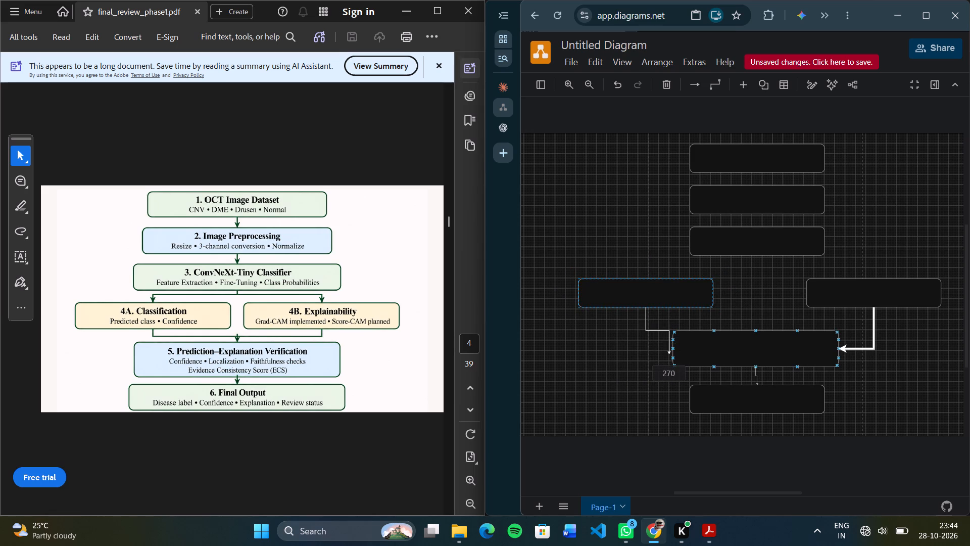
left_click_drag(668, 352, 672, 347)
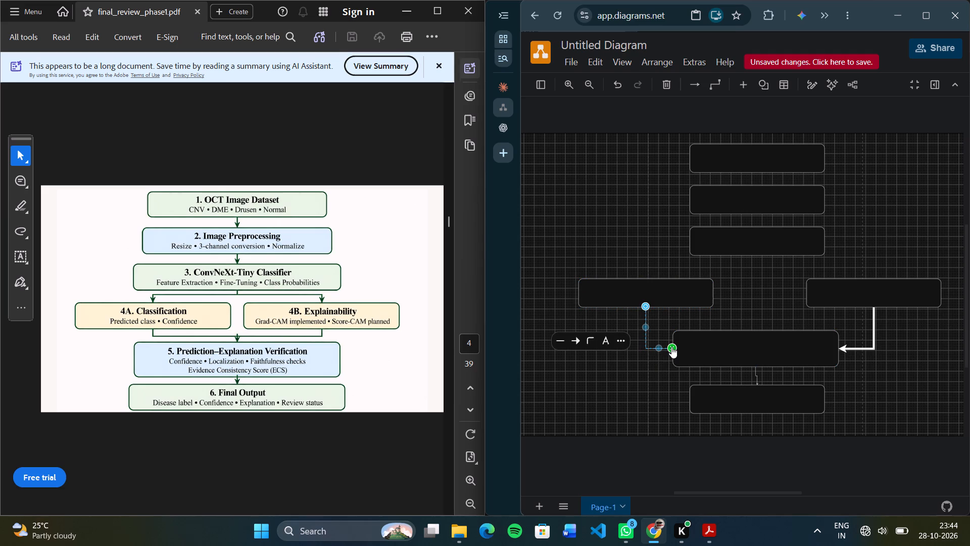
left_click(603, 371)
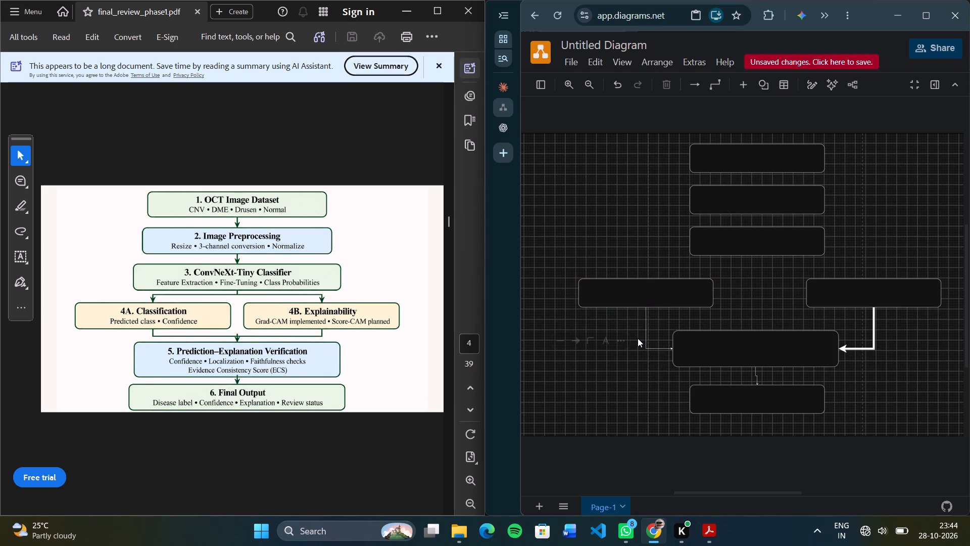
Thicken the new left-hand branch connector's line to match the 8 pt right-hand branch connector.
left_click(644, 336)
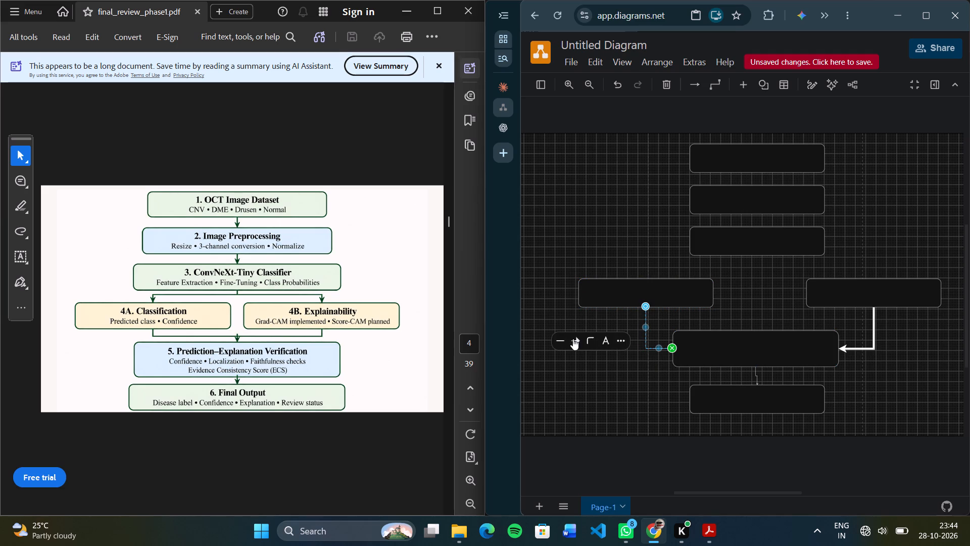
left_click(557, 339)
triple_click(562, 389)
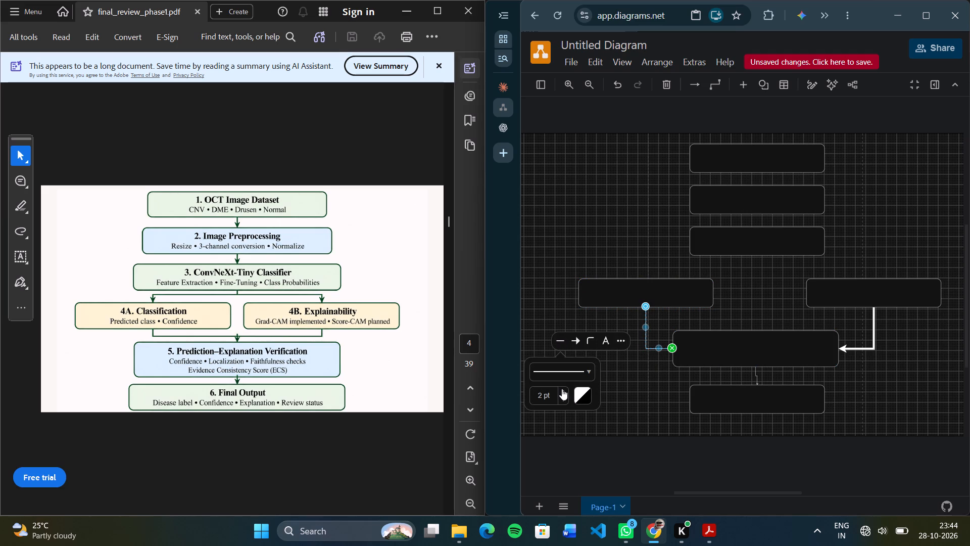
triple_click(563, 388)
left_click(564, 384)
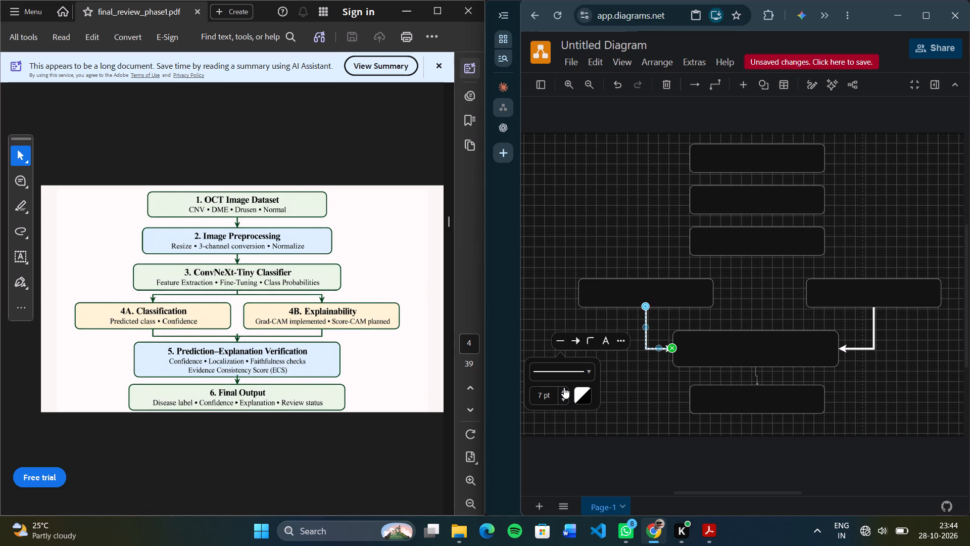
left_click(564, 387)
left_click(630, 381)
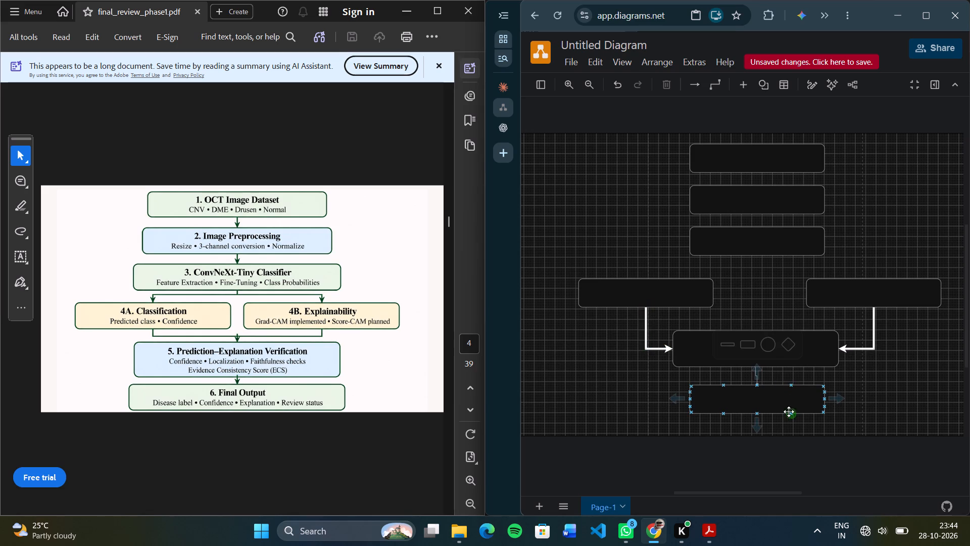
Thicken the connector between the wide box and the bottom box to match the 8 pt branch connectors.
left_click(787, 349)
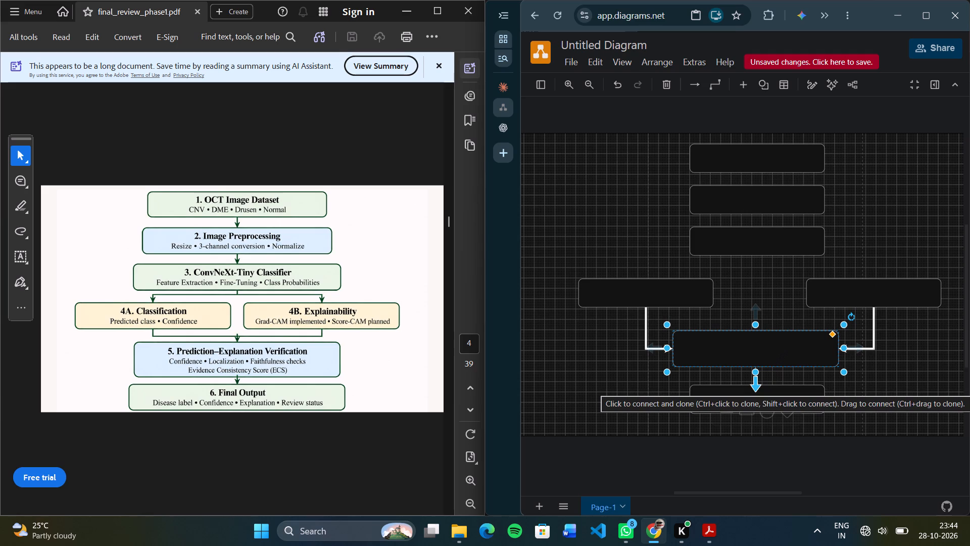
left_click(757, 387)
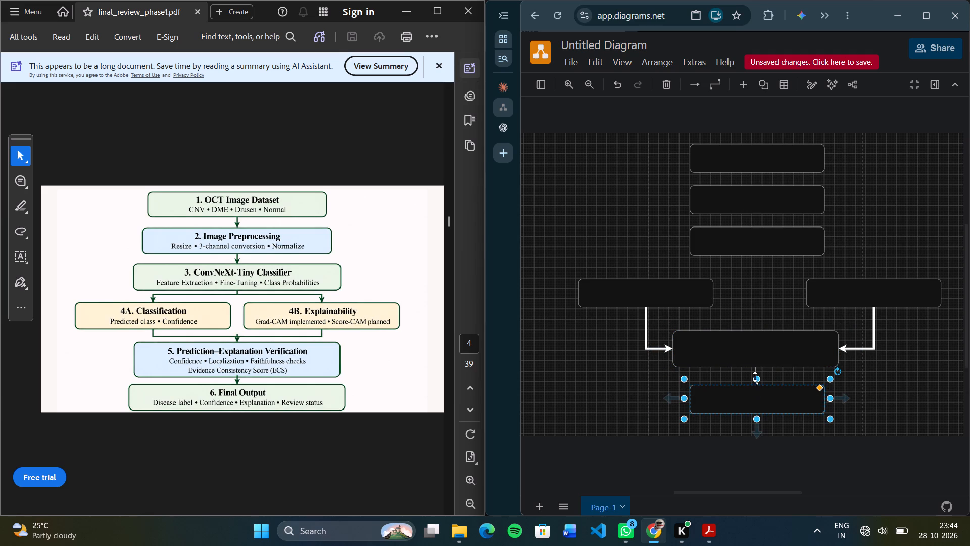
left_click(773, 378)
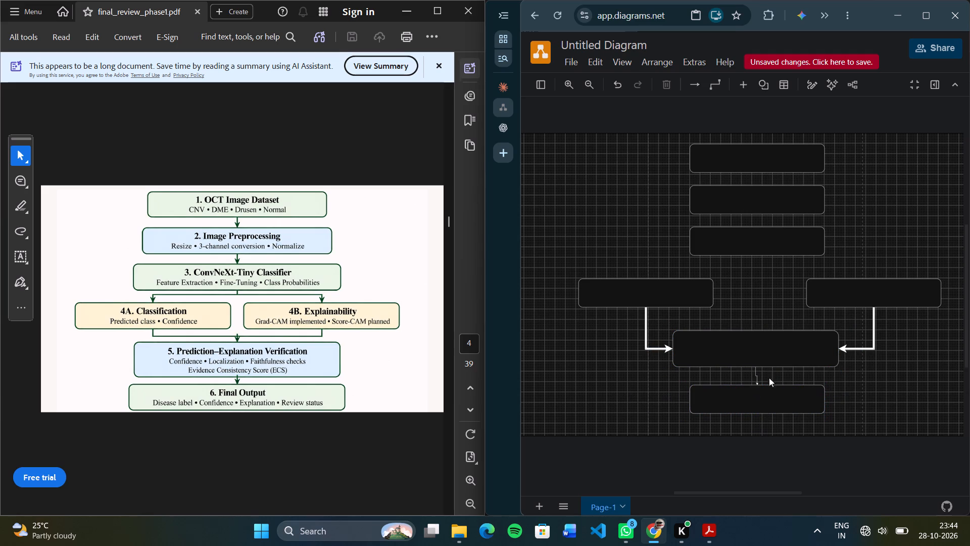
left_click(759, 375)
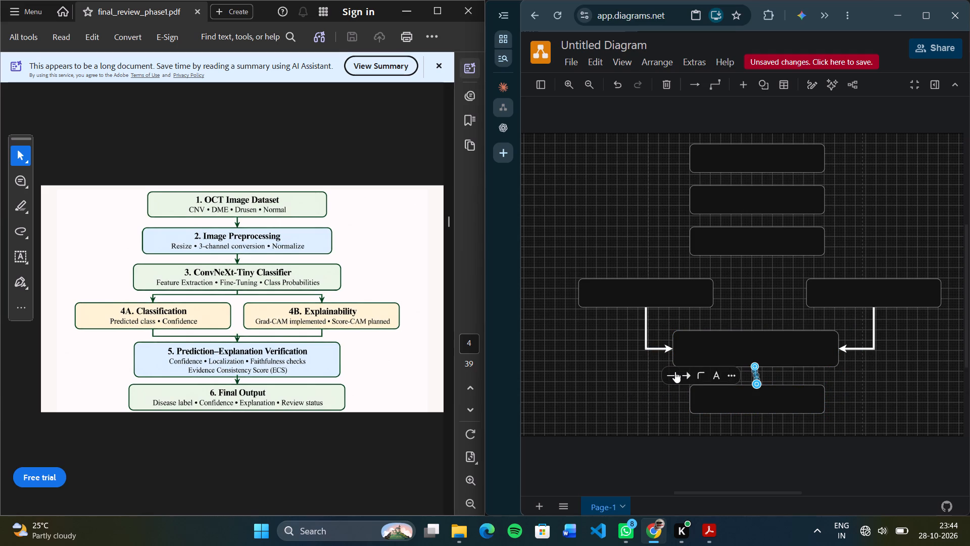
left_click(675, 372)
triple_click(669, 424)
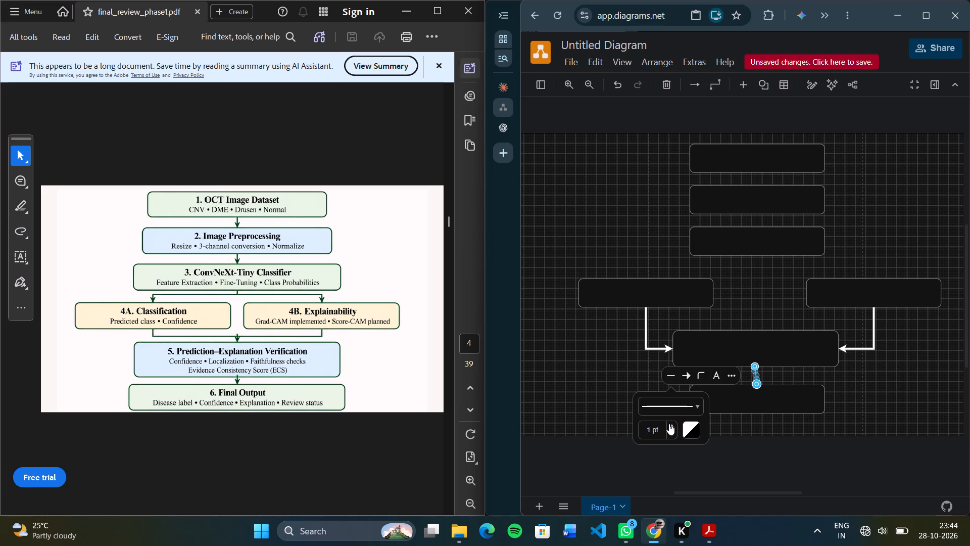
triple_click(669, 424)
double_click(669, 423)
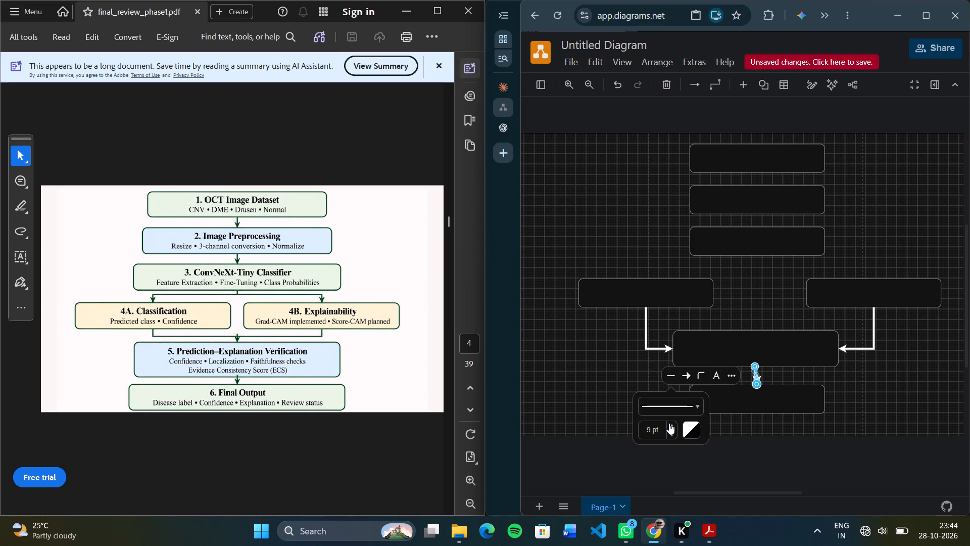
left_click(670, 433)
left_click(909, 401)
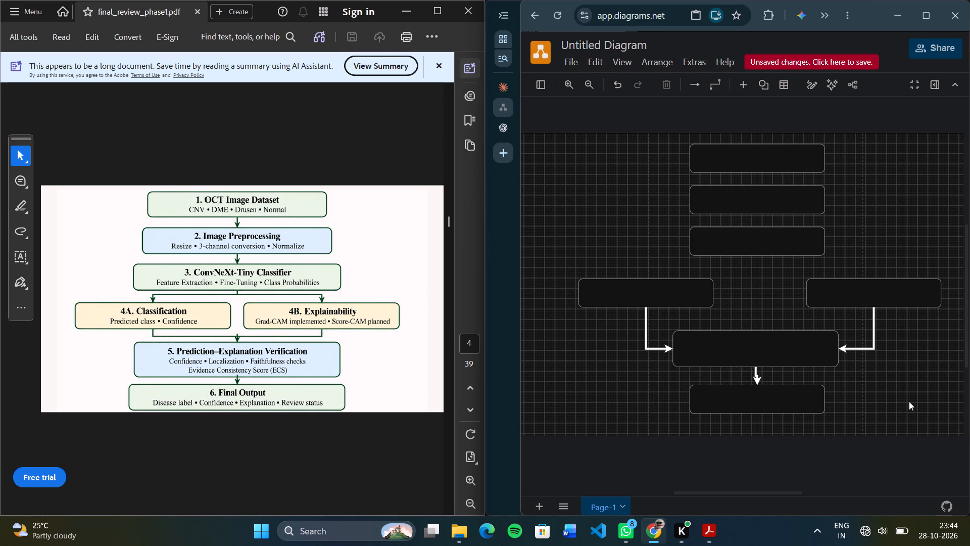
Change the connector between the wide box and the bottom box to the straight connection style.
left_click(757, 379)
left_click(735, 376)
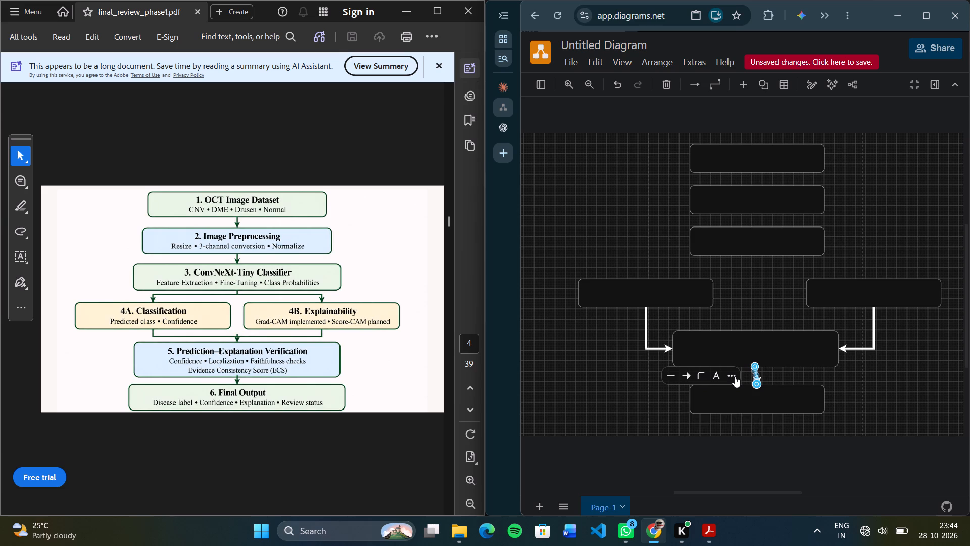
left_click(699, 372)
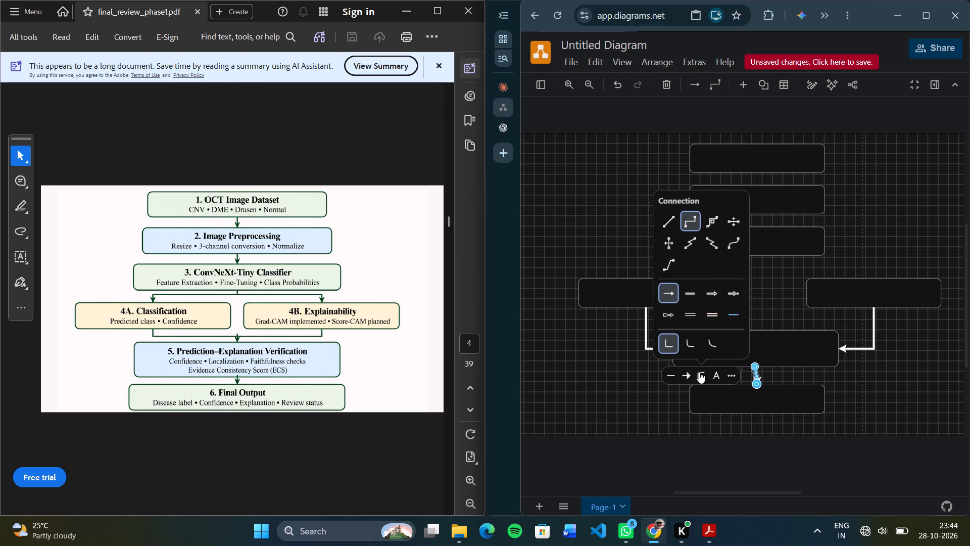
left_click(665, 225)
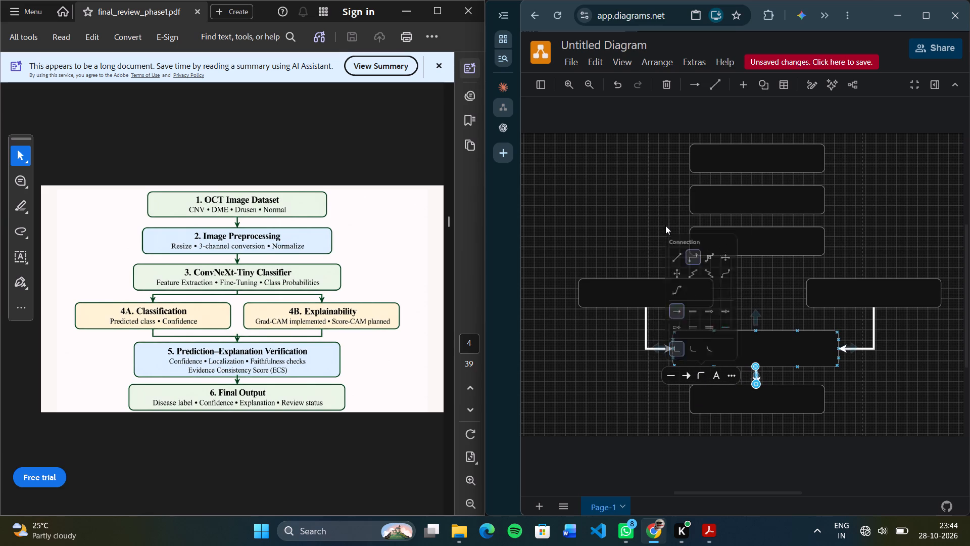
left_click(926, 395)
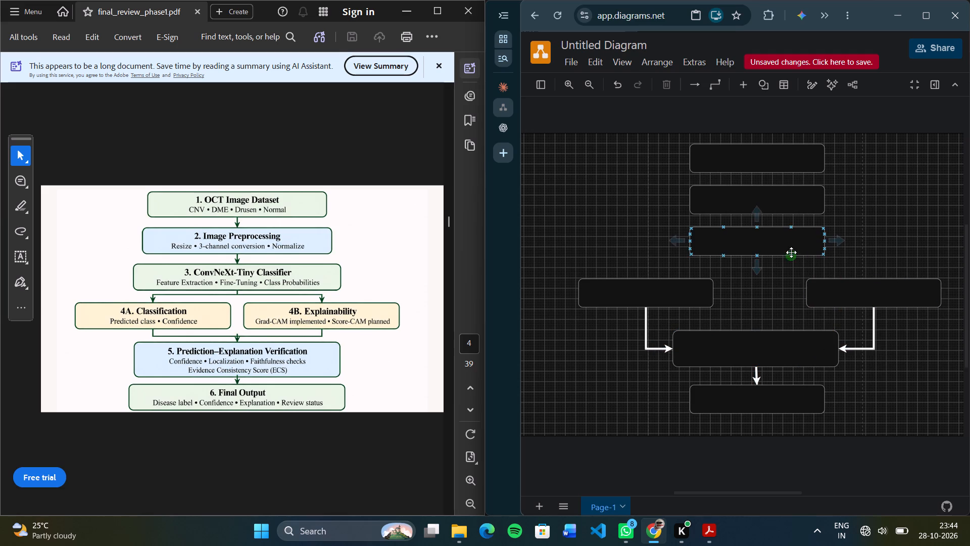
Draw an orthogonal connector from the third box's bottom centre to the left-hand branch box's top centre.
left_click(777, 242)
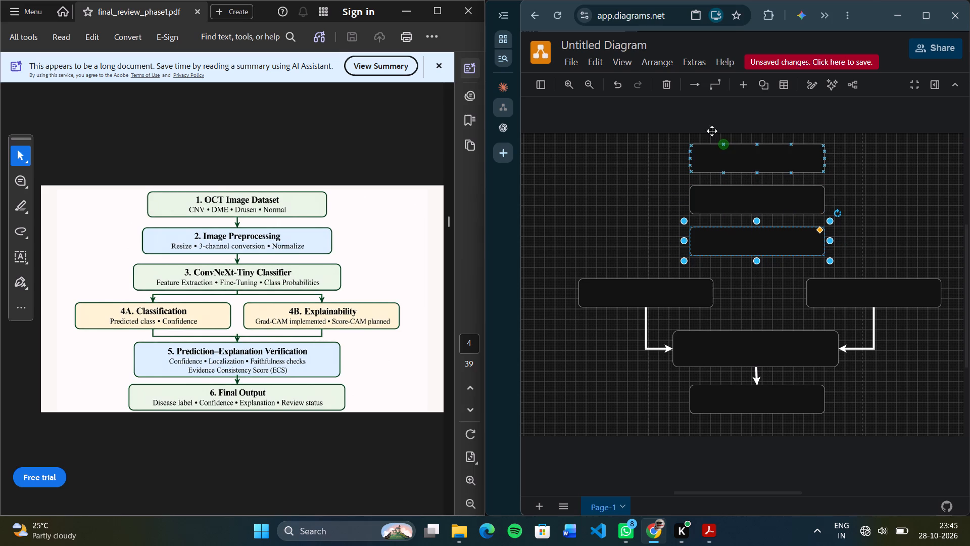
left_click(721, 86)
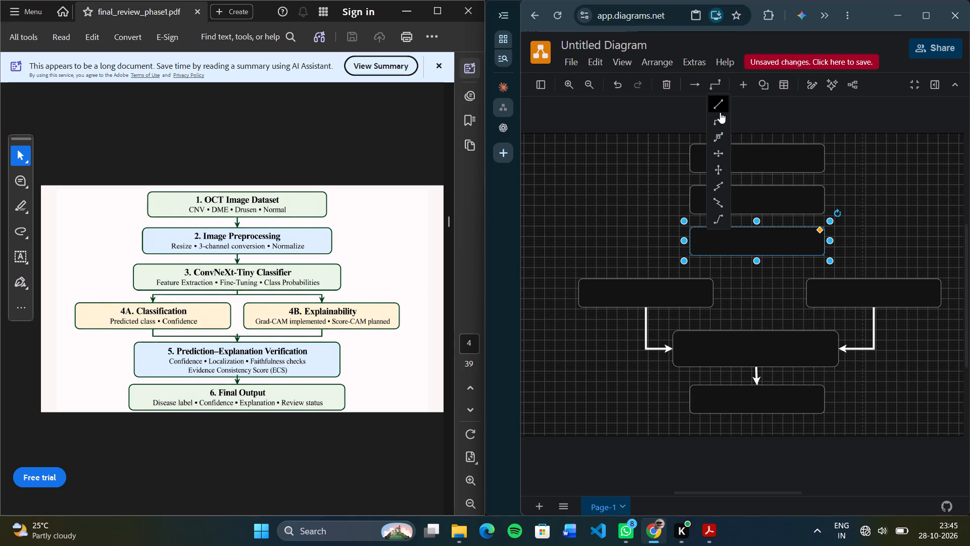
left_click(720, 115)
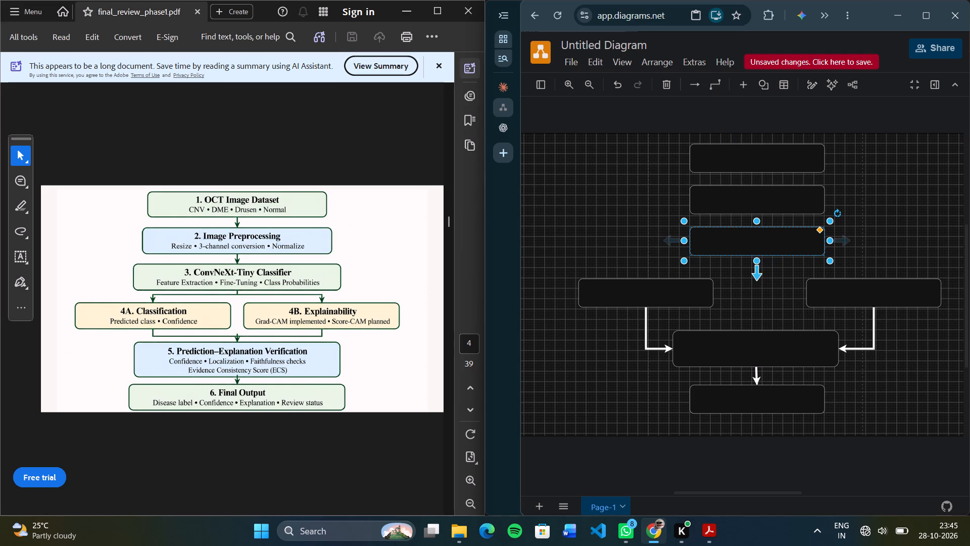
left_click_drag(757, 266, 686, 273)
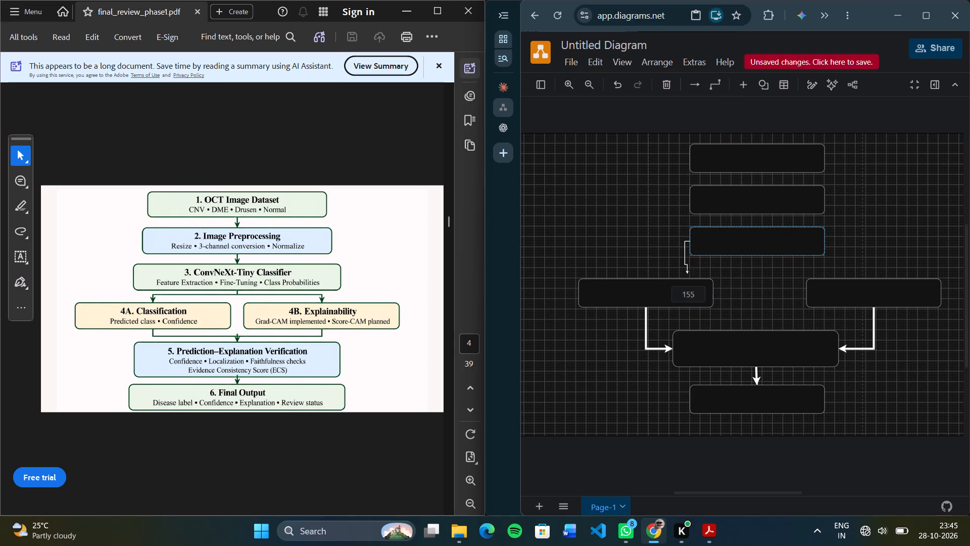
left_click_drag(686, 273, 696, 279)
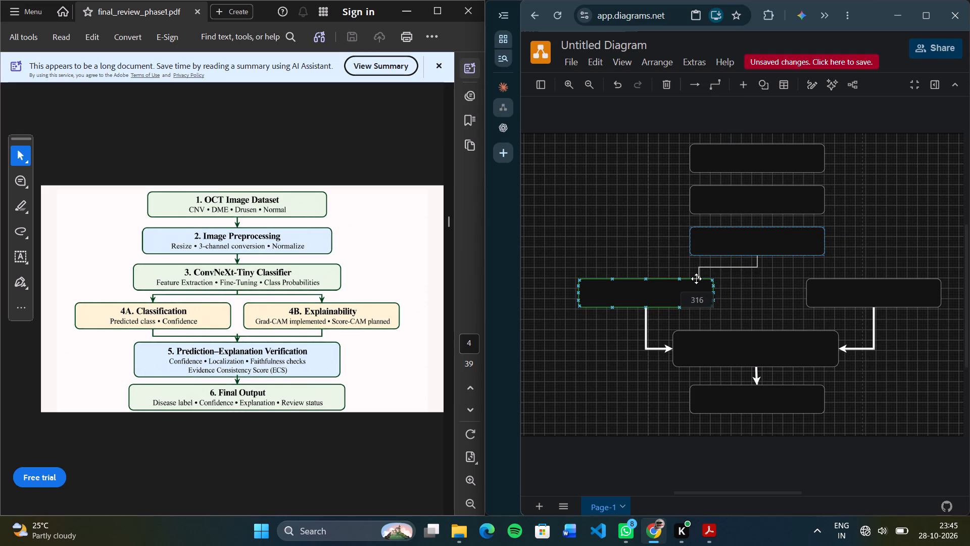
left_click_drag(696, 279, 646, 276)
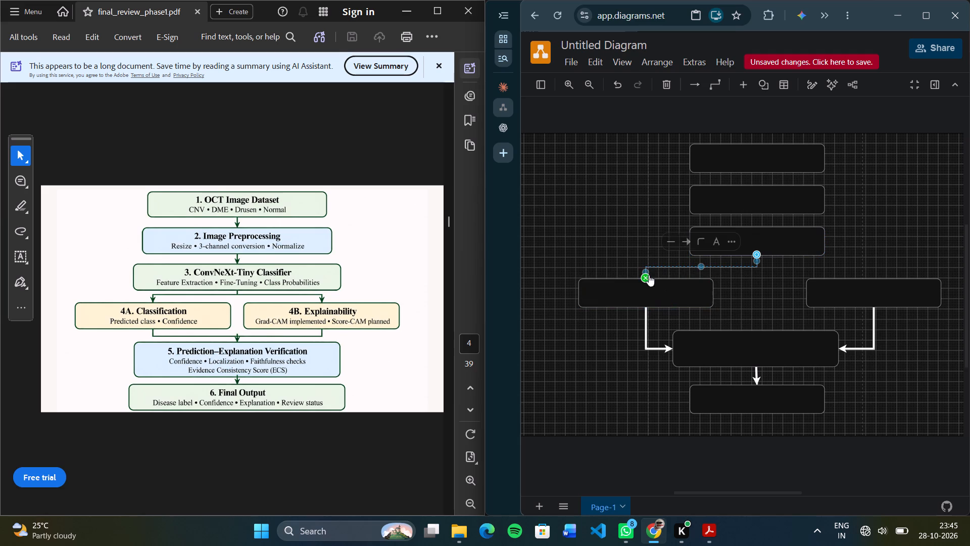
left_click(780, 265)
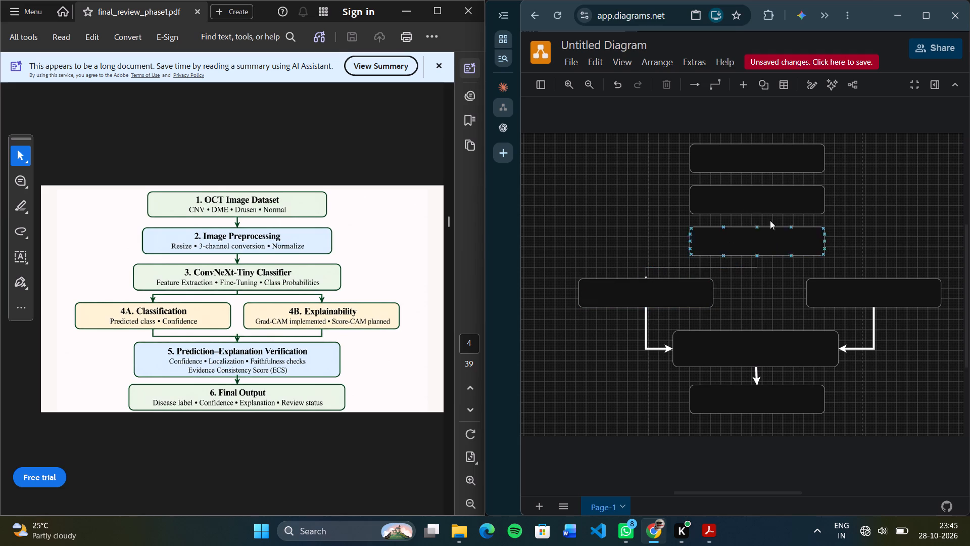
Set the line width of the connector from the third box to the left-hand branch box to 8 pt.
left_click(741, 268)
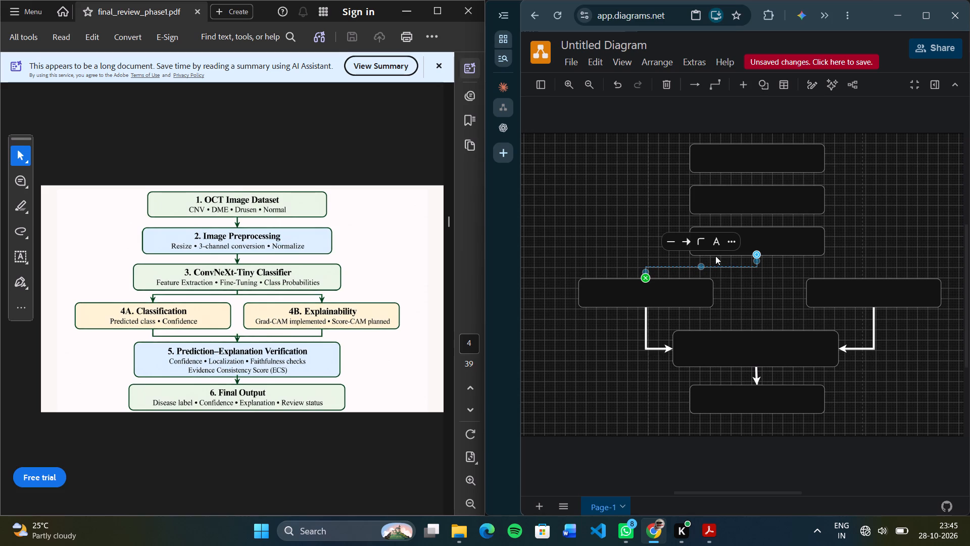
left_click(672, 242)
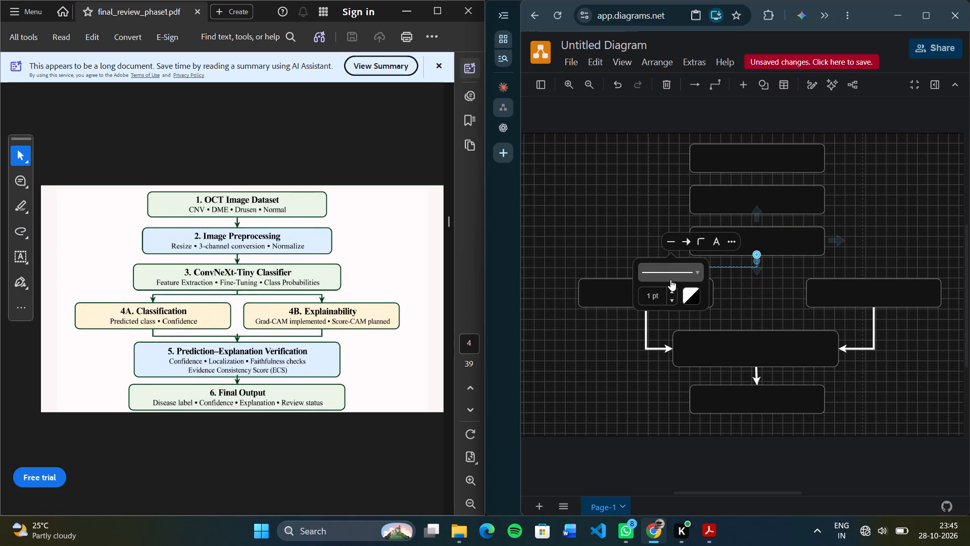
triple_click(673, 287)
double_click(673, 287)
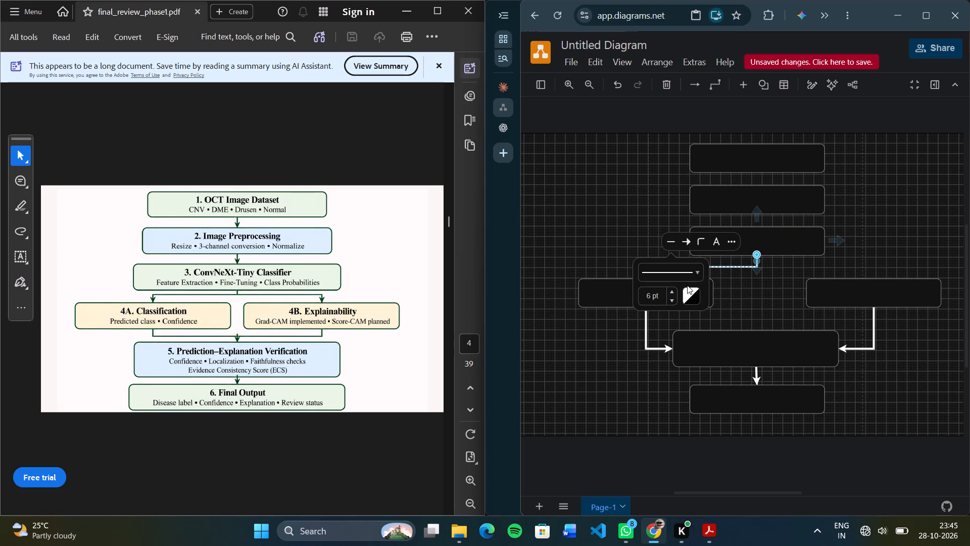
double_click(674, 291)
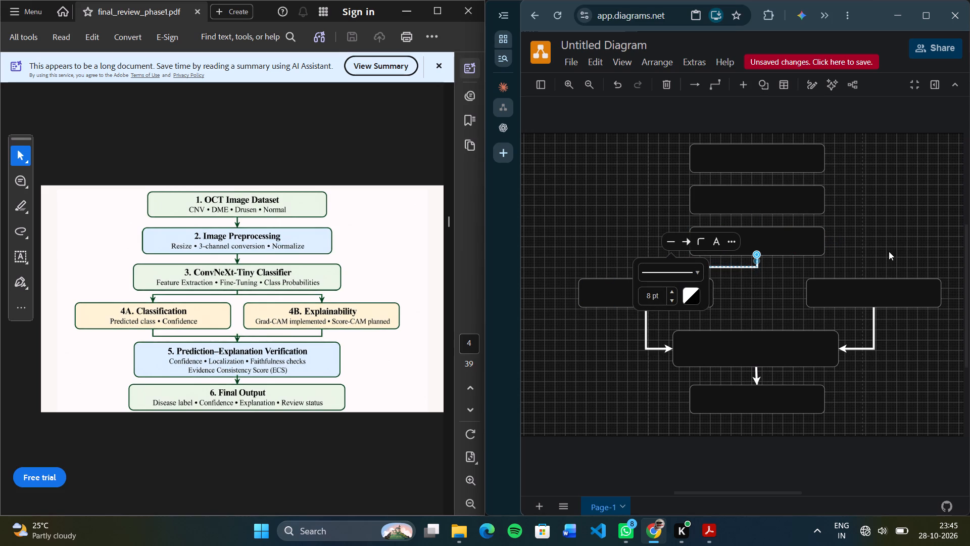
left_click(895, 251)
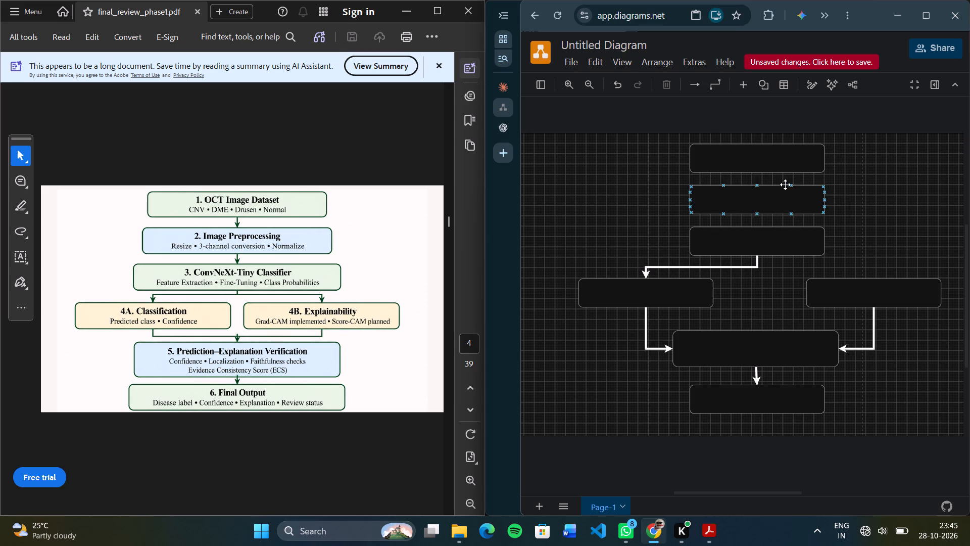
Draw an orthogonal connector from the third box's bottom centre to the right-hand branch box's top centre.
left_click(707, 87)
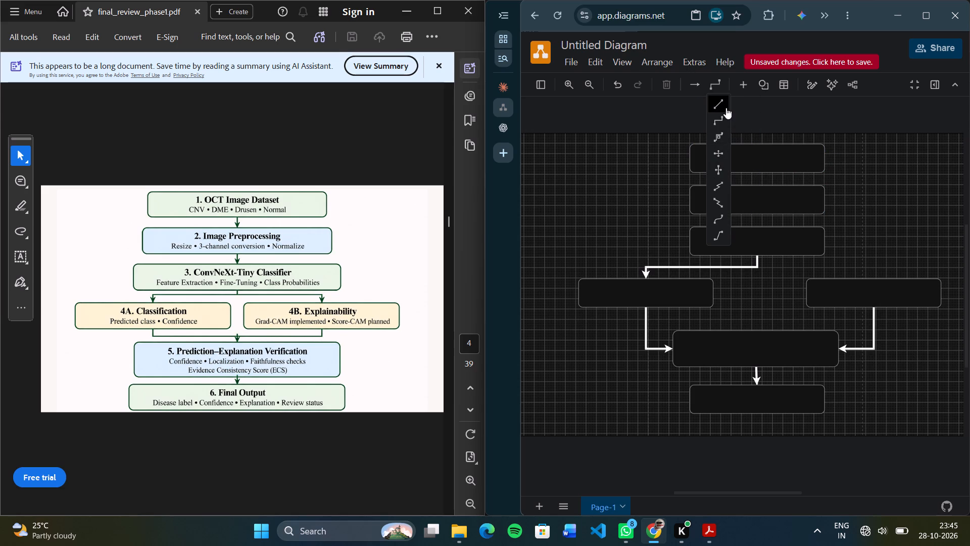
left_click(722, 122)
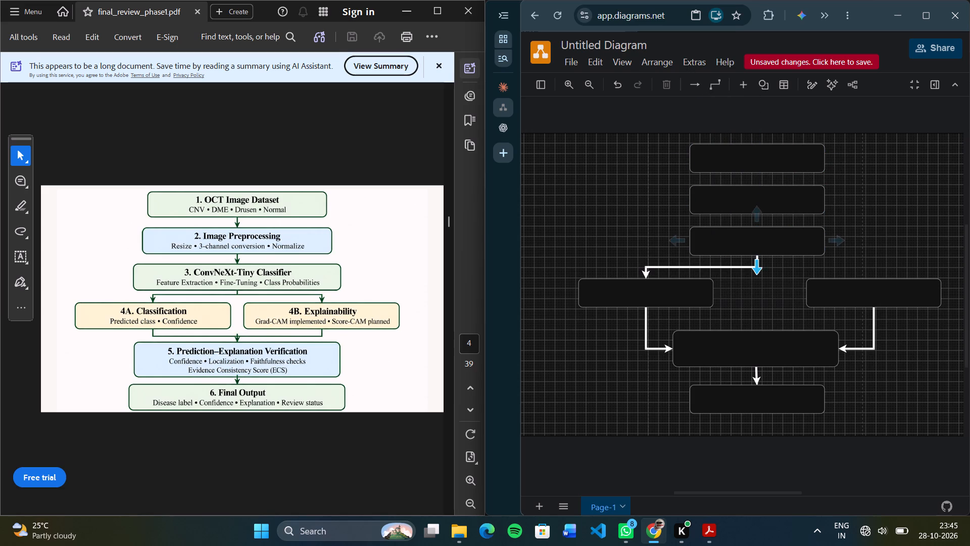
left_click_drag(755, 266, 799, 284)
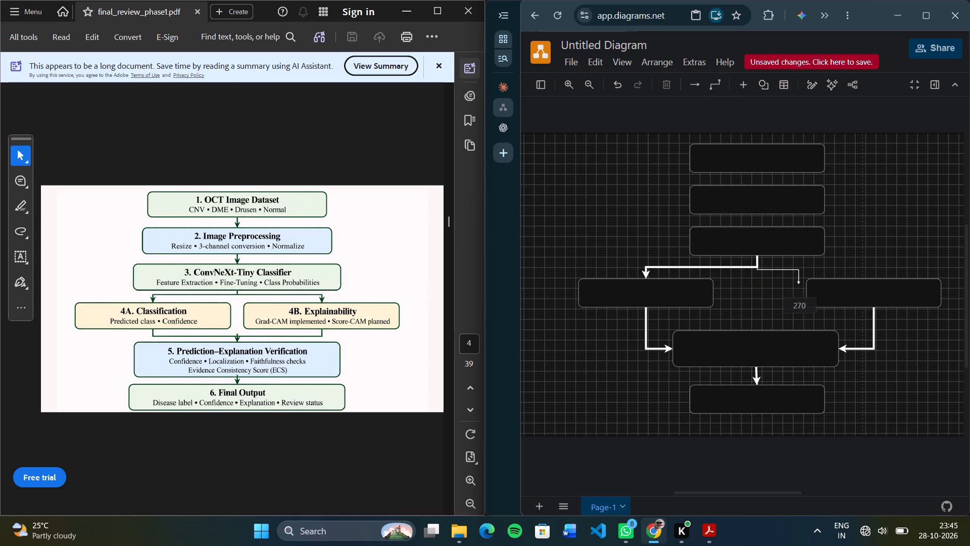
left_click_drag(799, 284, 872, 278)
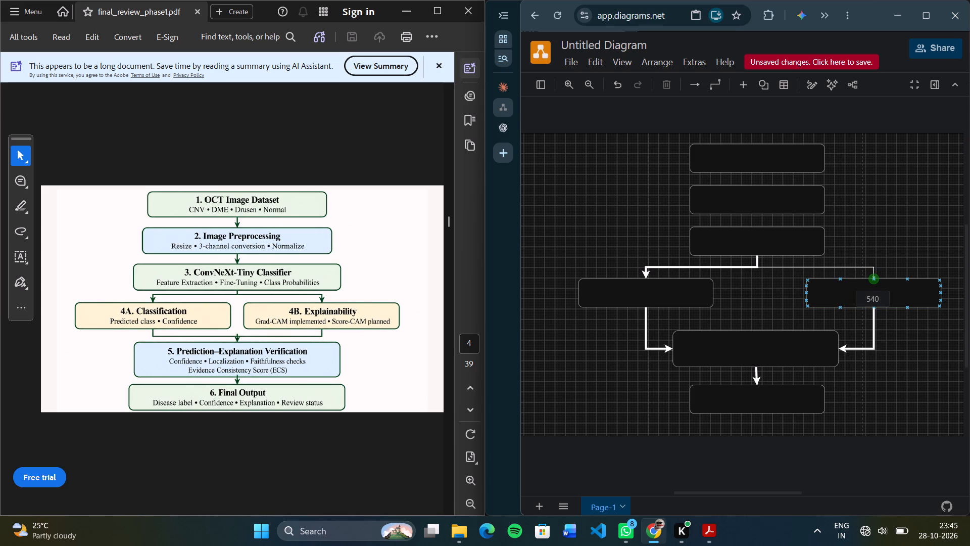
left_click_drag(872, 278, 872, 278)
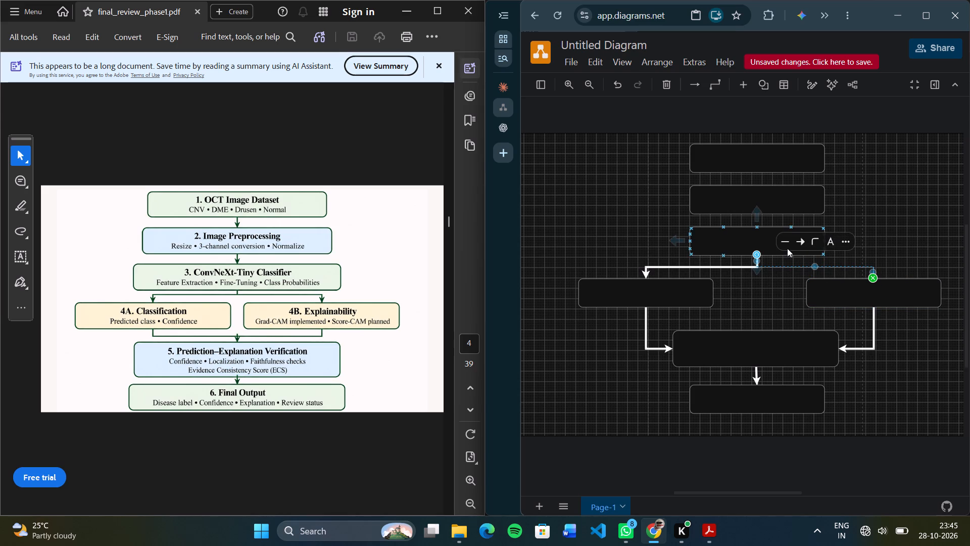
Thicken the connector from the third box to the right-hand branch box to match the 8 pt left-hand one.
left_click(787, 239)
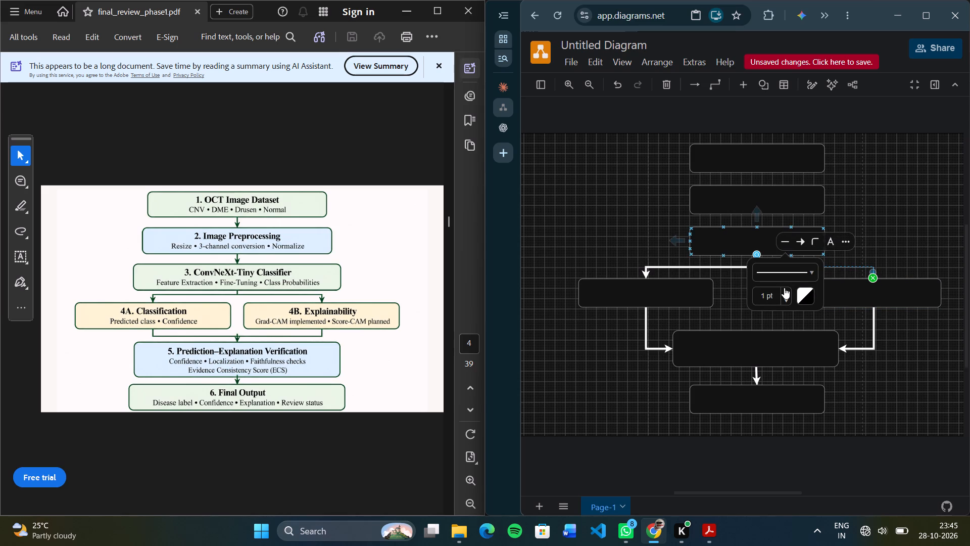
triple_click(784, 288)
triple_click(784, 288)
left_click(784, 289)
left_click(888, 211)
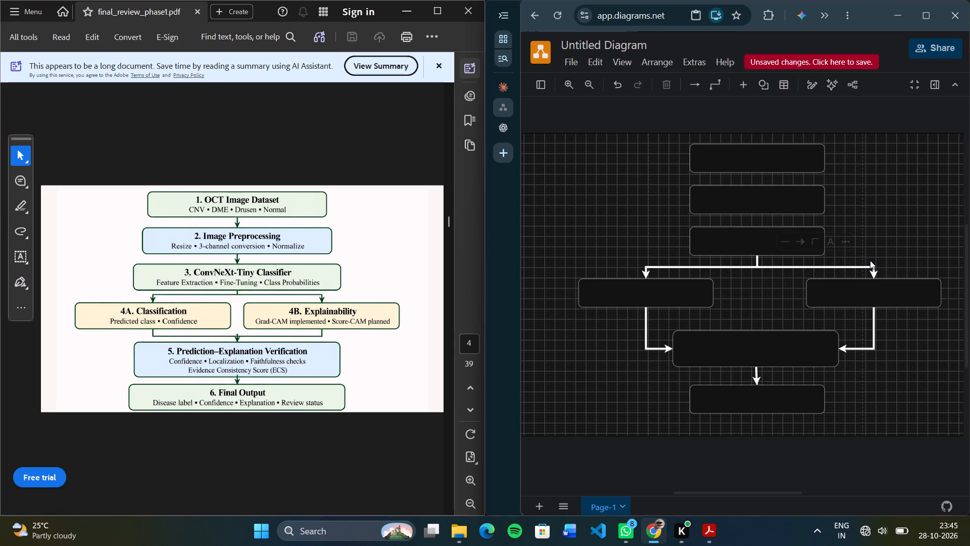
Add an arrow connector from the top box down to the second box.
left_click(757, 199)
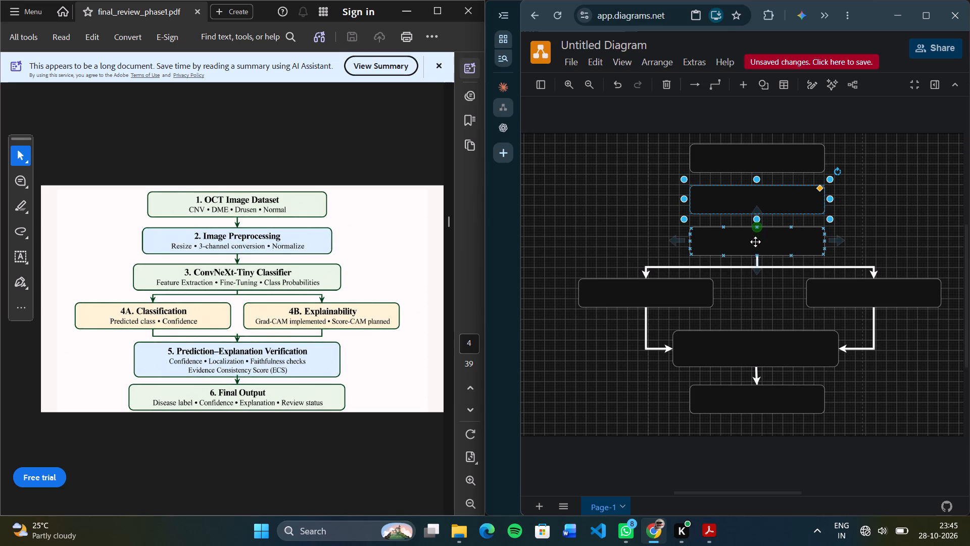
left_click(760, 204)
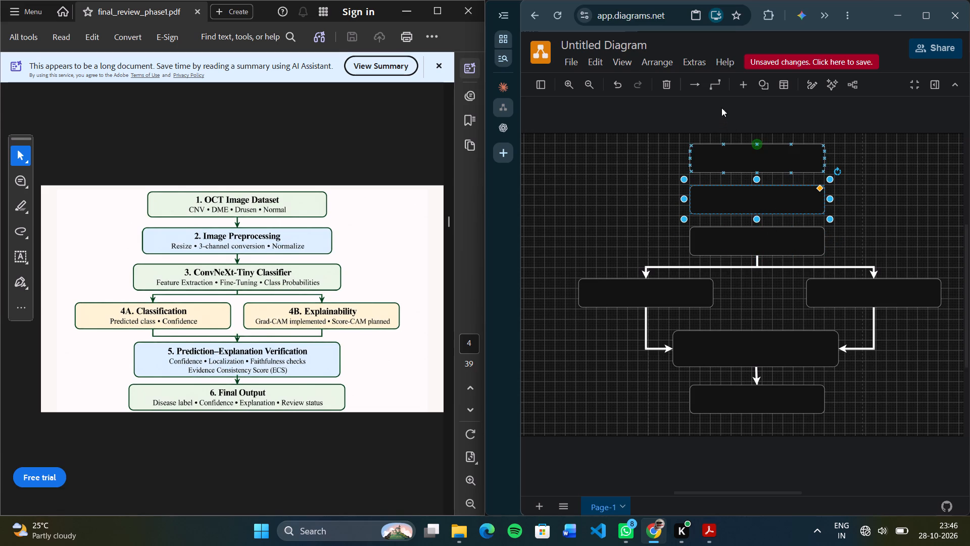
left_click(699, 83)
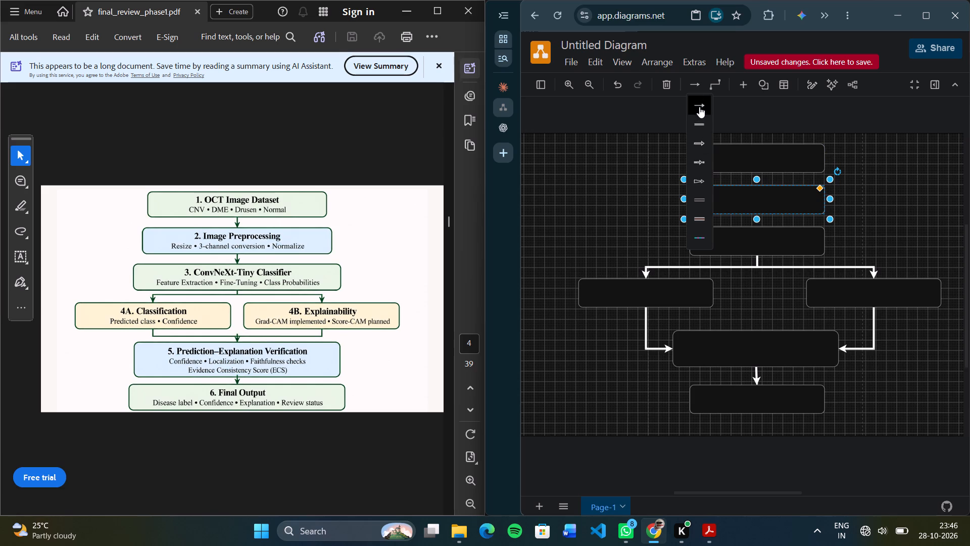
left_click(700, 106)
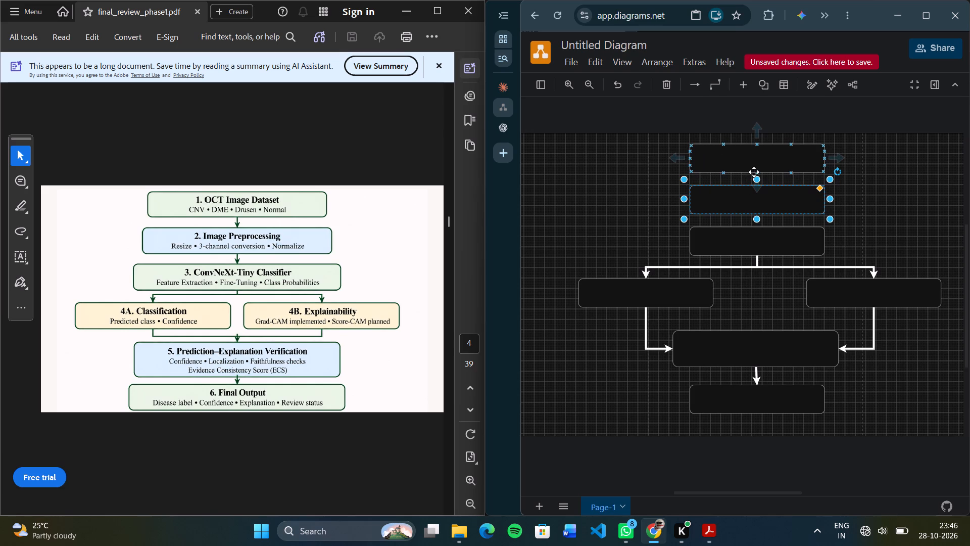
left_click(753, 179)
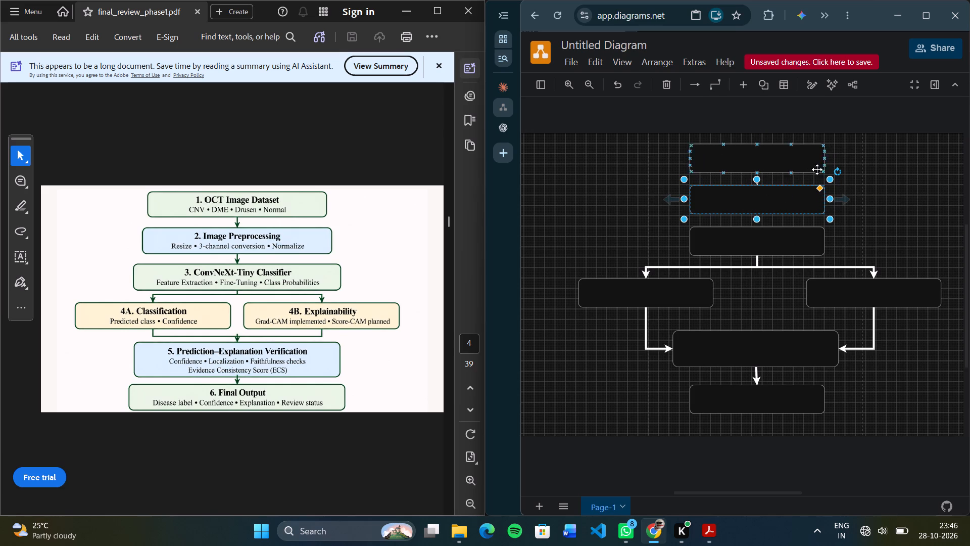
left_click(917, 195)
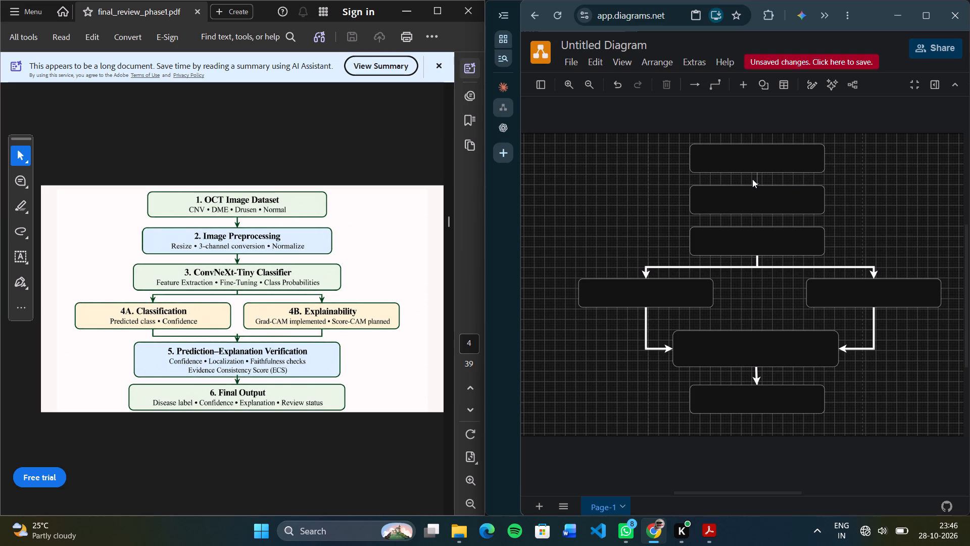
Set the line width of the connector between the top box and the second box to 8 pt.
left_click(756, 178)
left_click(669, 179)
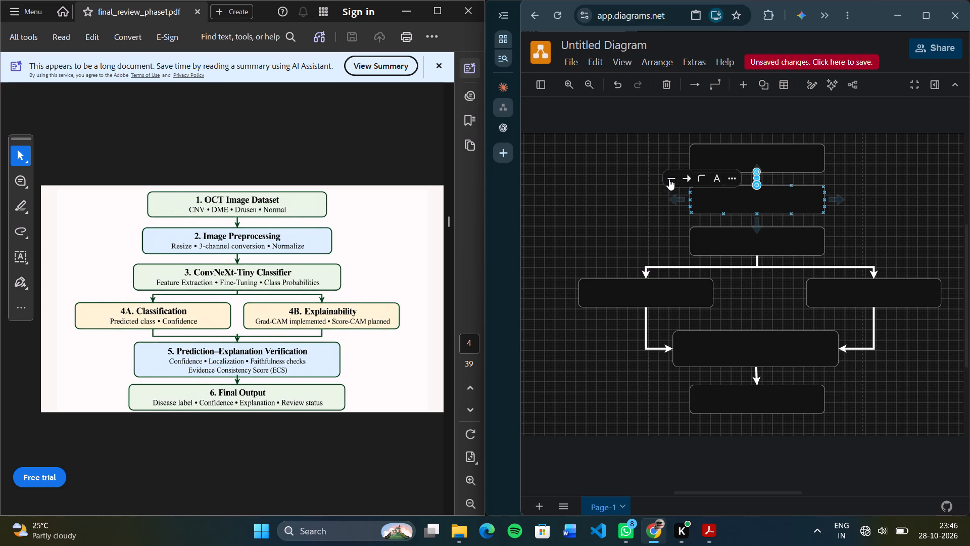
triple_click(671, 223)
double_click(671, 223)
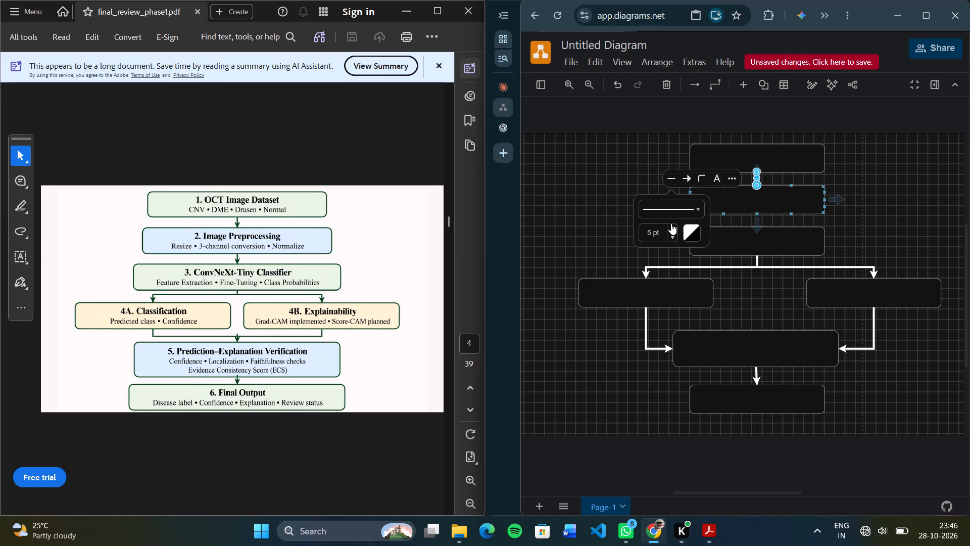
left_click(671, 223)
left_click(671, 223)
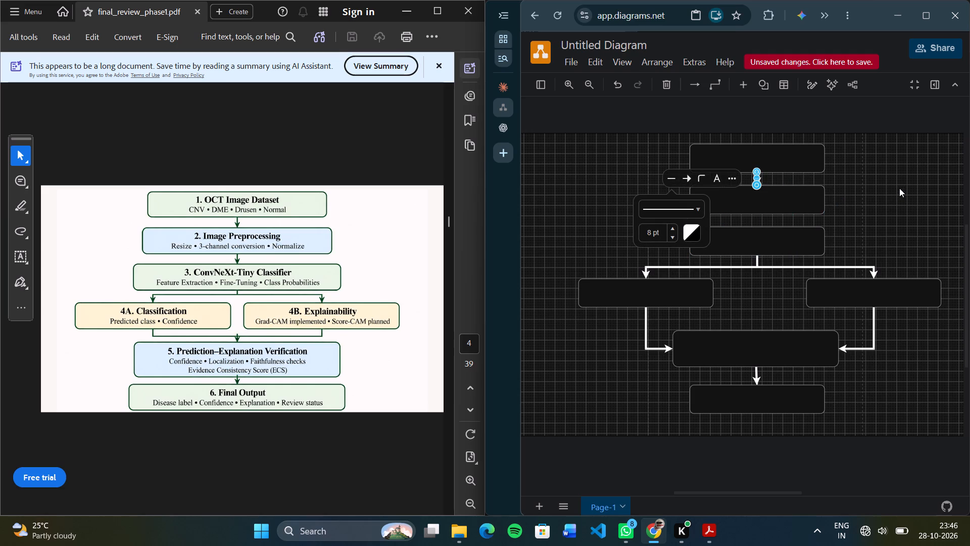
left_click(899, 188)
Add an arrow connector from the second box down to the third box.
left_click(773, 200)
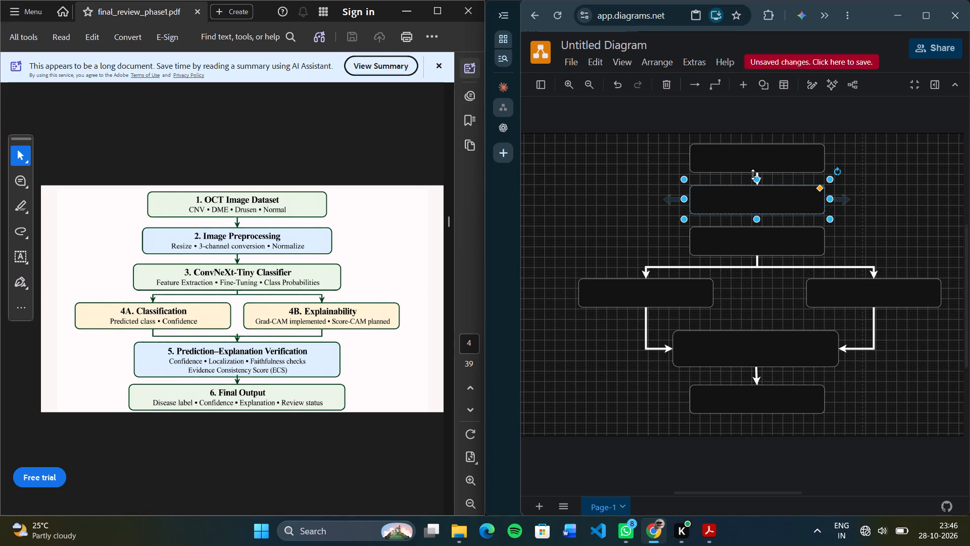
left_click(897, 192)
left_click(756, 223)
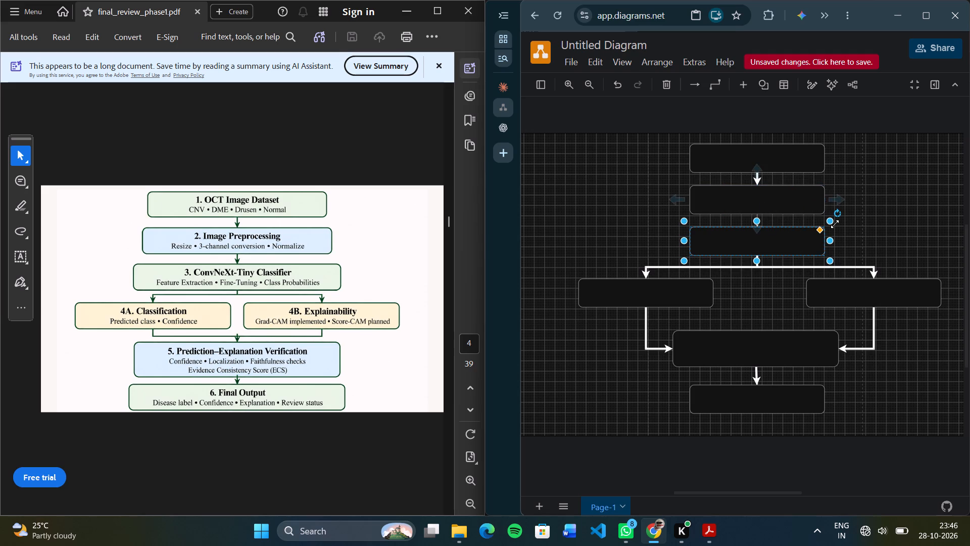
left_click(890, 184)
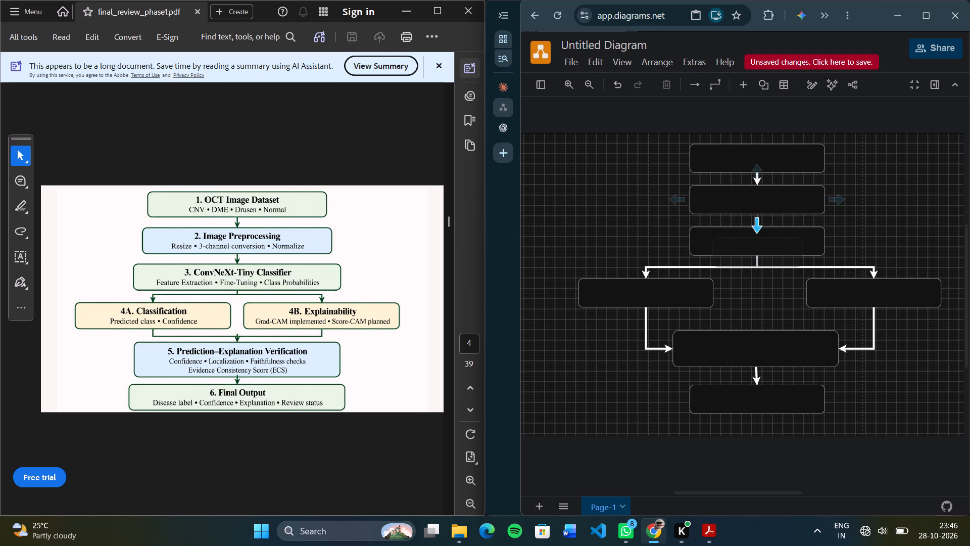
left_click(922, 199)
Set the line width of the connector between the second box and the third box to 8 pt.
left_click(758, 219)
left_click(670, 221)
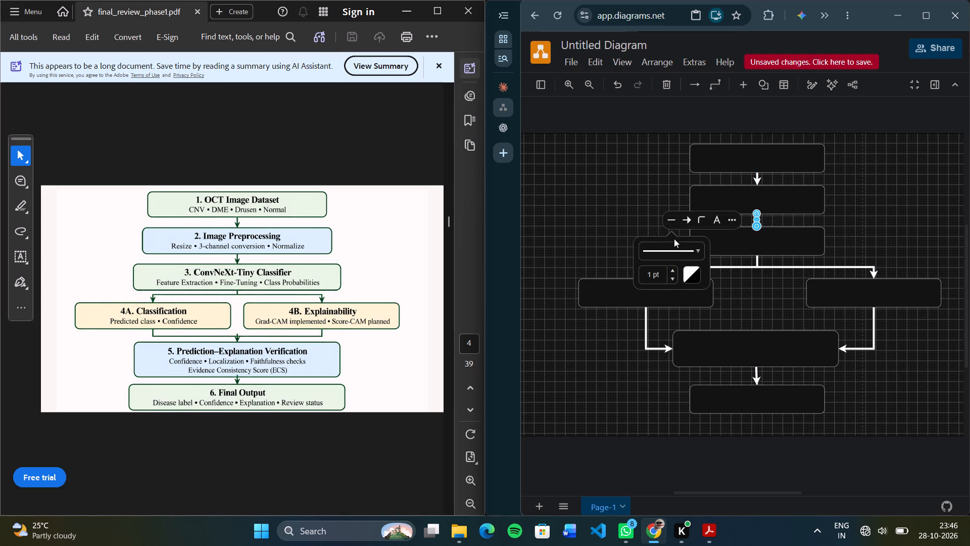
triple_click(673, 268)
double_click(673, 267)
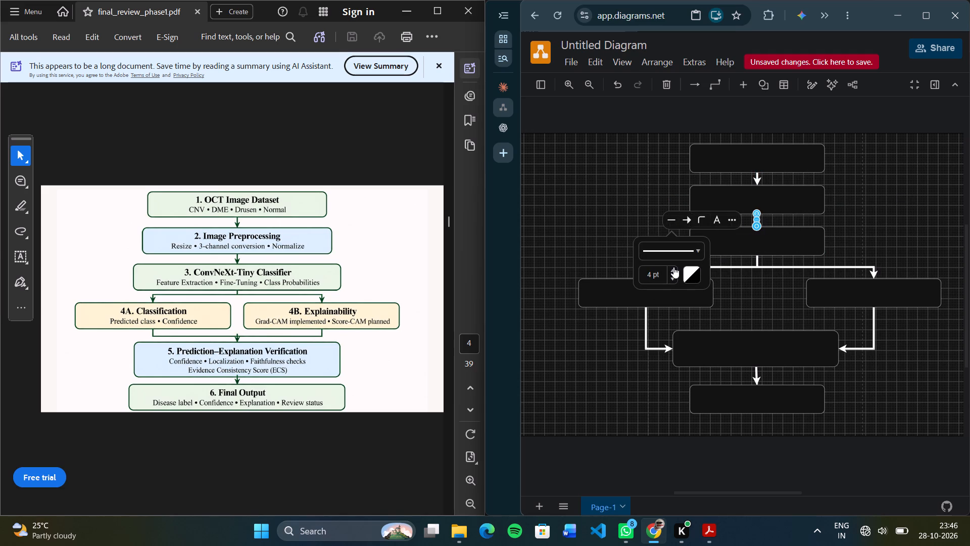
double_click(672, 265)
left_click(888, 219)
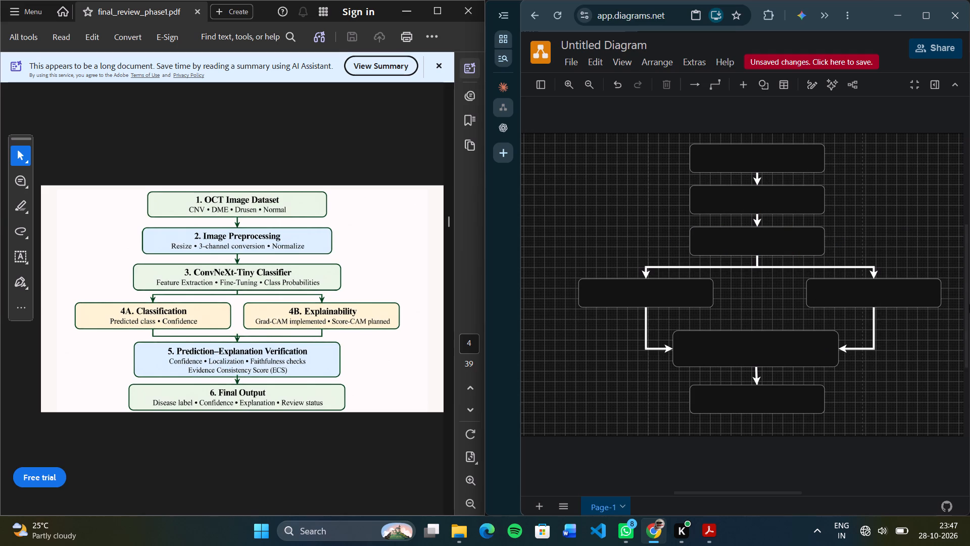
Insert a text element in the gap between the two branch boxes.
left_click(759, 152)
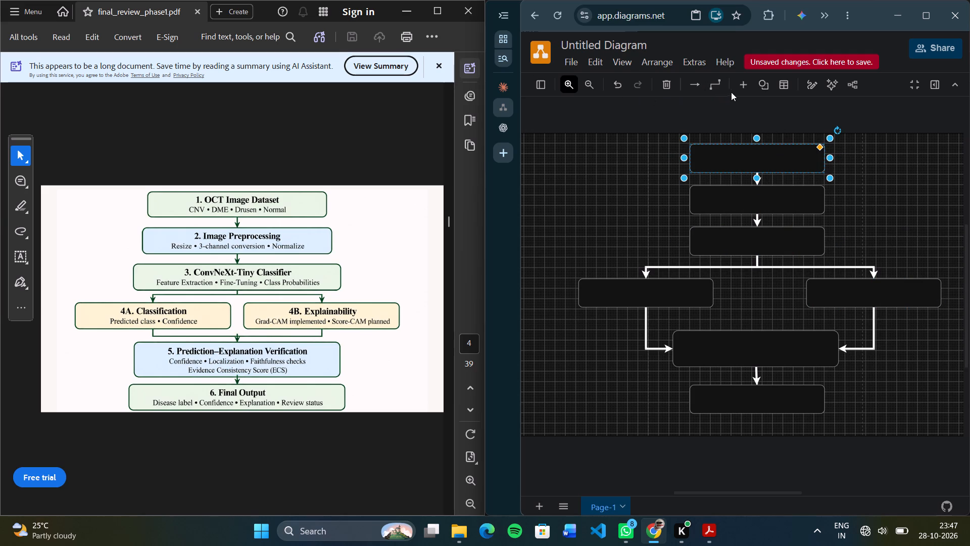
left_click(744, 83)
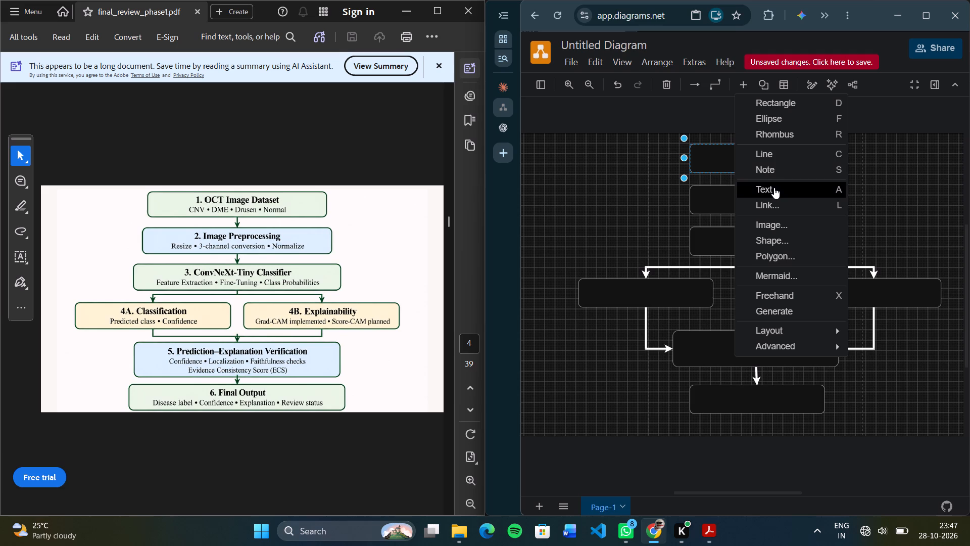
left_click(776, 189)
left_click(716, 155)
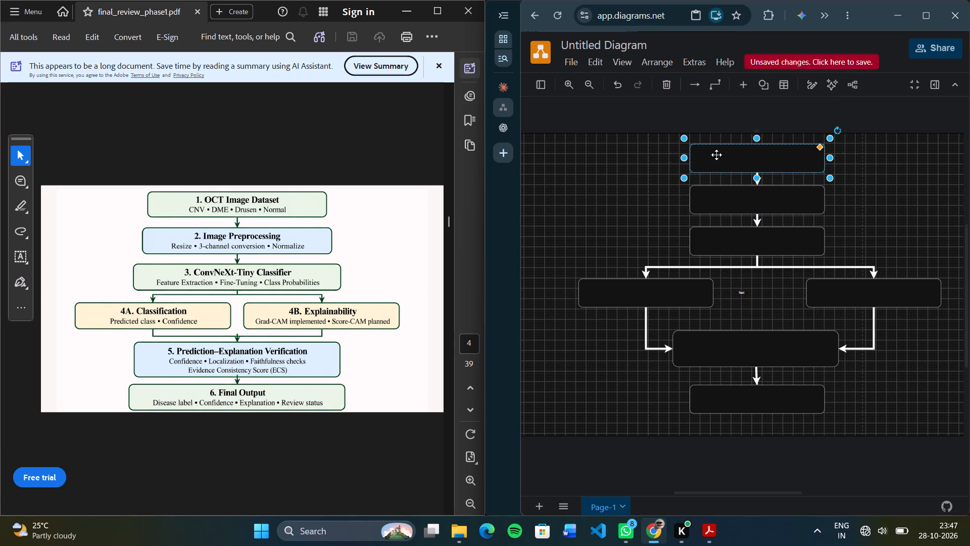
left_click(740, 288)
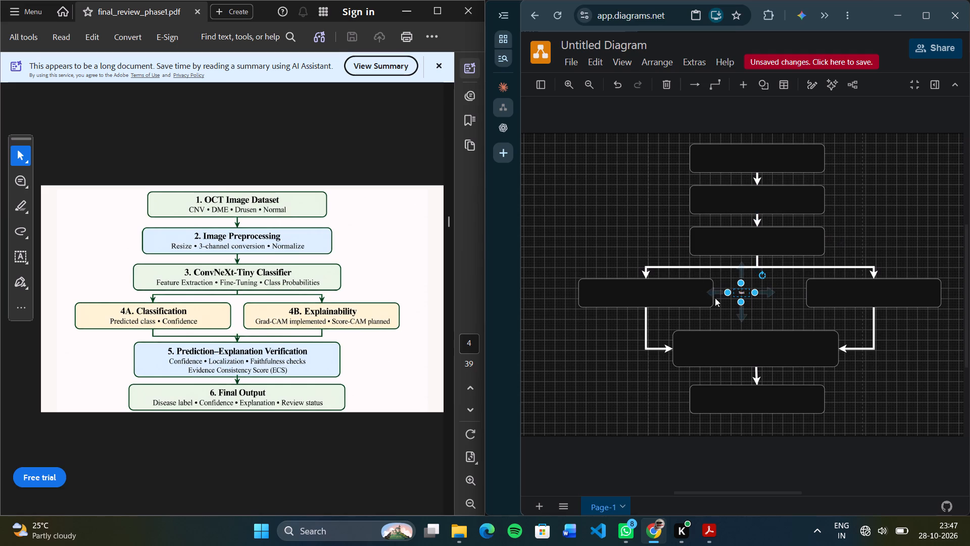
left_click_drag(740, 292, 744, 298)
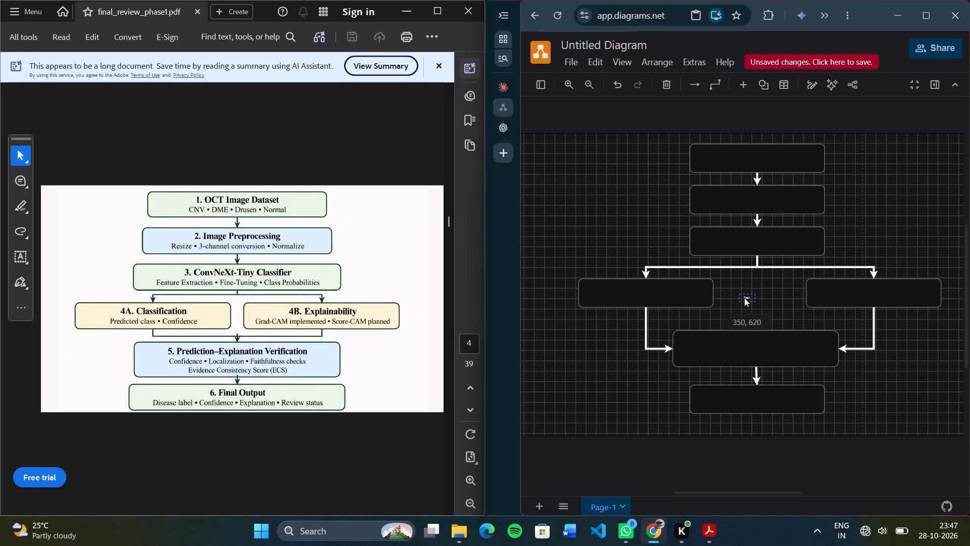
Replace the new text element's placeholder with "!.OCT Image Dataset".
left_click(751, 298)
left_click(751, 298)
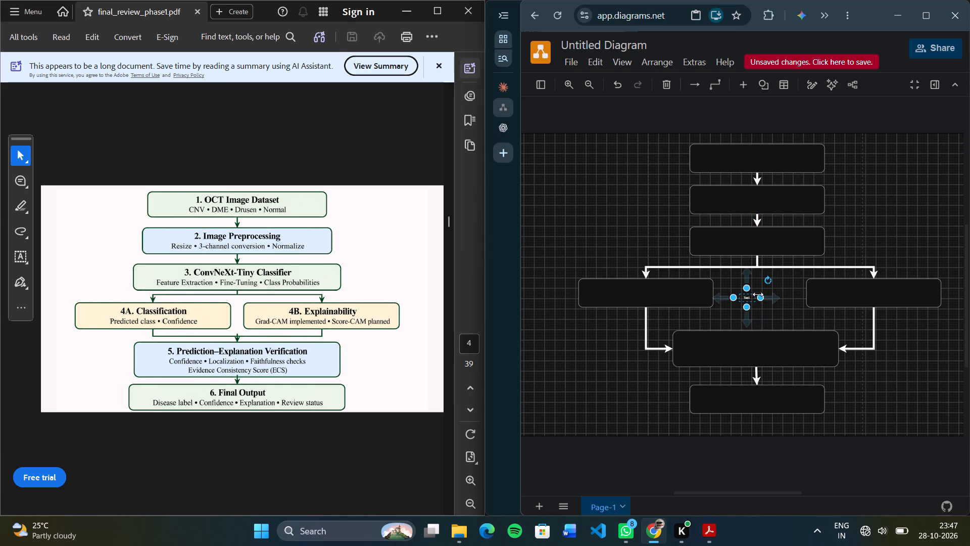
right_click(747, 299)
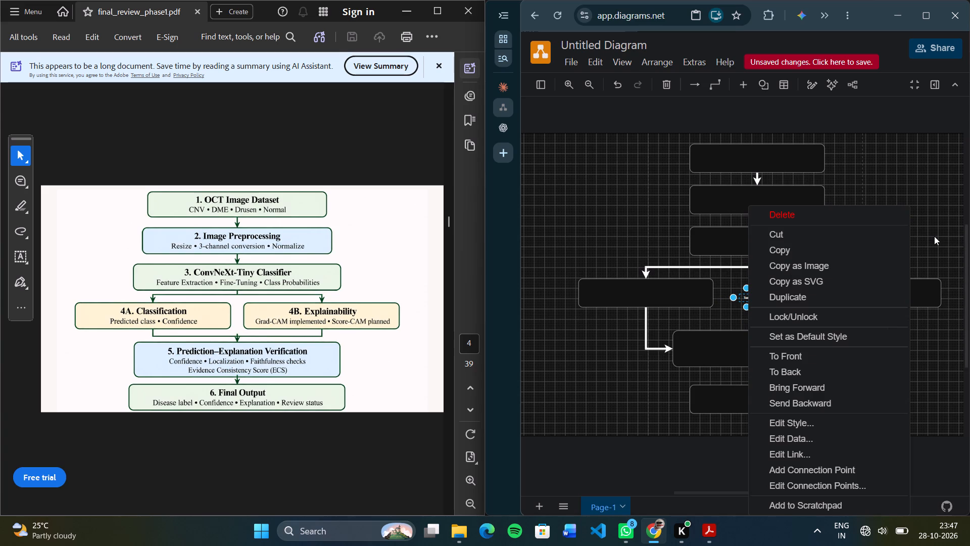
left_click(934, 234)
left_click(746, 296)
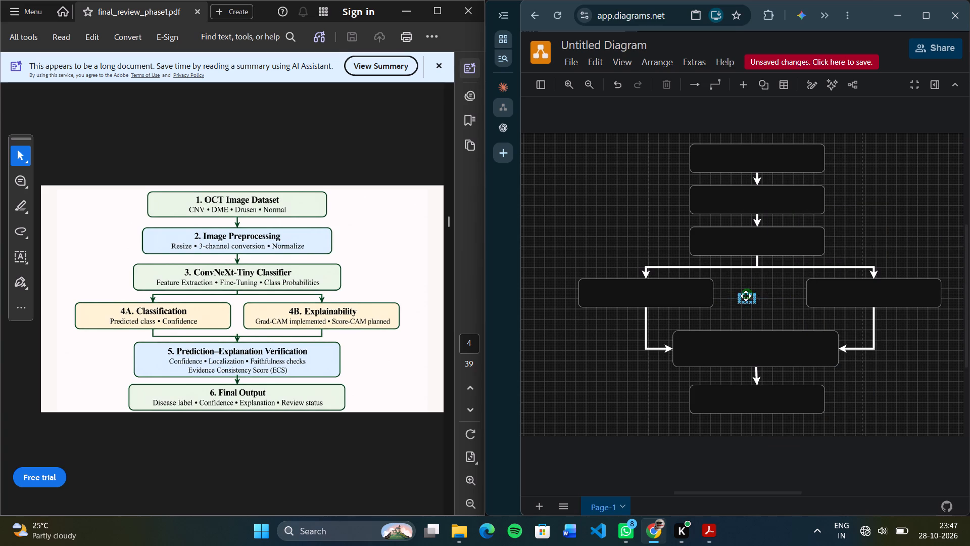
triple_click(746, 300)
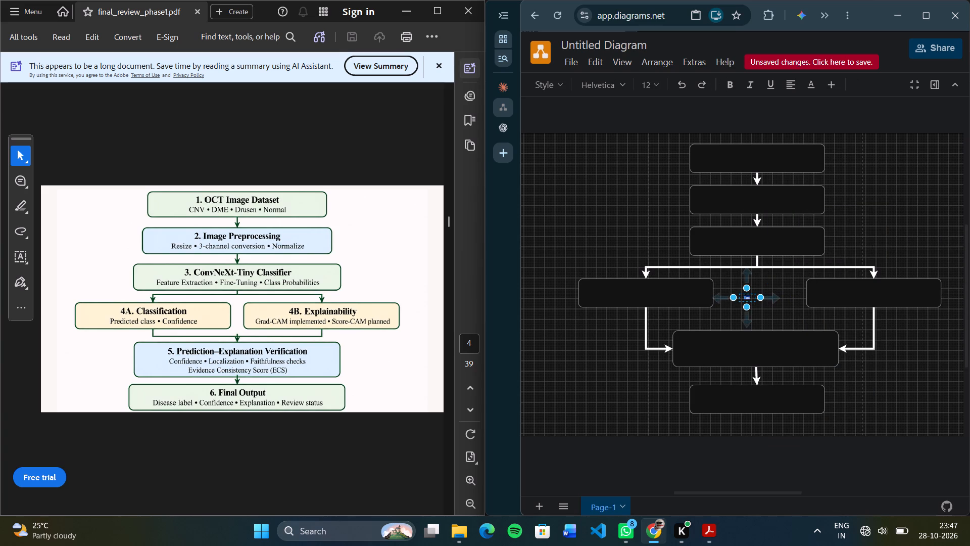
key("BackSpace")
key("shift+exclam")
key("period")
type("OCT")
key("space")
type("Image Dataset")
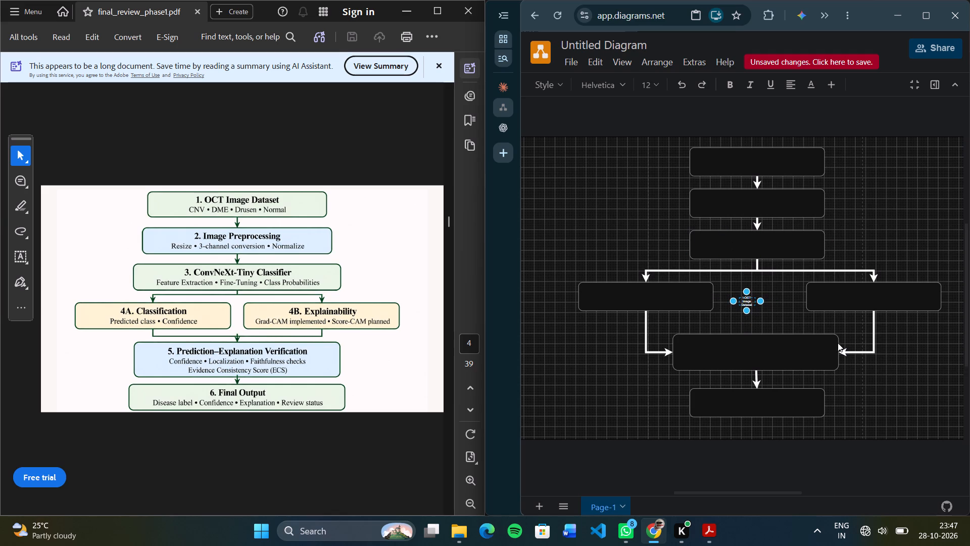
Widen the text element between the branch boxes so its label fits on a single line.
left_click_drag(761, 301, 793, 298)
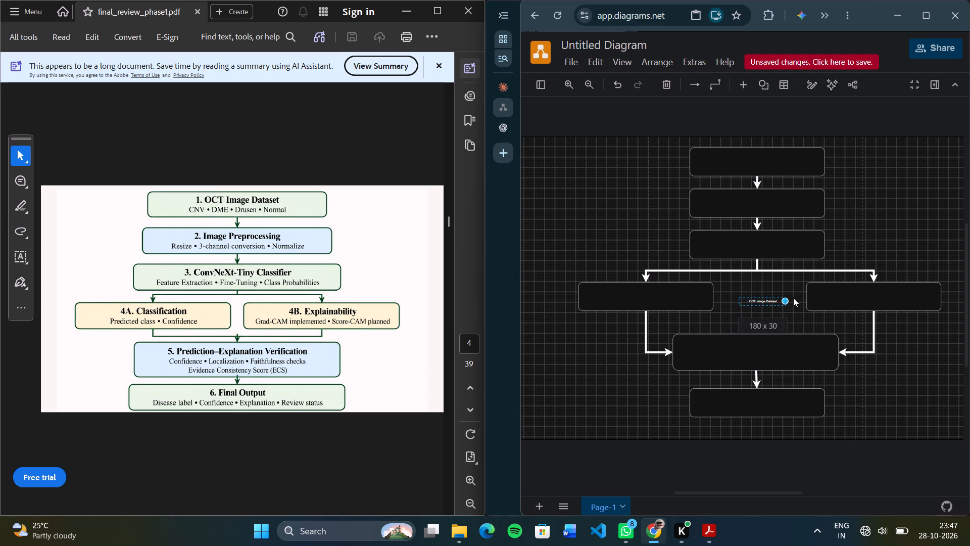
left_click_drag(793, 298, 798, 298)
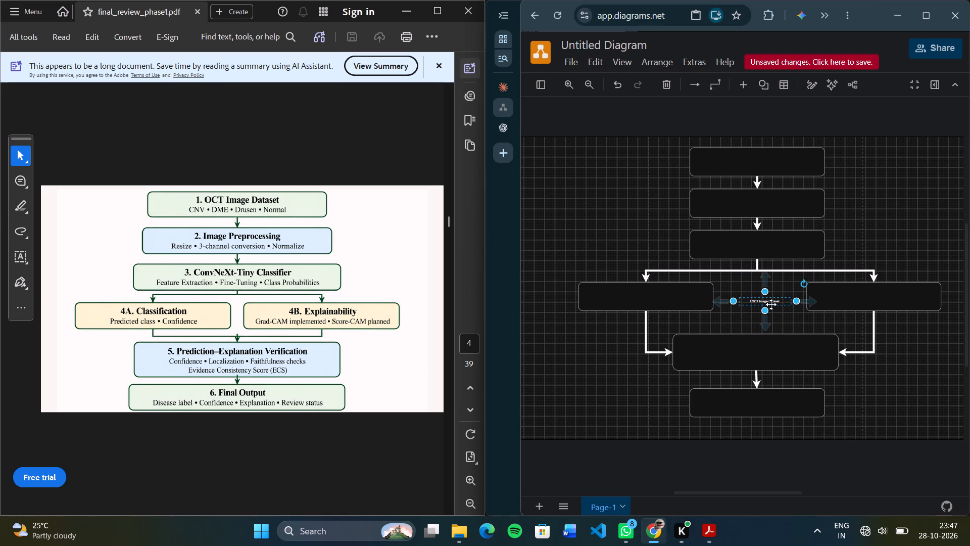
Select the whole OCT Image Dataset label text and open the font size choices for it.
left_click(774, 302)
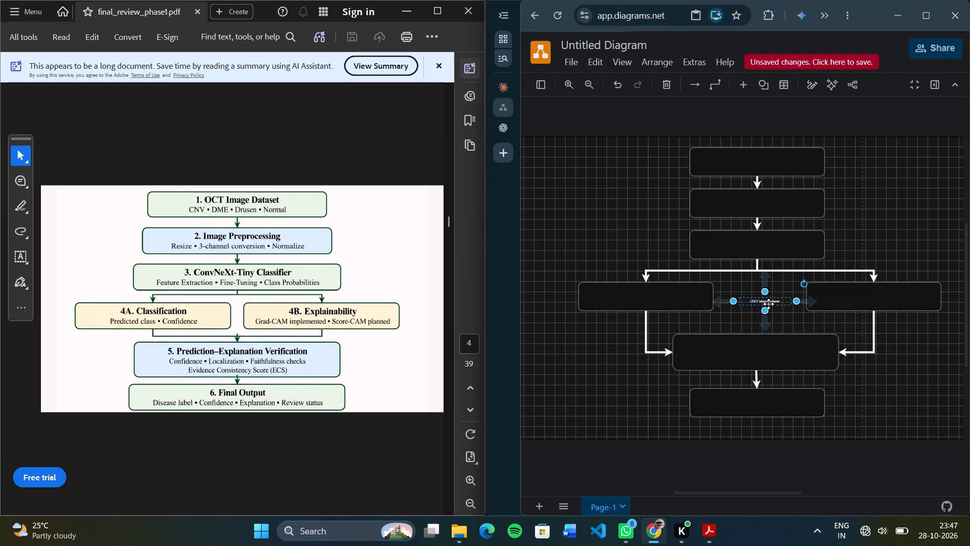
left_click(768, 300)
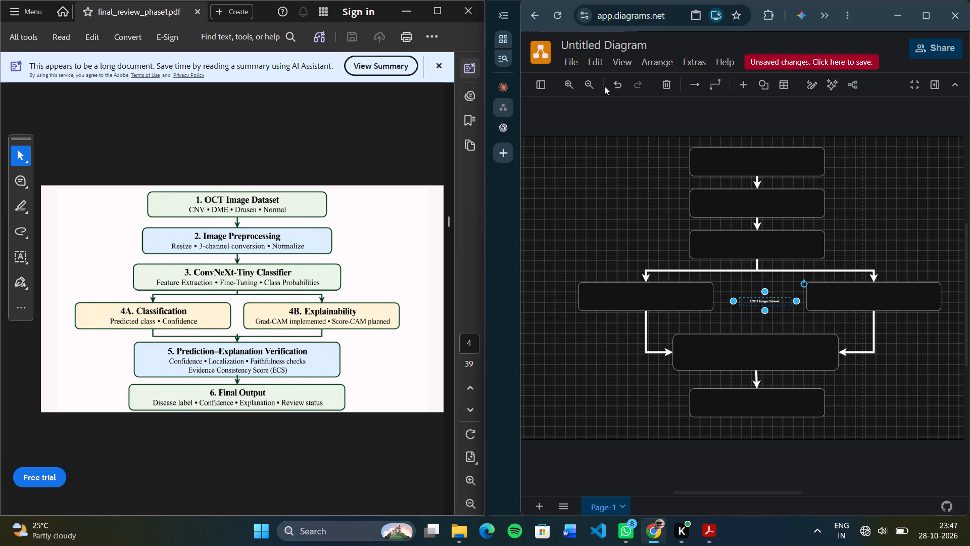
triple_click(768, 300)
left_click(659, 83)
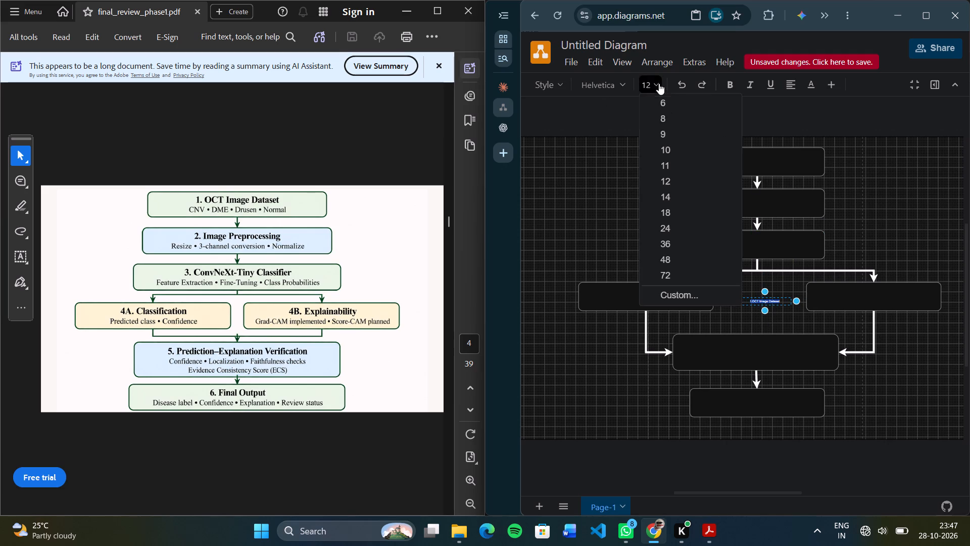
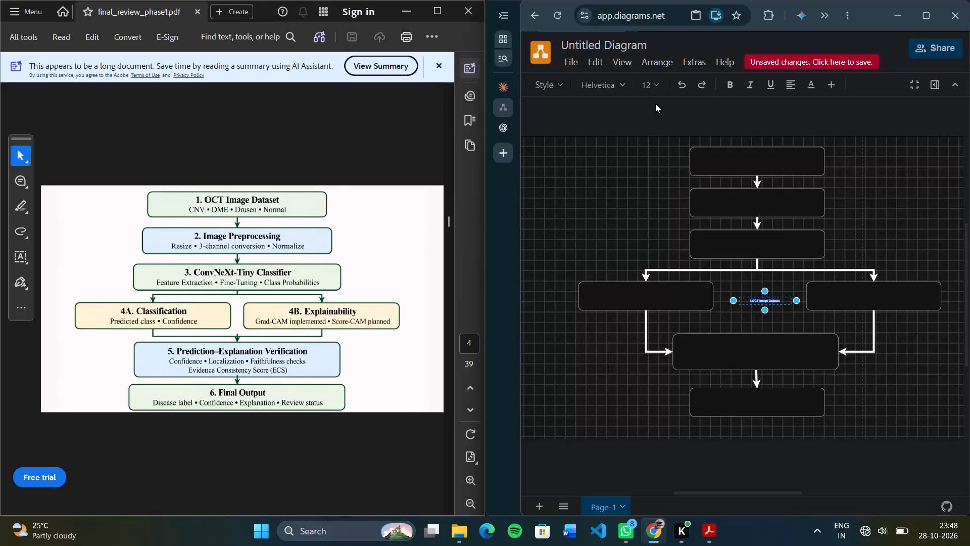
Set the selected OCT Image Dataset label's font to Times New Roman and its size to 24.
left_click(611, 88)
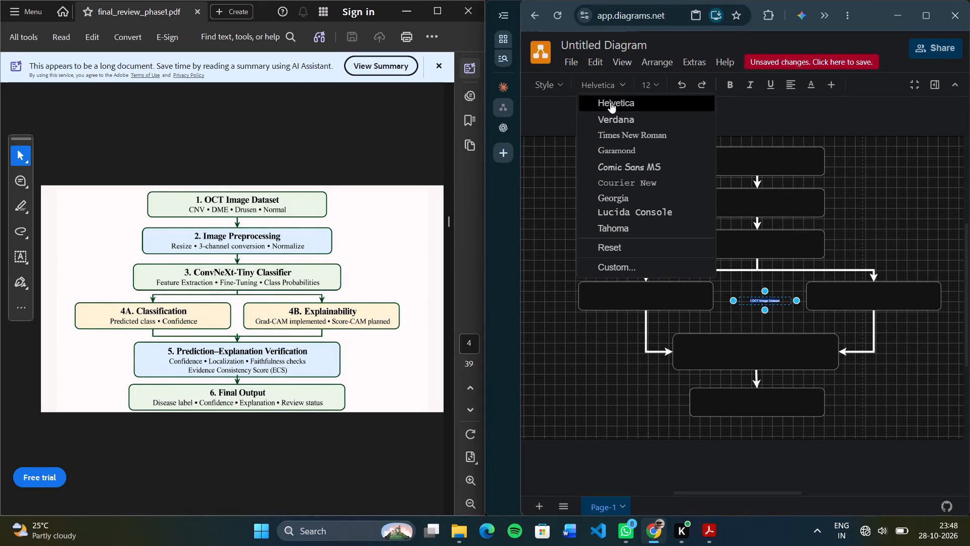
left_click(613, 129)
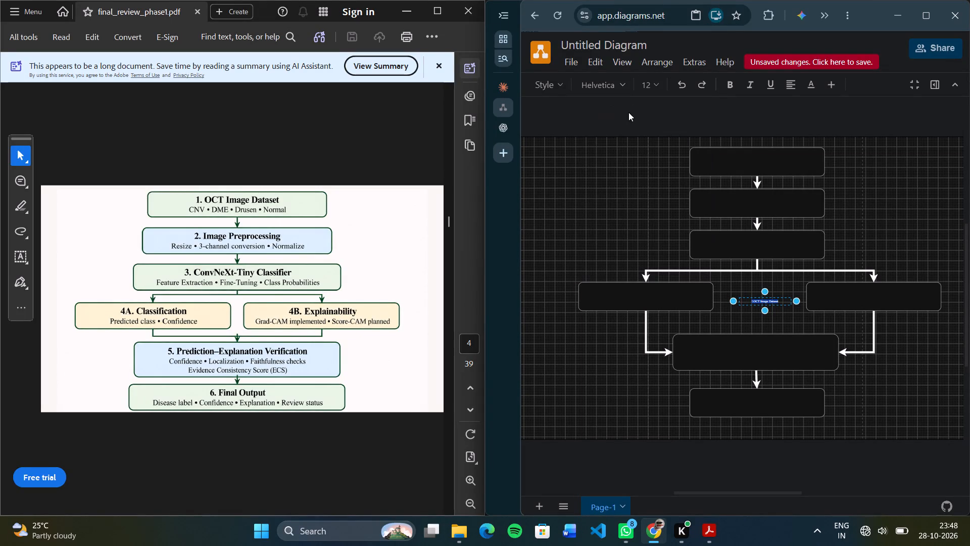
left_click(648, 86)
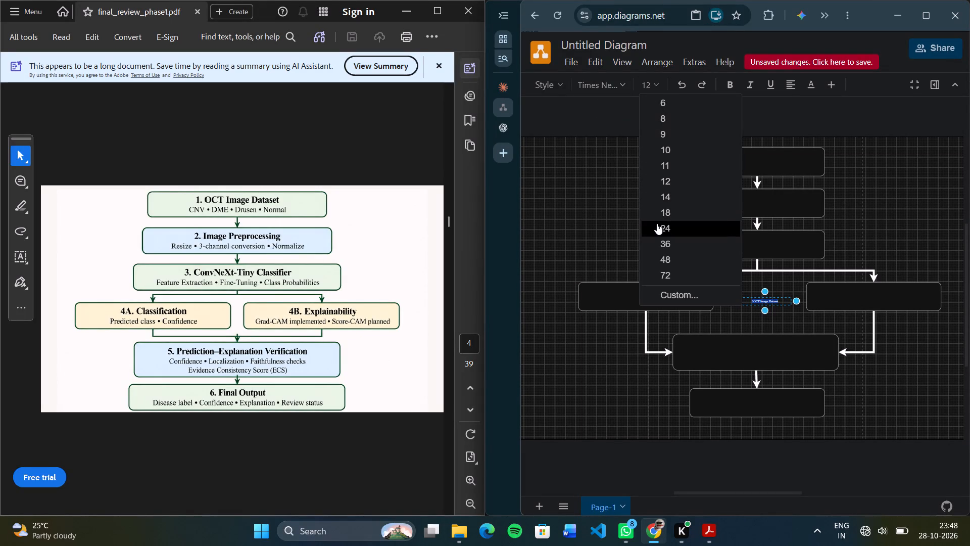
left_click(657, 223)
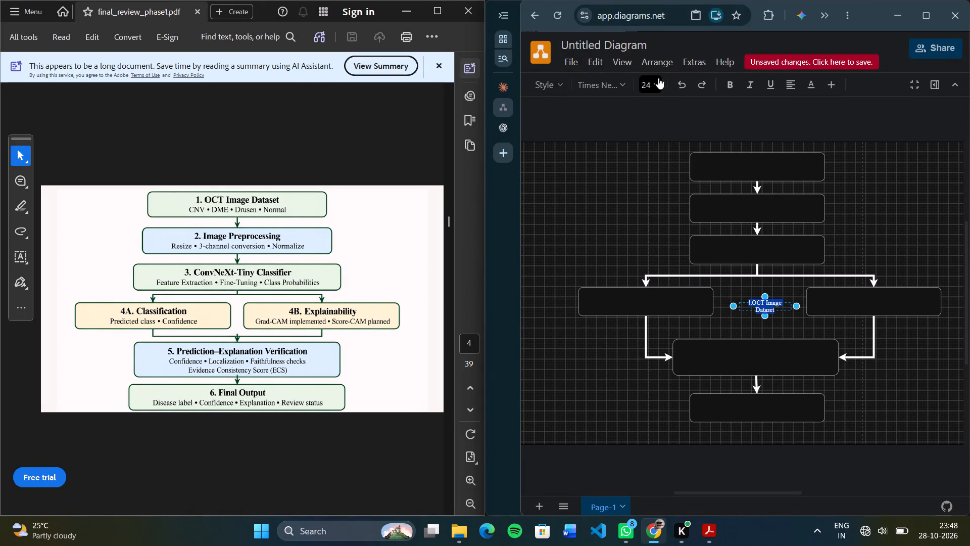
left_click(658, 78)
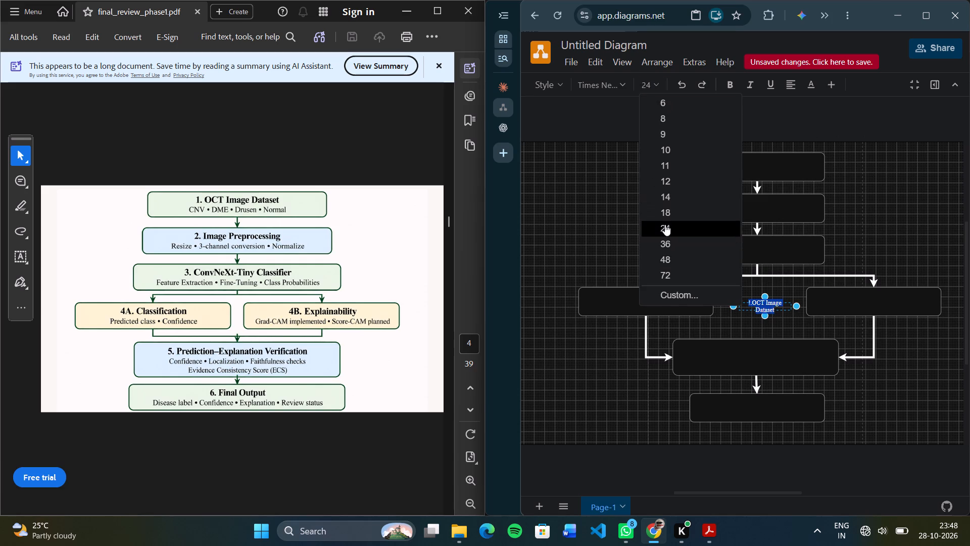
left_click(665, 214)
left_click(658, 84)
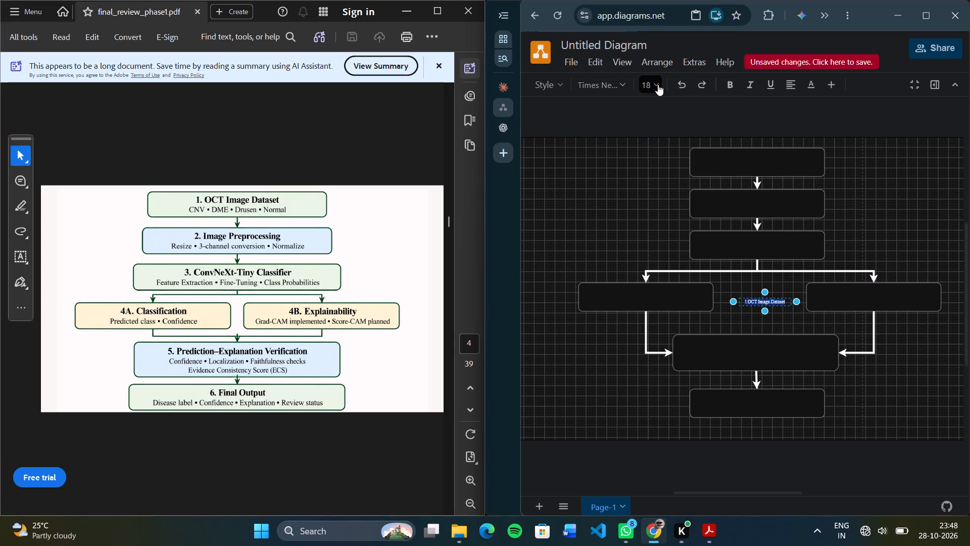
left_click(661, 232)
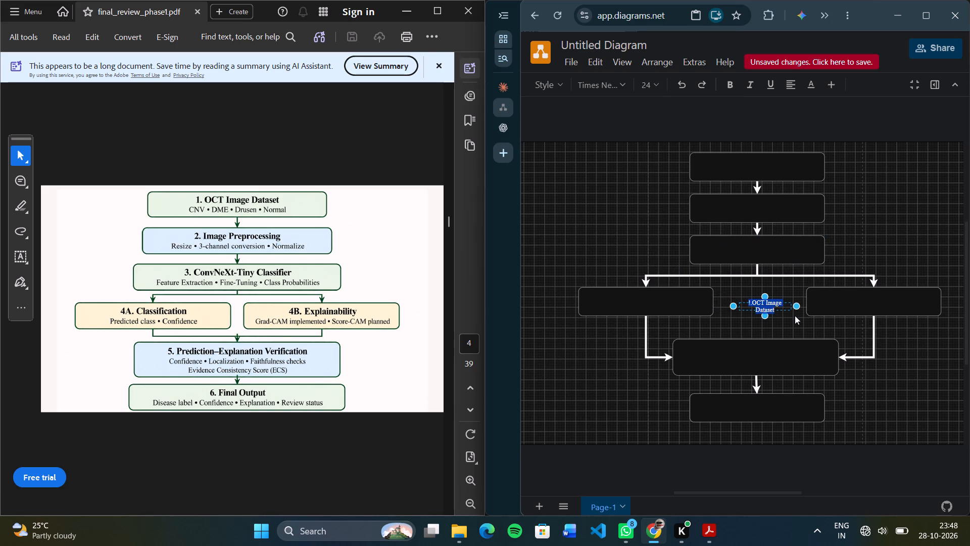
Widen the text element so the label fits on one line, and increase its height.
left_click_drag(795, 306, 830, 309)
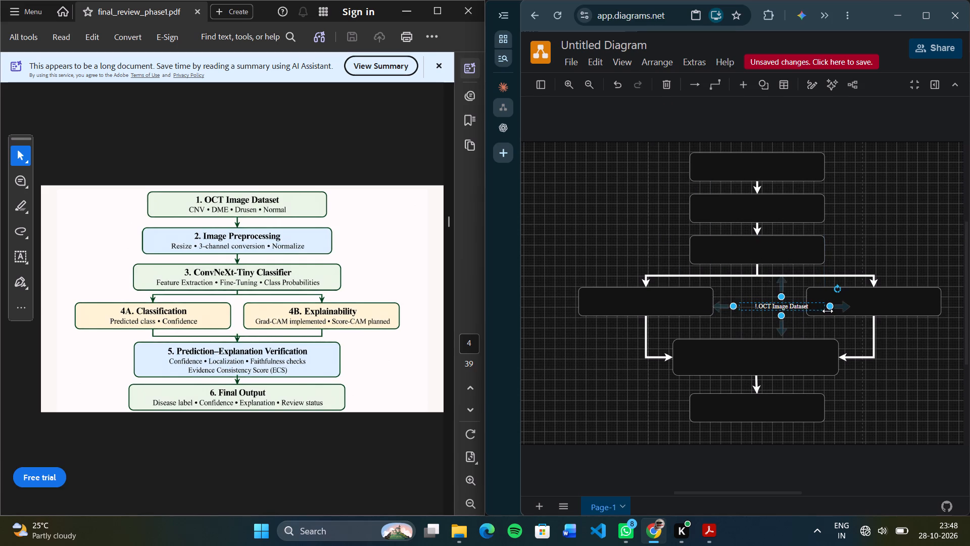
left_click_drag(782, 316, 782, 337)
Replace the leading exclamation mark with 1 so the label reads "1.OCT Image Dataset".
left_click(758, 316)
double_click(758, 316)
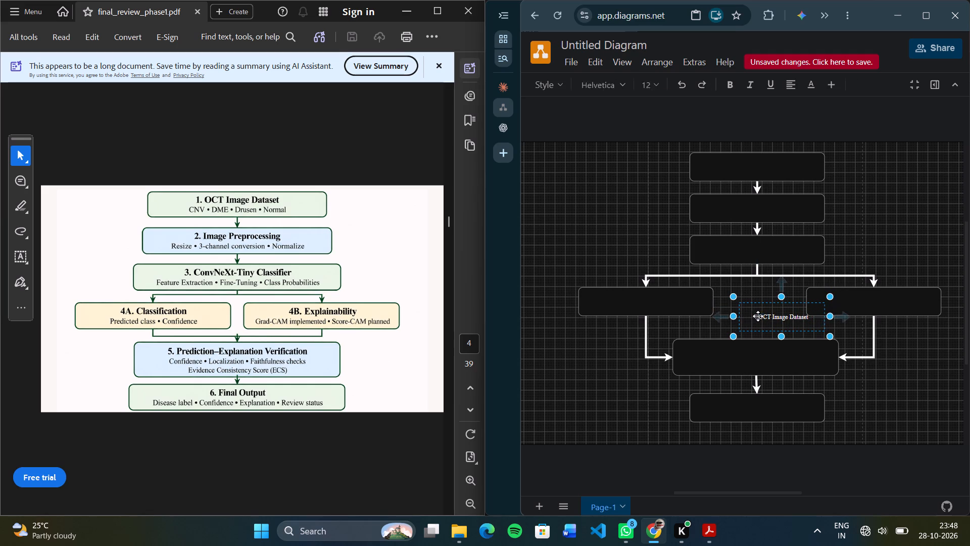
left_click(756, 316)
key("BackSpace")
key("1")
Add a second line reading "CNV , DME,Drusen,Normal" beneath the 1.OCT Image Dataset title in the text element.
left_click(812, 316)
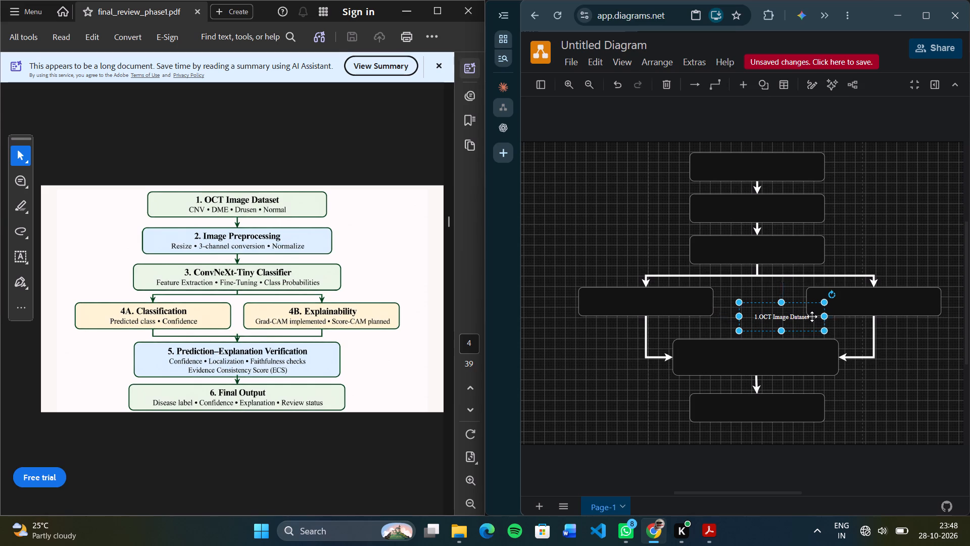
left_click(809, 316)
triple_click(804, 317)
left_click(804, 317)
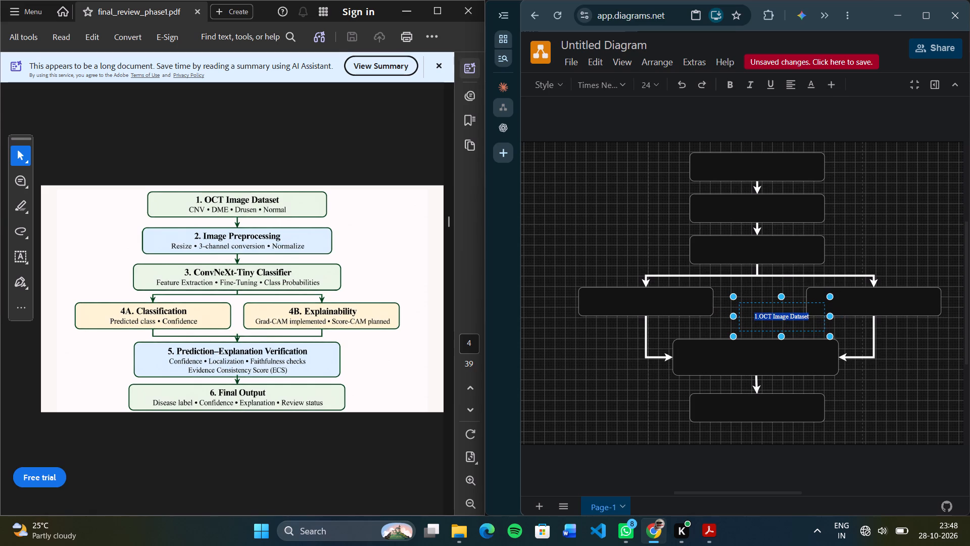
left_click(808, 318)
left_click(808, 318)
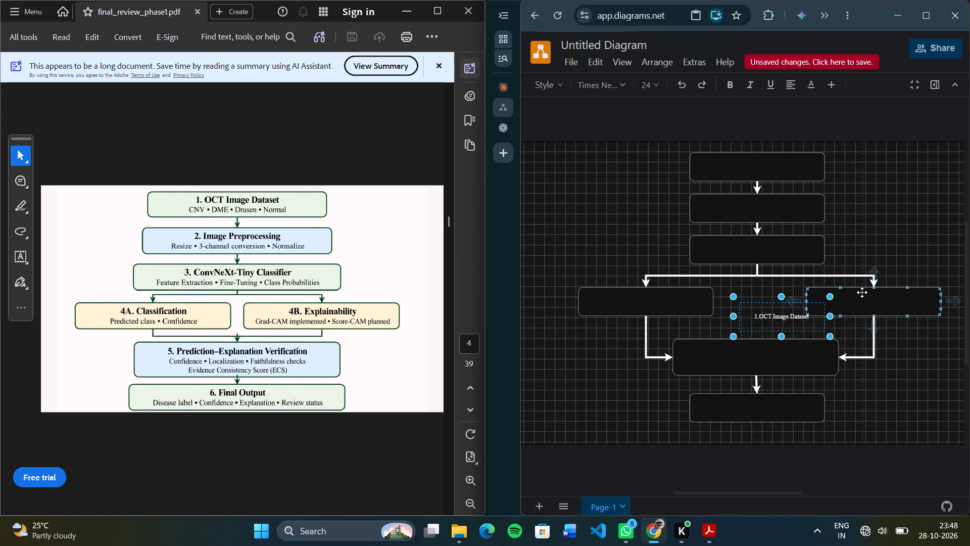
key("Return")
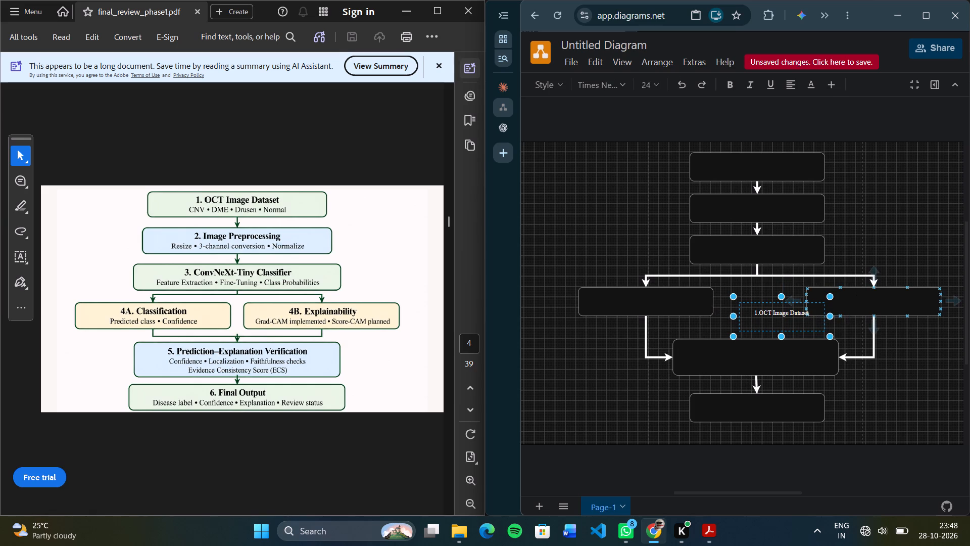
type("CNV")
key("space")
key("period")
key("BackSpace")
key("comma")
type("DME")
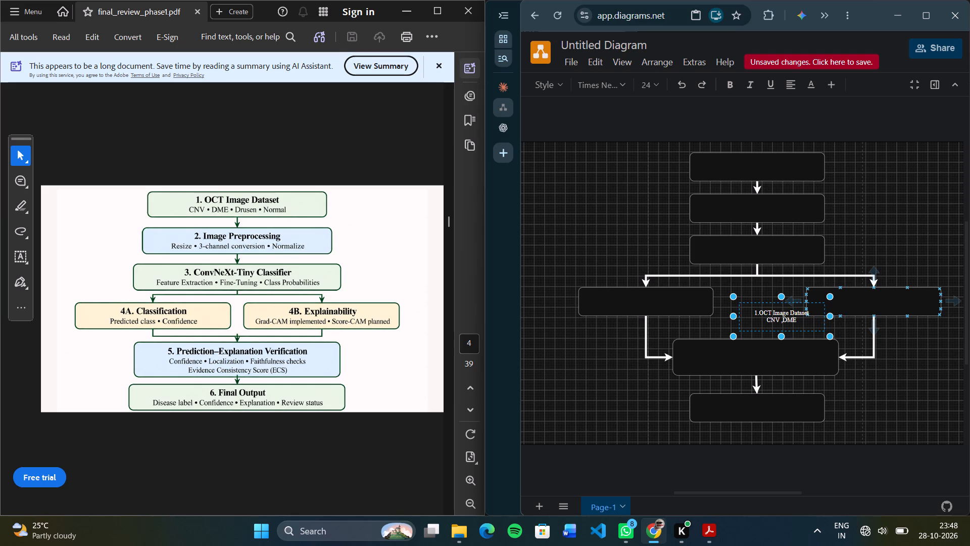
key("BackSpace")
key("BackSpace")
key("BackSpace")
key("BackSpace")
type(",")
key("space")
type("DME")
key("comma")
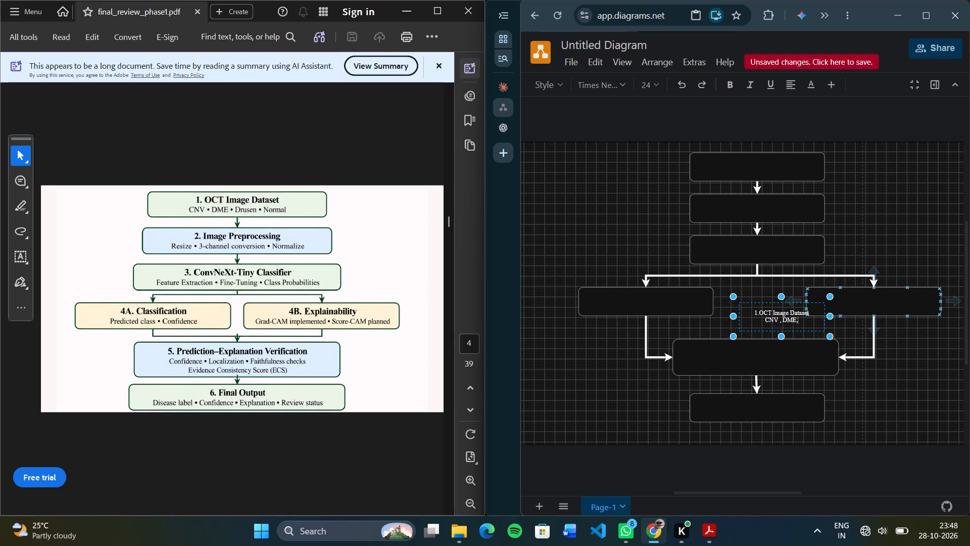
type("rusen")
key("comma")
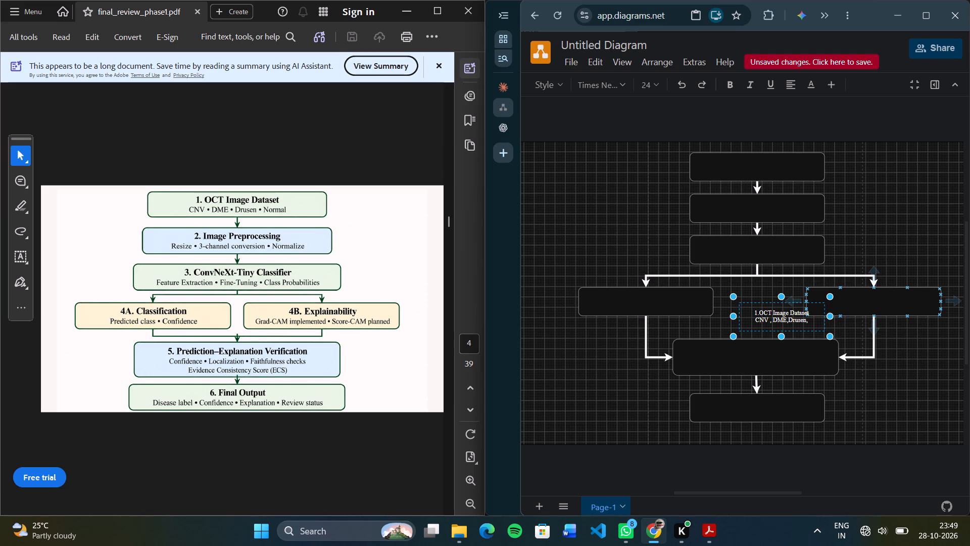
key("b")
key("BackSpace")
type("Normal")
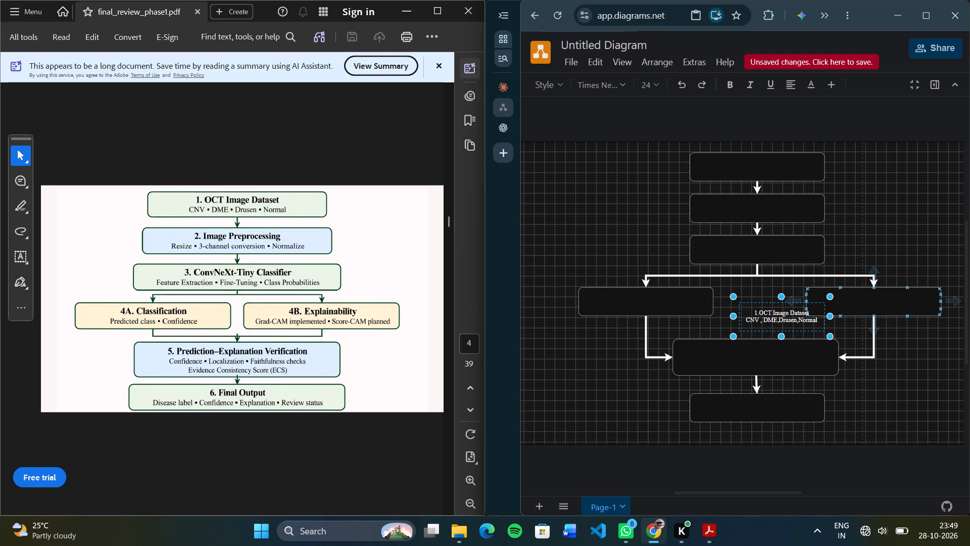
Move the two-line dataset text element onto the topmost flowchart box, centred within it.
left_click(781, 321)
left_click(786, 320)
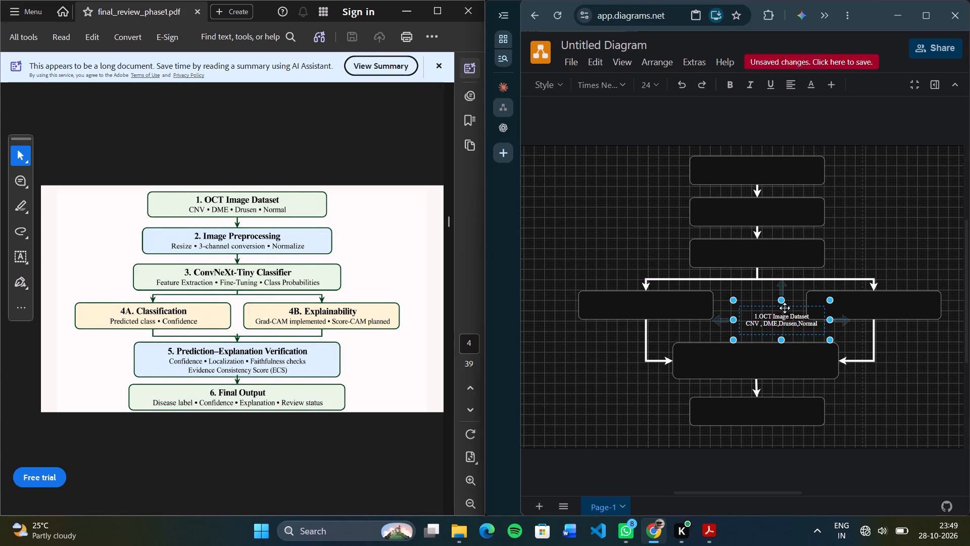
left_click_drag(784, 306, 764, 163)
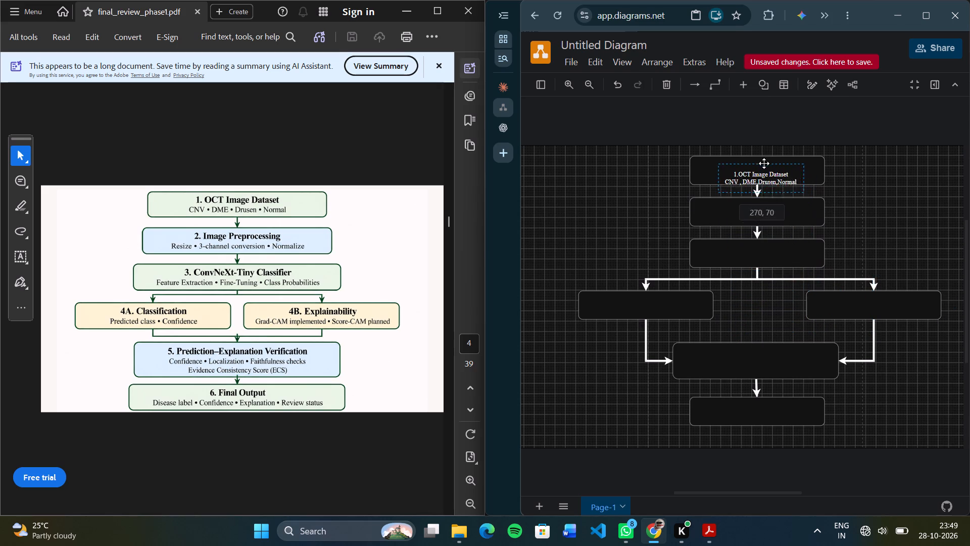
left_click_drag(764, 163, 758, 156)
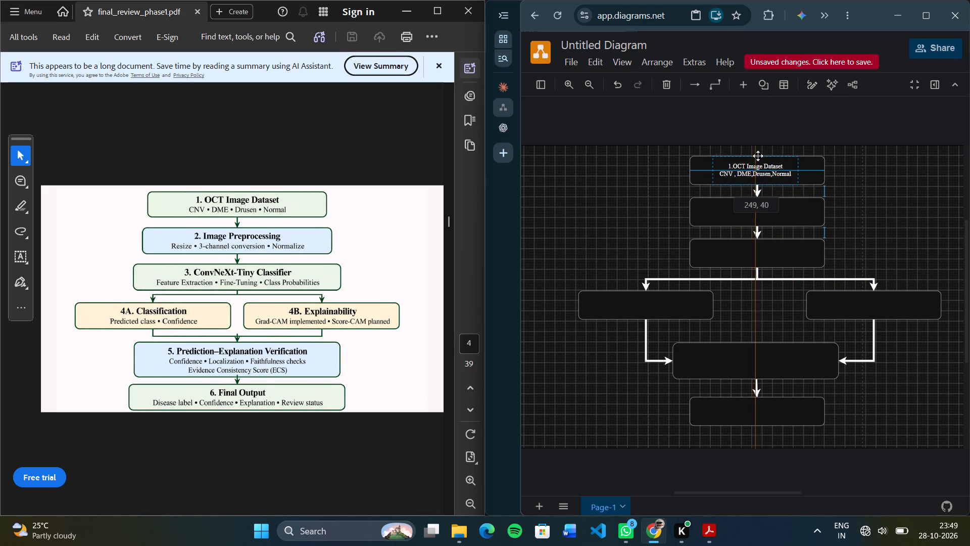
left_click_drag(758, 156, 756, 155)
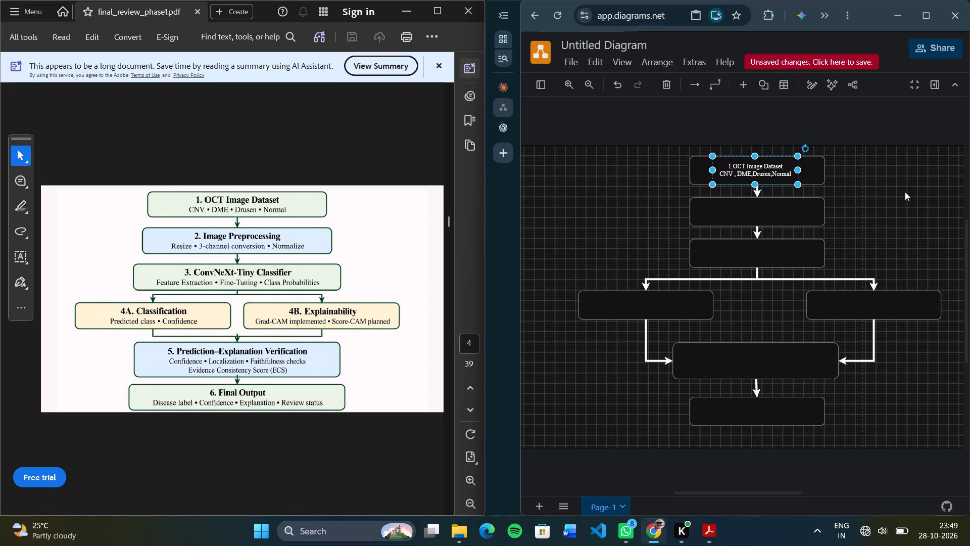
left_click(905, 192)
Make the "1.OCT Image Dataset" title line in the top box bold.
left_click(755, 167)
triple_click(766, 170)
double_click(766, 170)
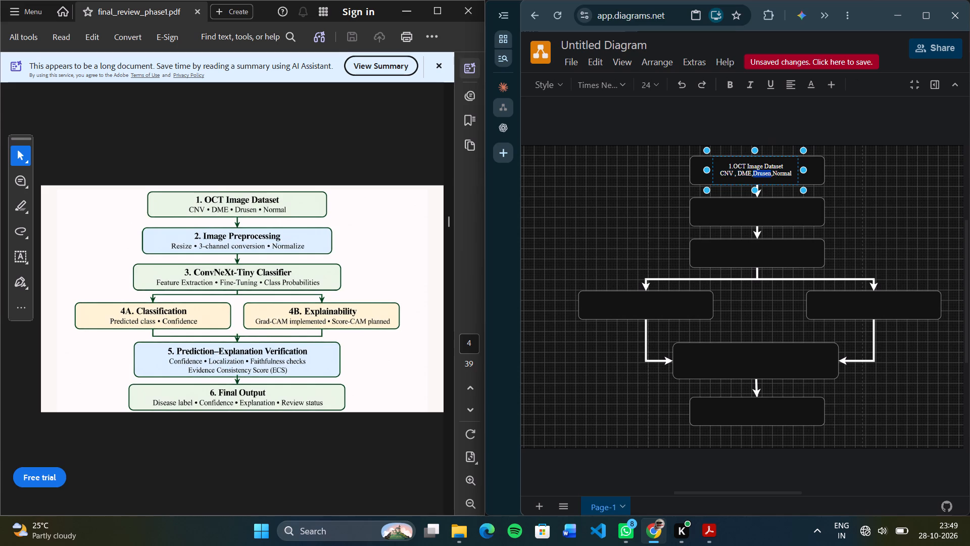
triple_click(761, 163)
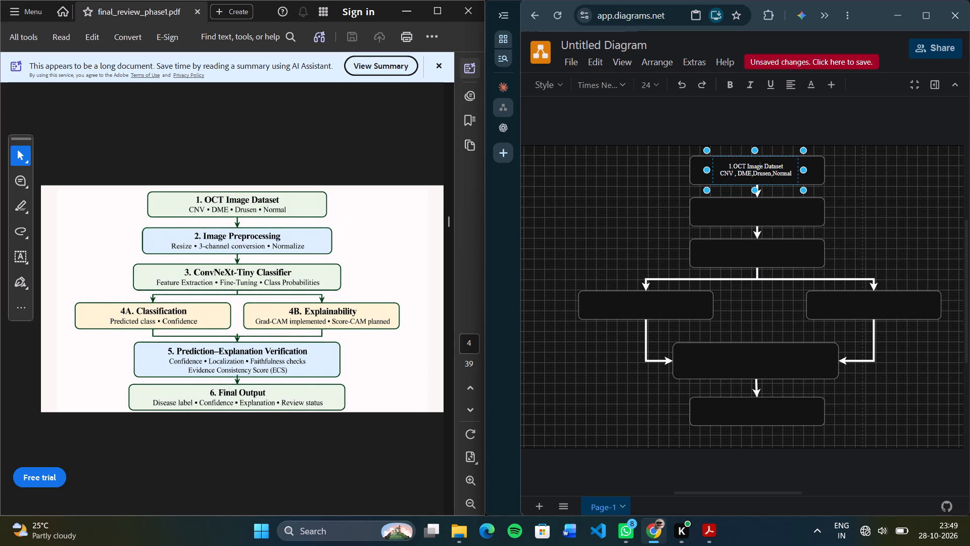
left_click(755, 168)
left_click_drag(729, 165, 786, 169)
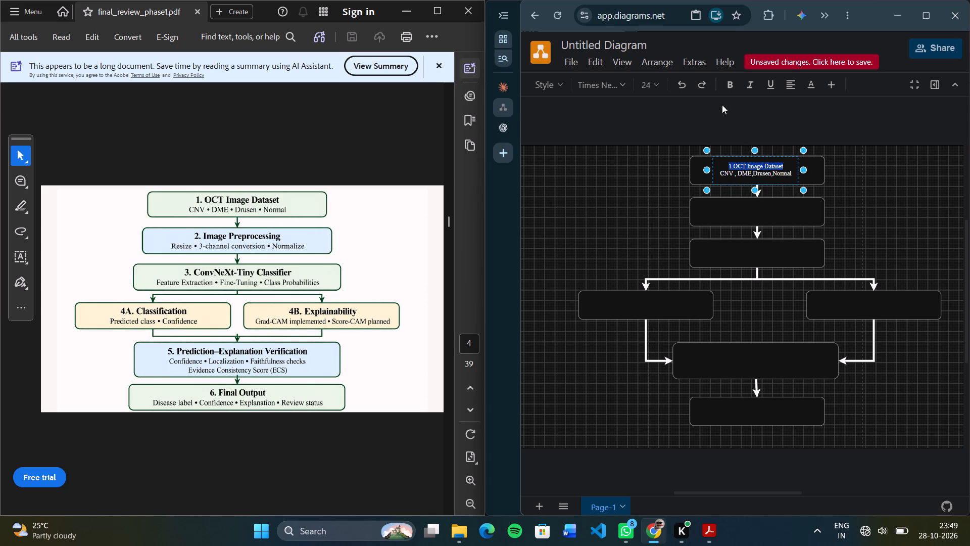
left_click(730, 81)
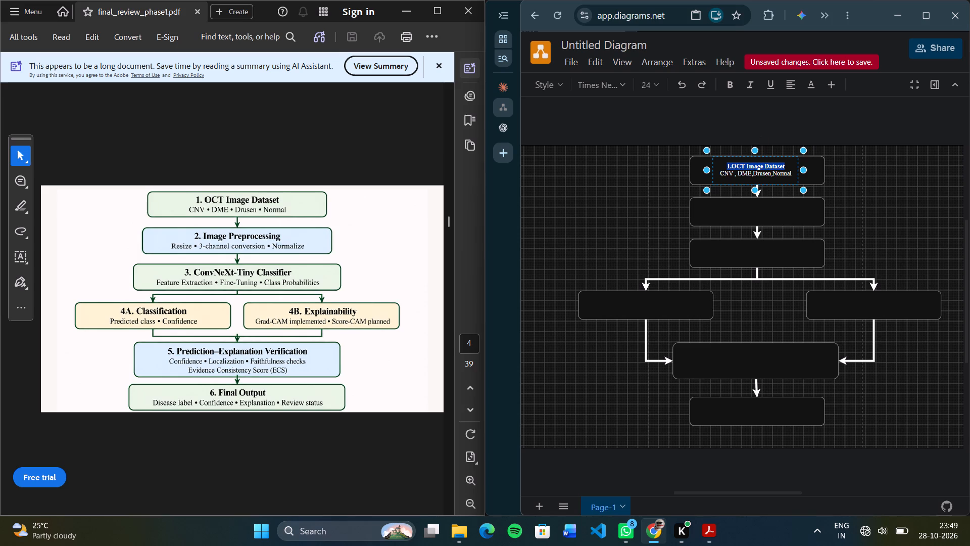
Widen the dataset text element on both sides so it spans most of the topmost flowchart box's width.
left_click(758, 175)
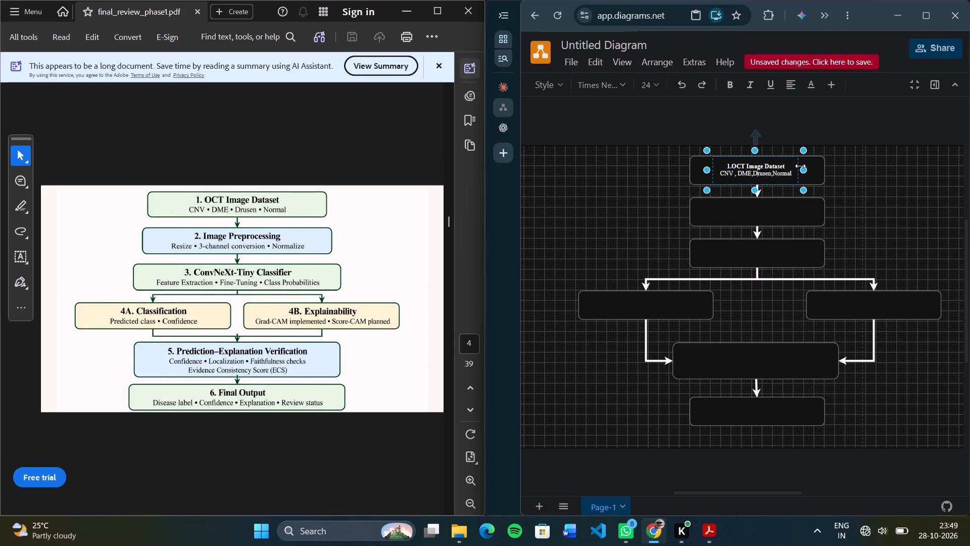
left_click_drag(801, 169, 808, 171)
left_click_drag(715, 171, 702, 172)
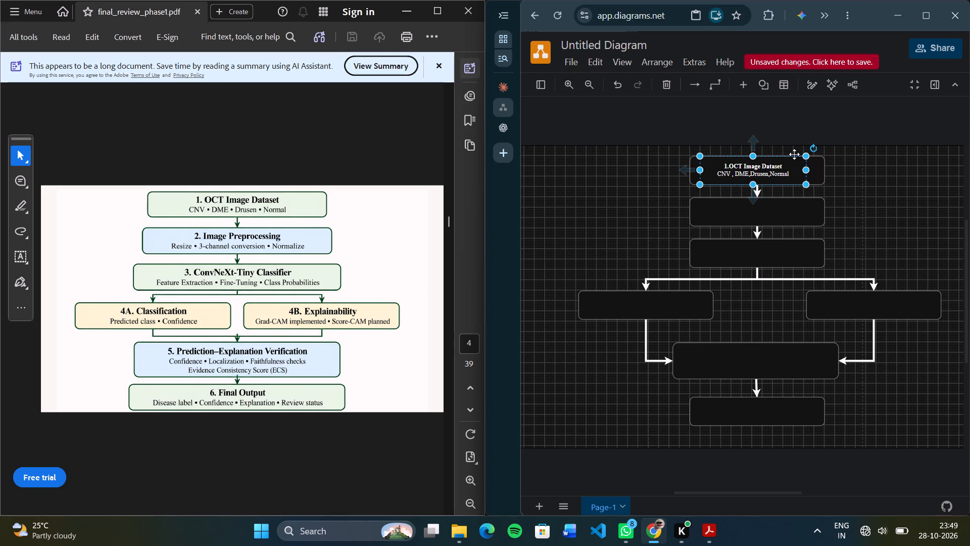
Select both lines of the dataset label in the top box and set their font size to 24.
left_click(751, 169)
triple_click(751, 169)
triple_click(751, 169)
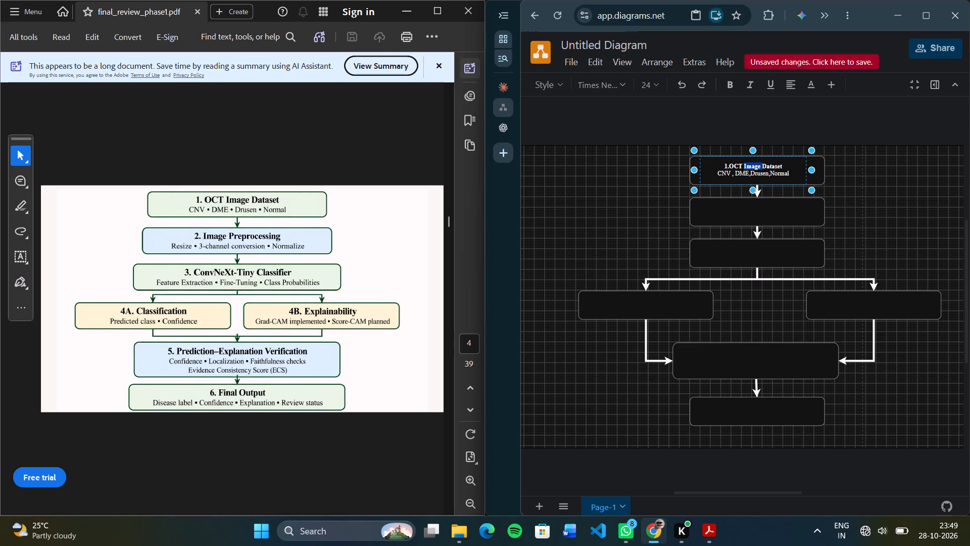
double_click(751, 169)
triple_click(751, 170)
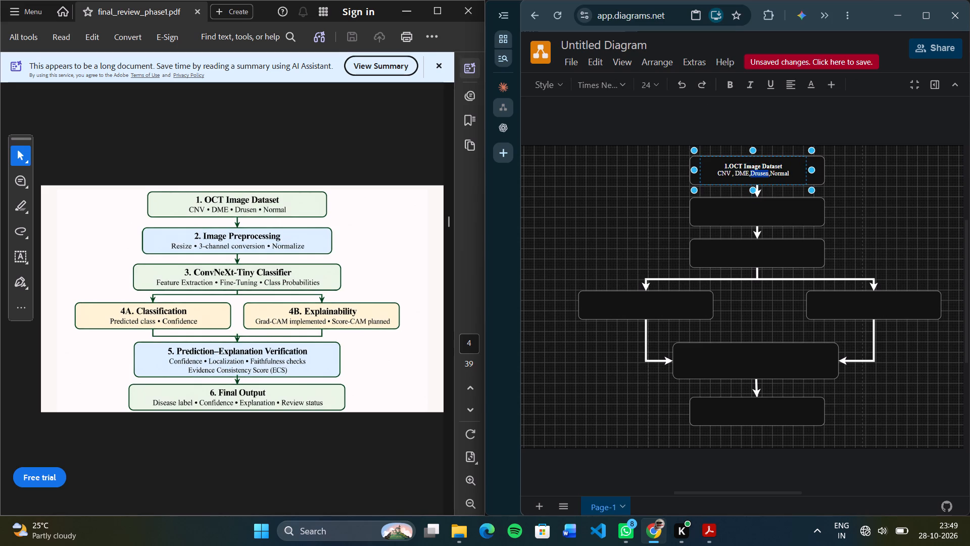
double_click(752, 172)
left_click_drag(723, 165, 785, 173)
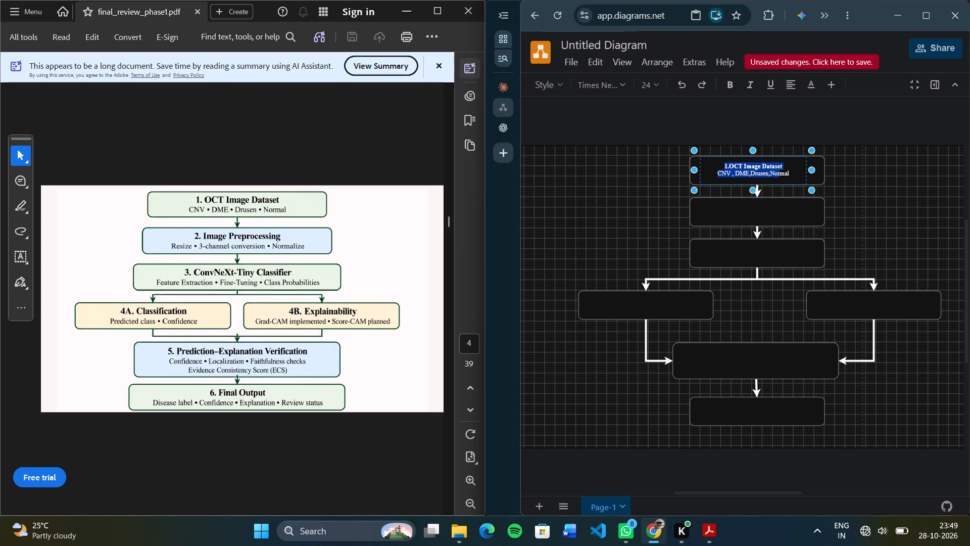
left_click_drag(785, 173, 788, 173)
left_click(654, 84)
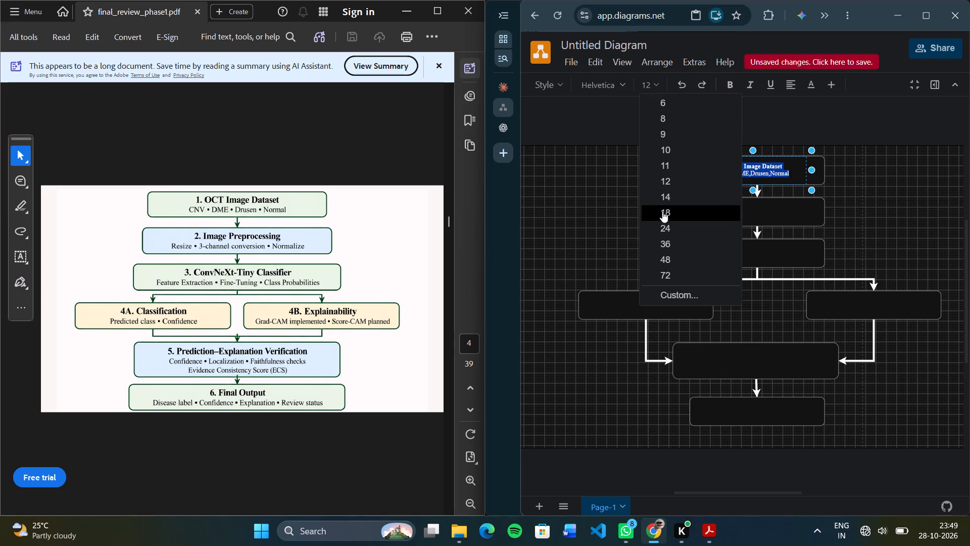
left_click(665, 222)
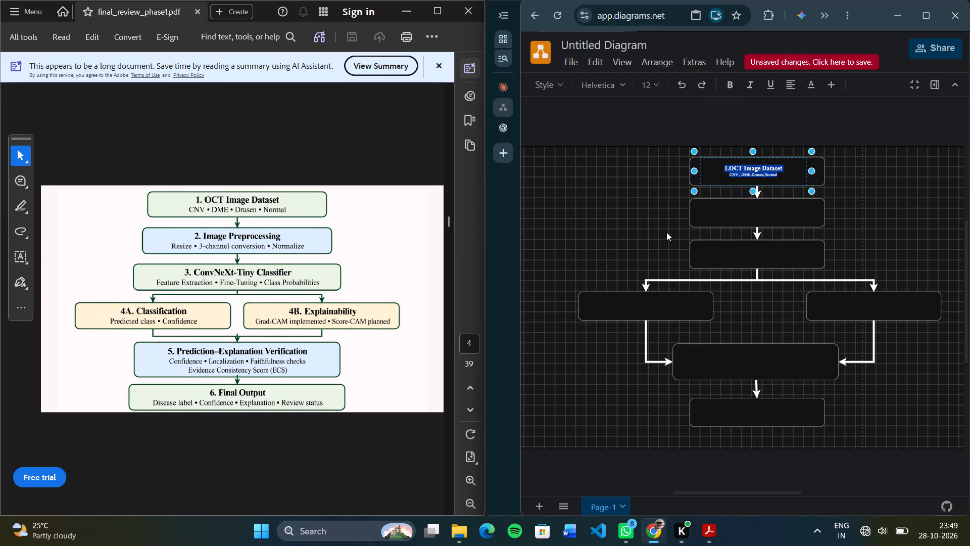
left_click(901, 195)
Remove the space before the first comma so the label's second line reads "CNV, DME,Drusen,Normal".
left_click(752, 176)
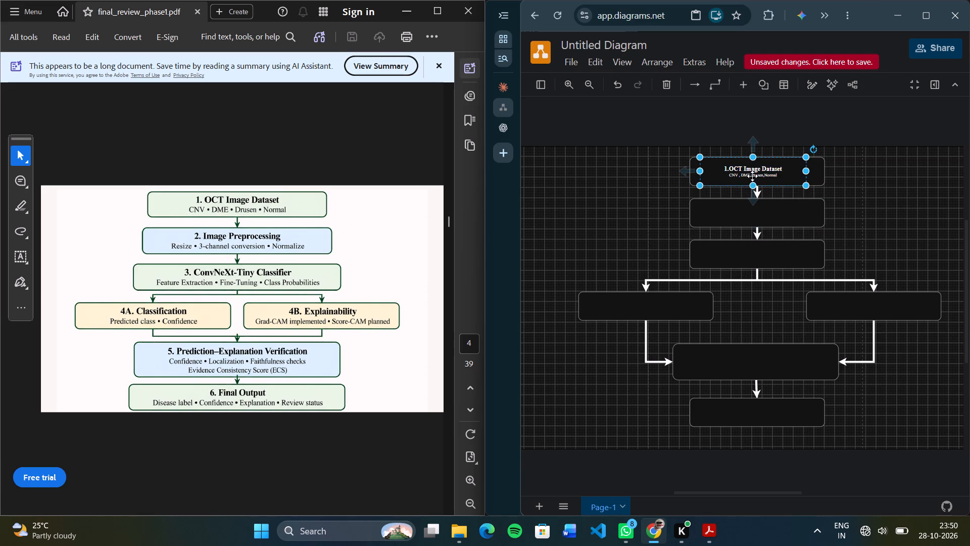
double_click(738, 174)
left_click(737, 176)
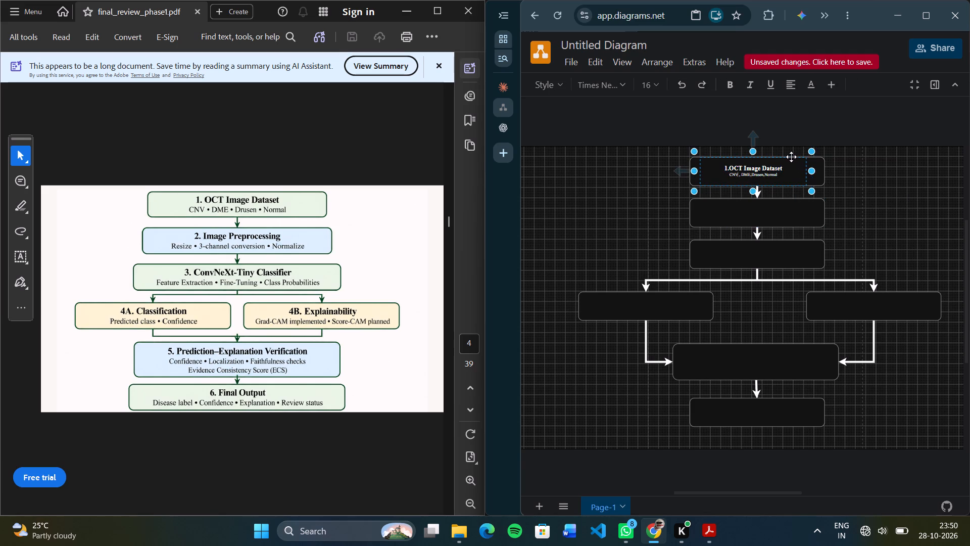
key("Delete")
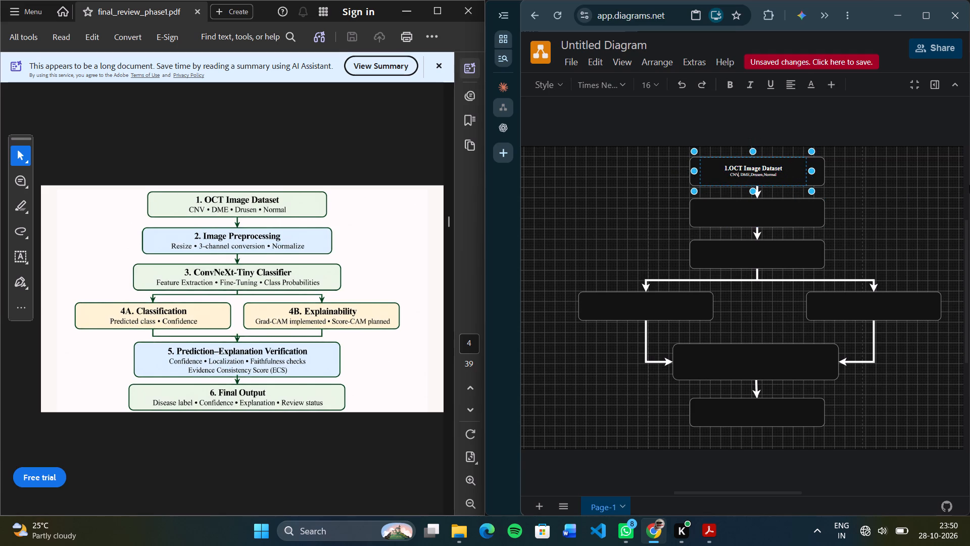
left_click(936, 177)
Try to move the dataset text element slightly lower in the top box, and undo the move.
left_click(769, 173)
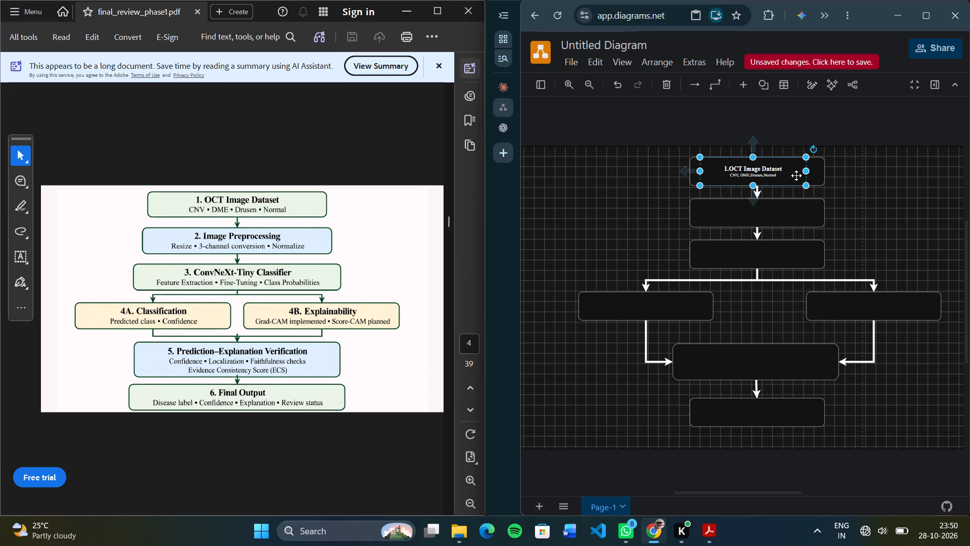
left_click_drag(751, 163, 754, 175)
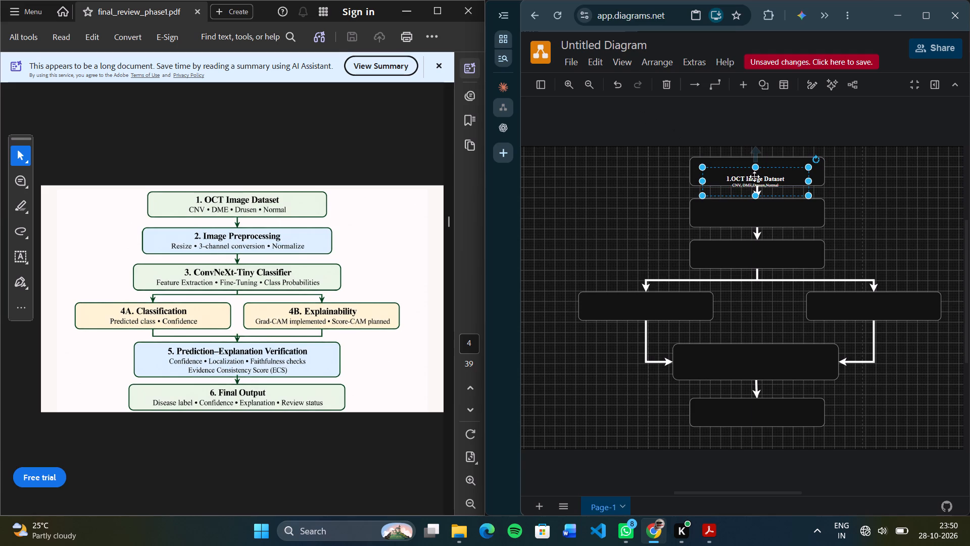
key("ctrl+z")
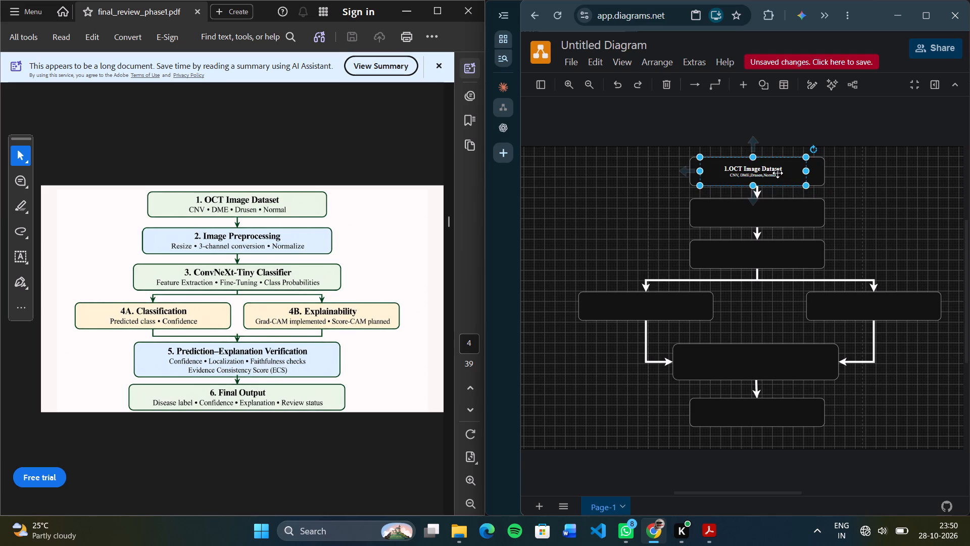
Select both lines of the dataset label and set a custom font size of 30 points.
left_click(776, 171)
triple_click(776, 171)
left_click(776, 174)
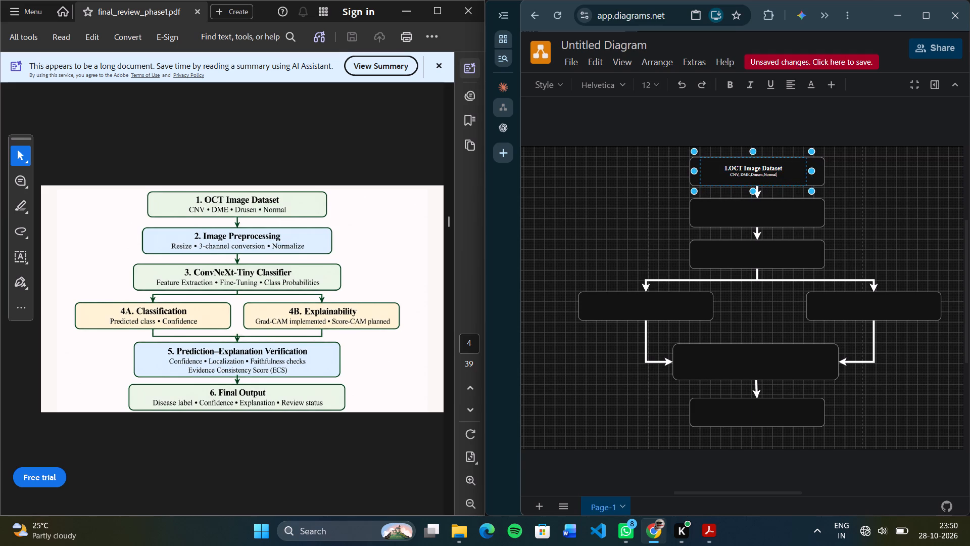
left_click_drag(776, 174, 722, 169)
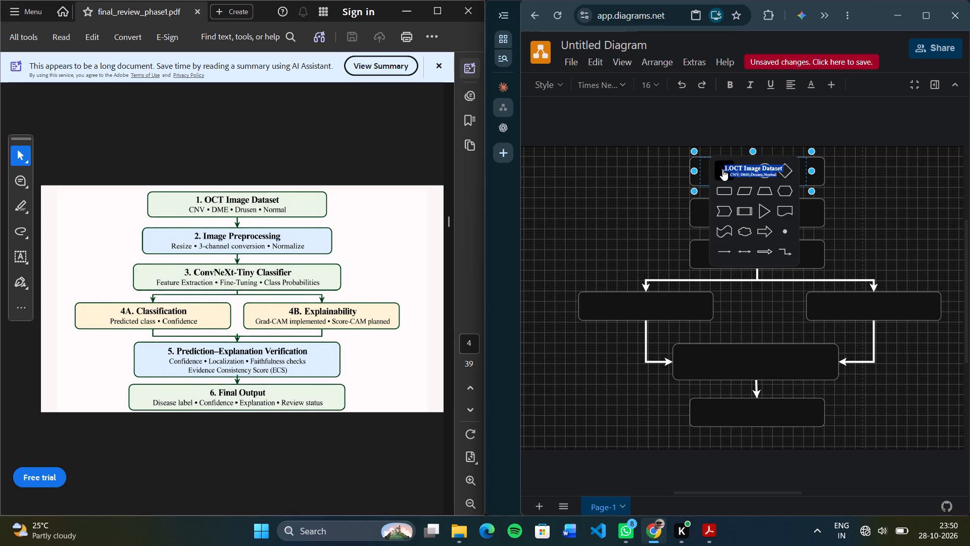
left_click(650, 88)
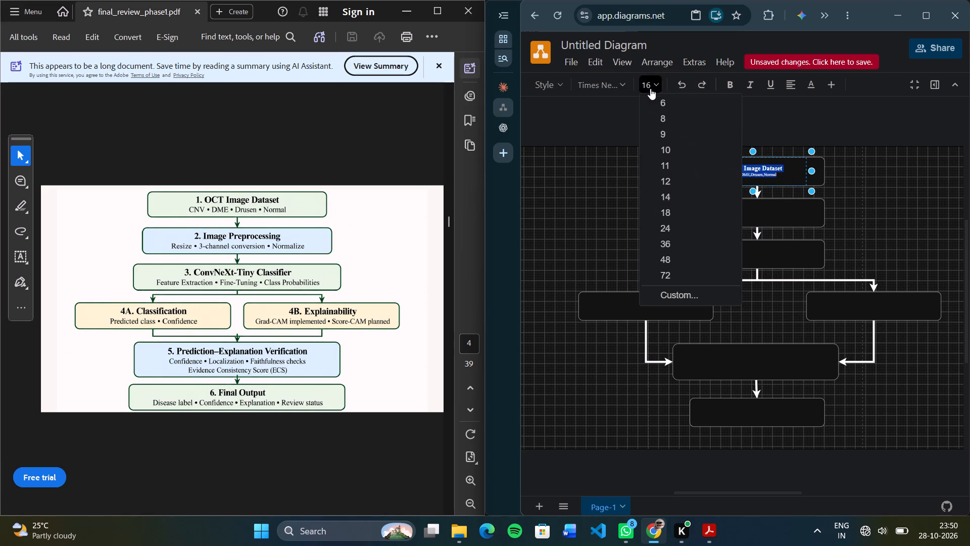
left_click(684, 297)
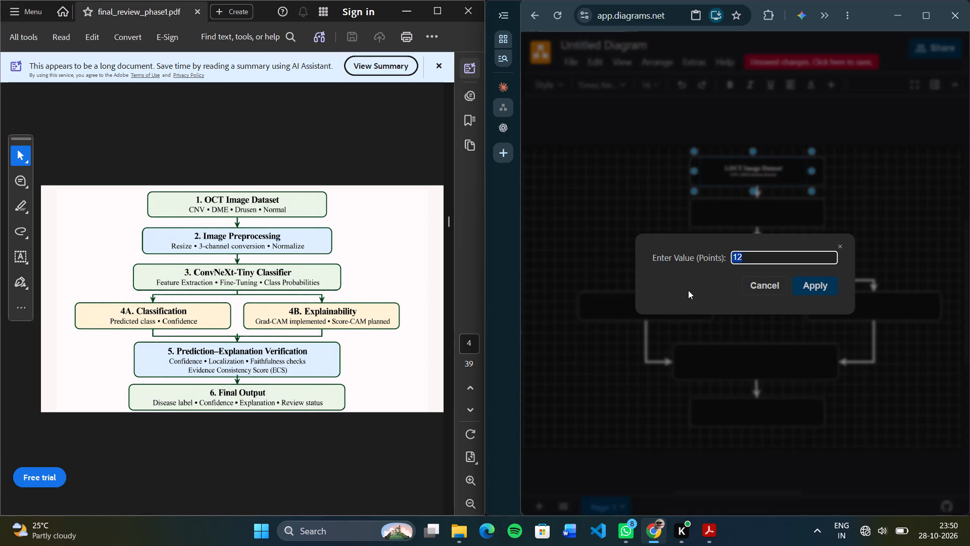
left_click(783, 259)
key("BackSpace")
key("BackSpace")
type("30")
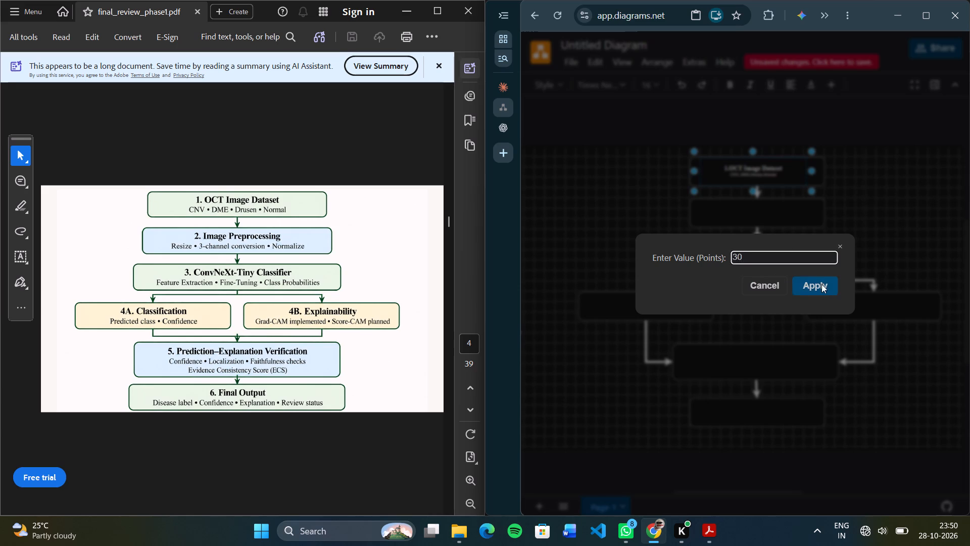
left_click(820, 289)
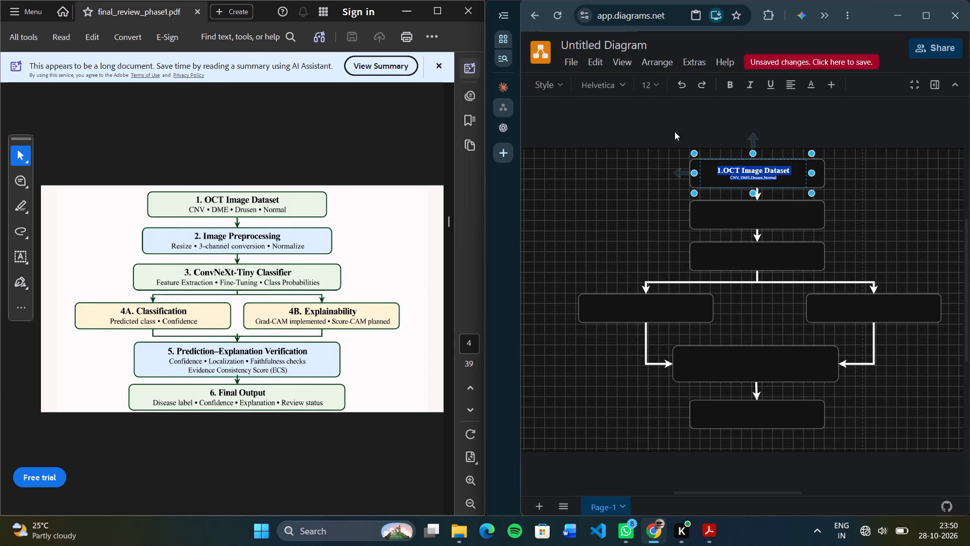
Set the font of both selected dataset label lines to Times New Roman.
left_click(624, 84)
left_click(618, 138)
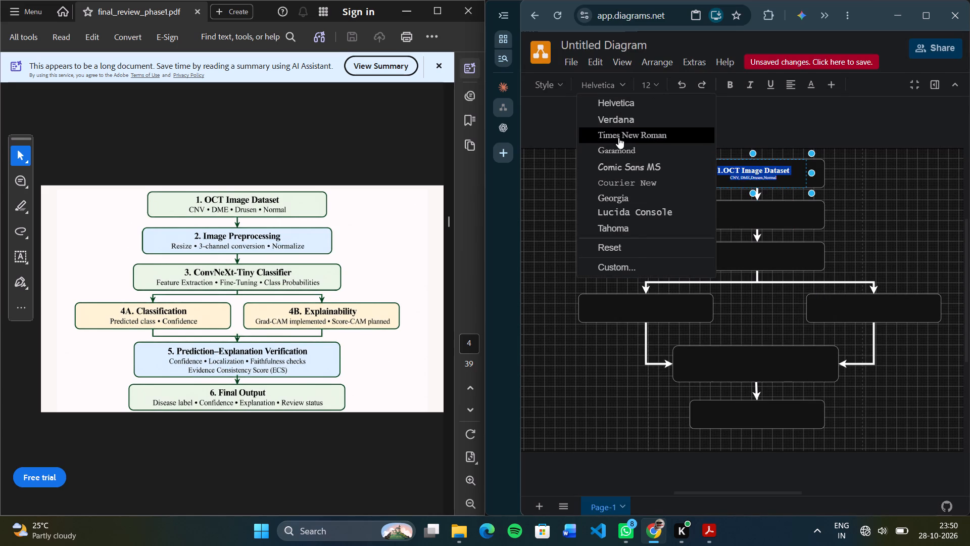
left_click(610, 84)
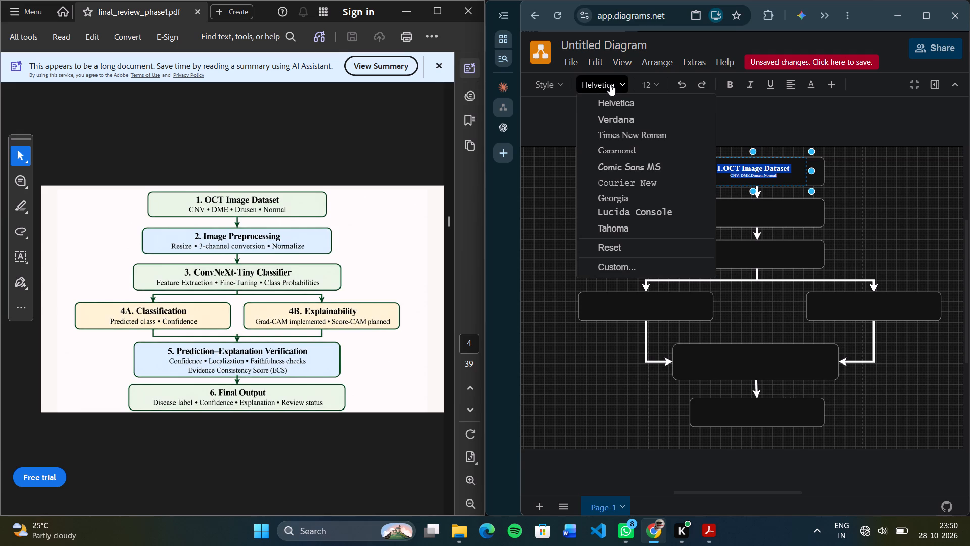
left_click(643, 136)
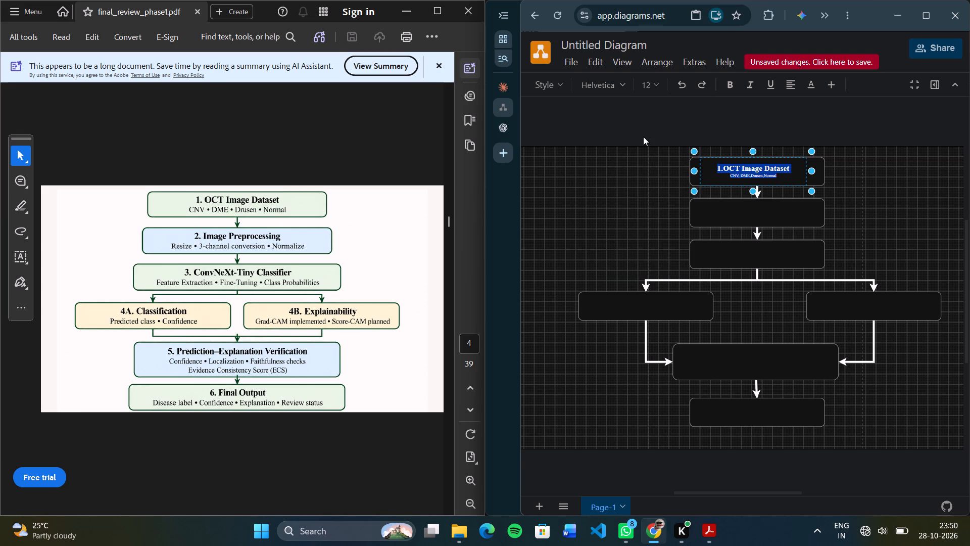
Set the font size of the selected dataset label text to 24.
left_click(656, 88)
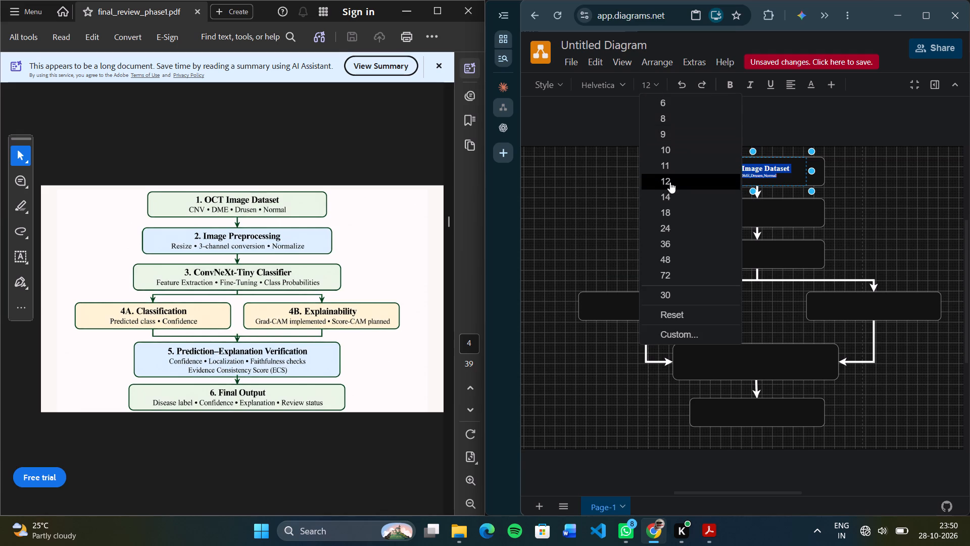
left_click(670, 229)
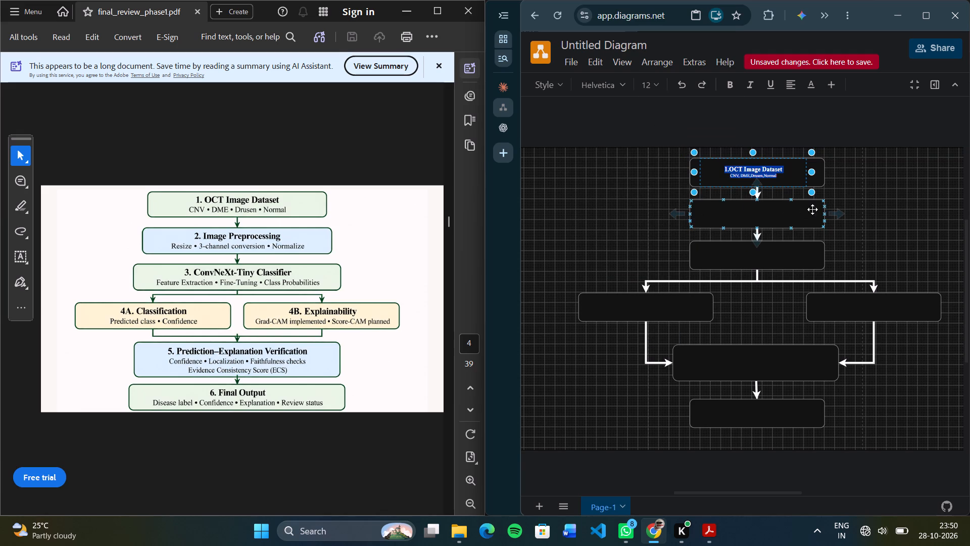
left_click(921, 191)
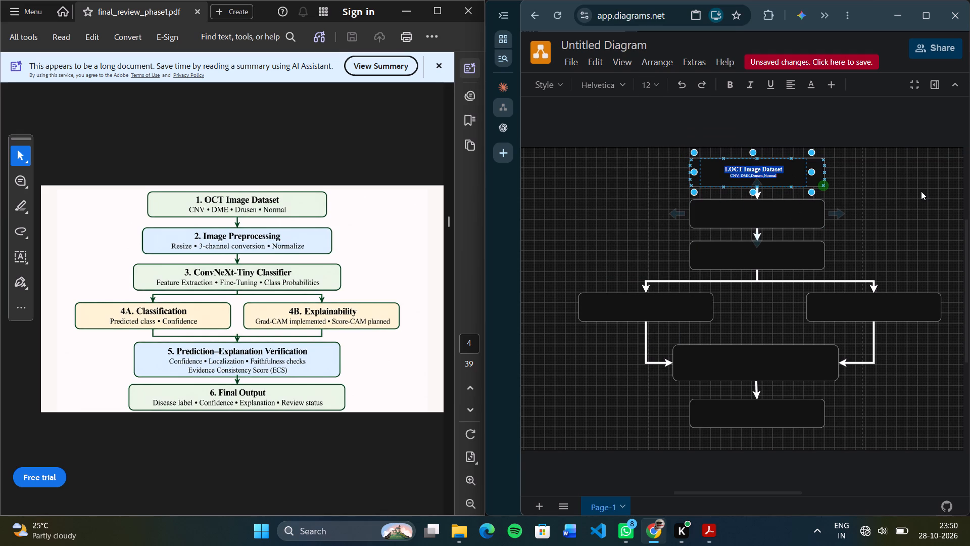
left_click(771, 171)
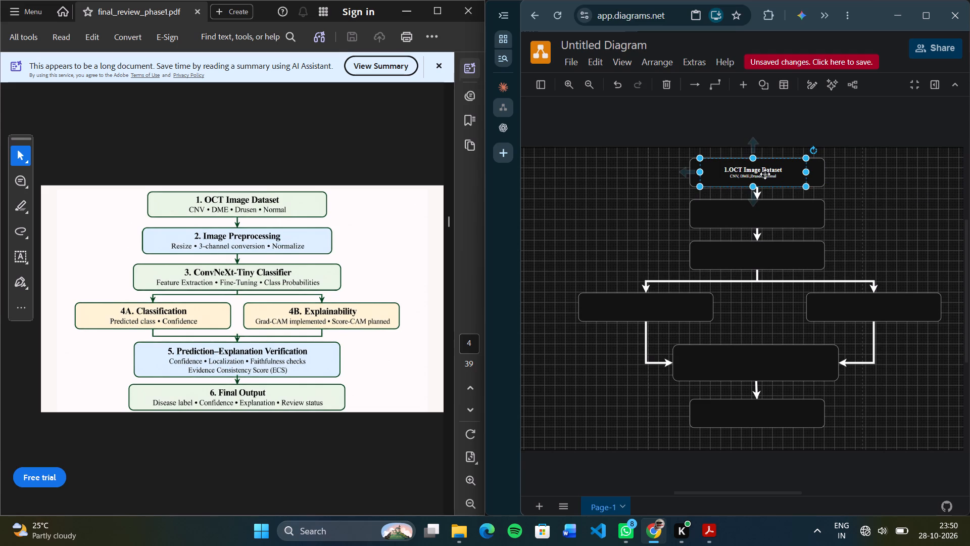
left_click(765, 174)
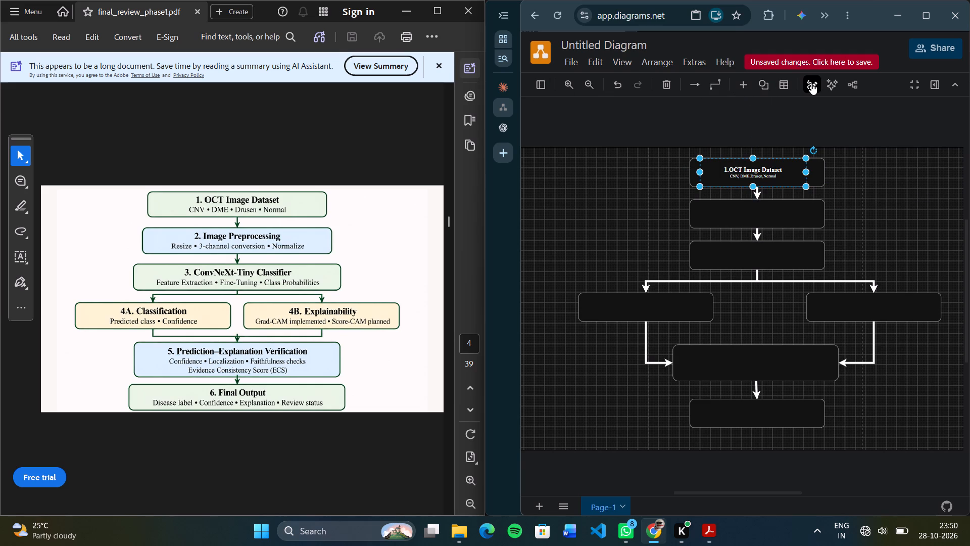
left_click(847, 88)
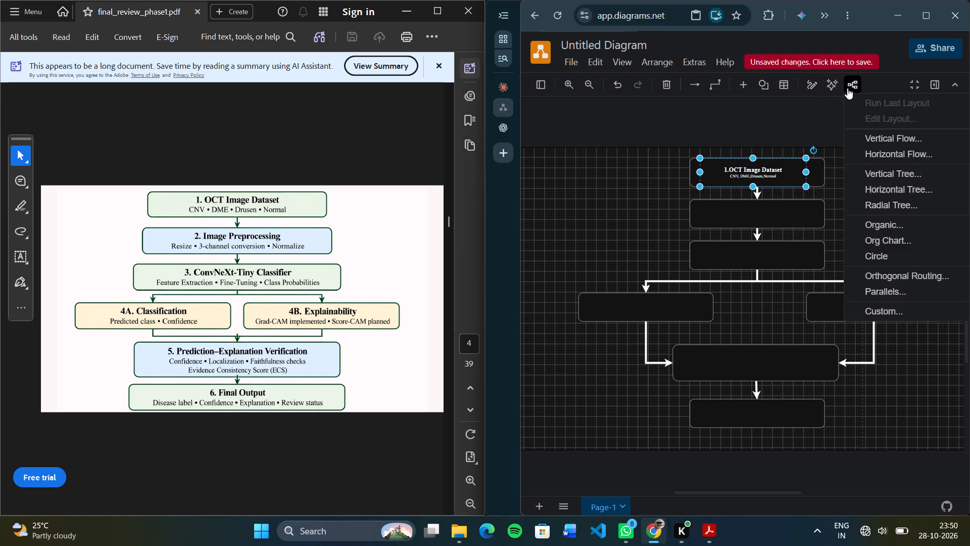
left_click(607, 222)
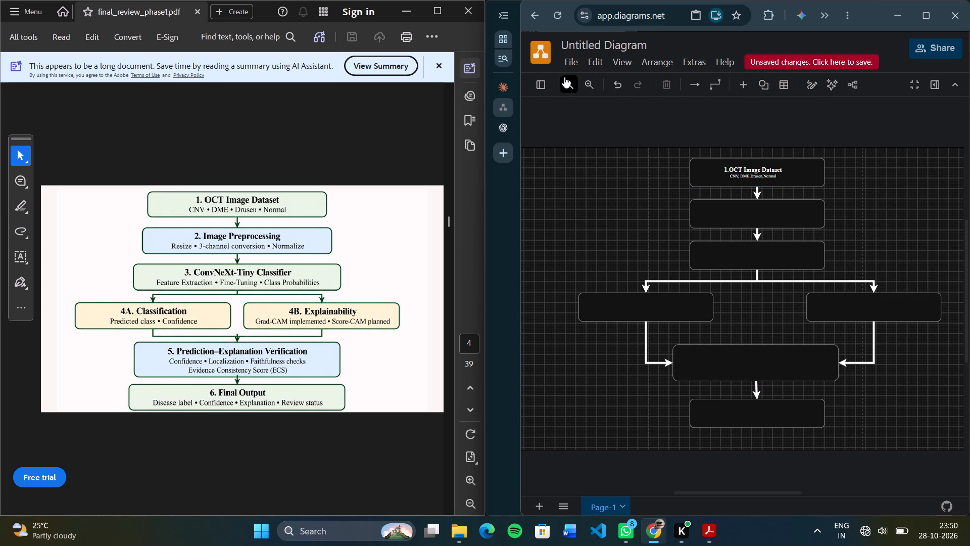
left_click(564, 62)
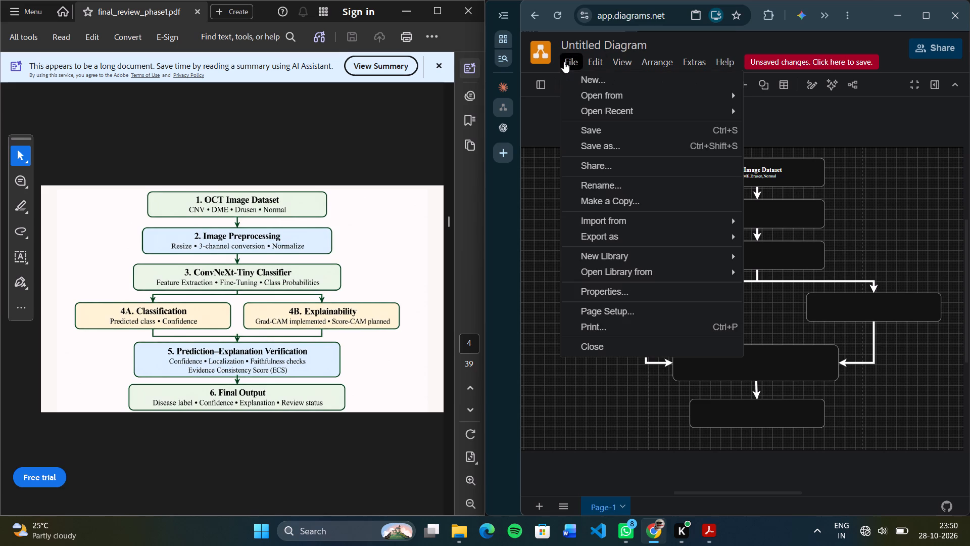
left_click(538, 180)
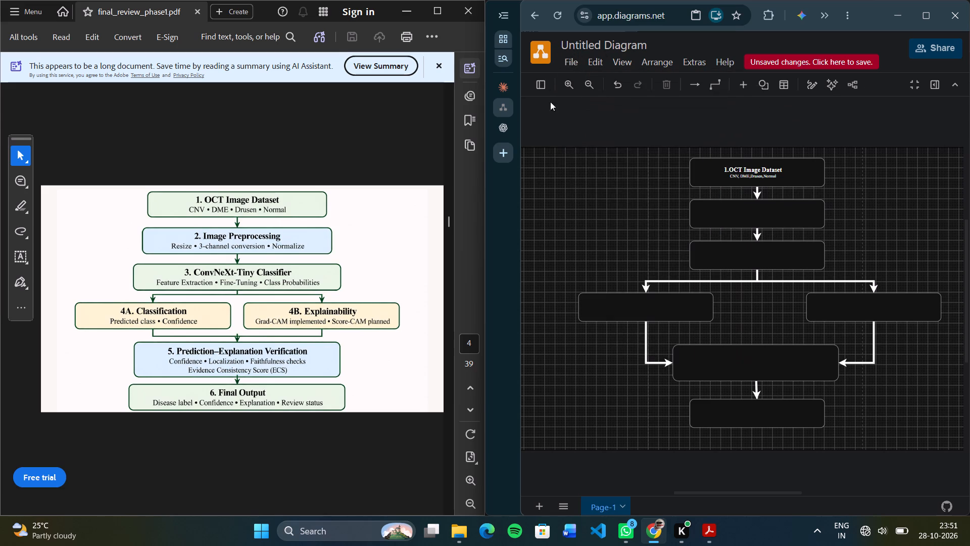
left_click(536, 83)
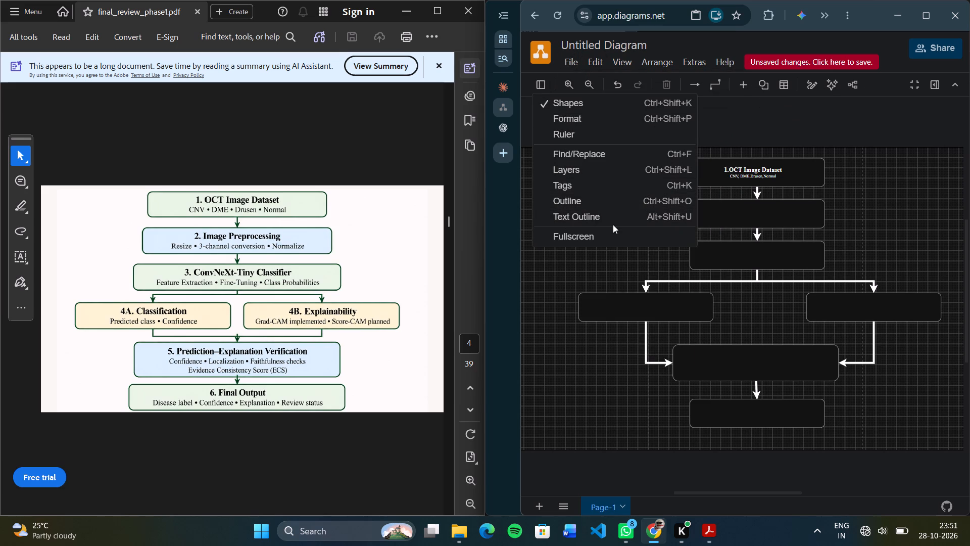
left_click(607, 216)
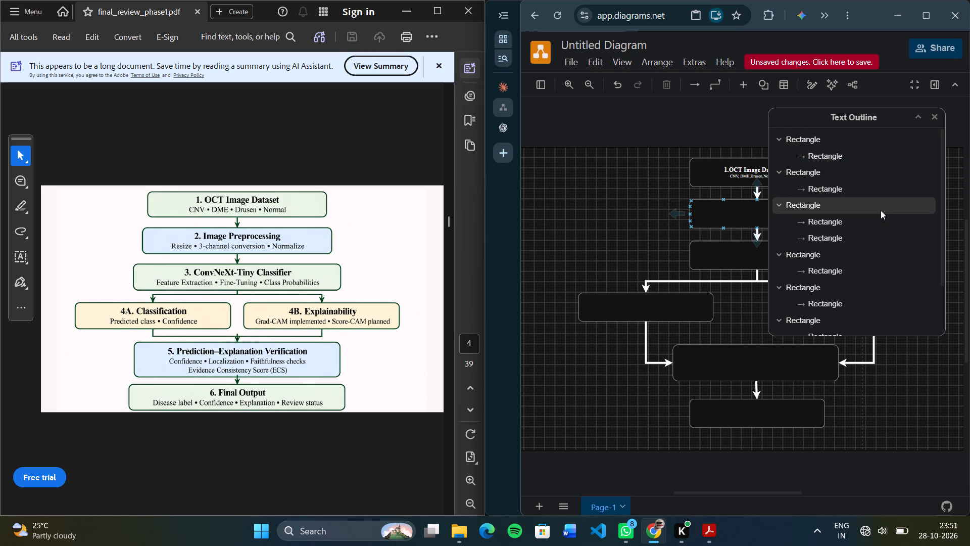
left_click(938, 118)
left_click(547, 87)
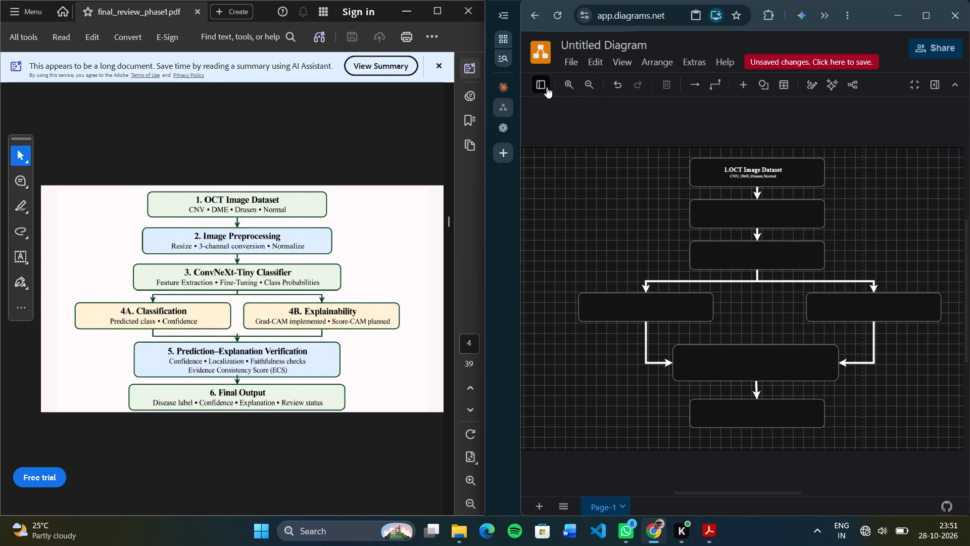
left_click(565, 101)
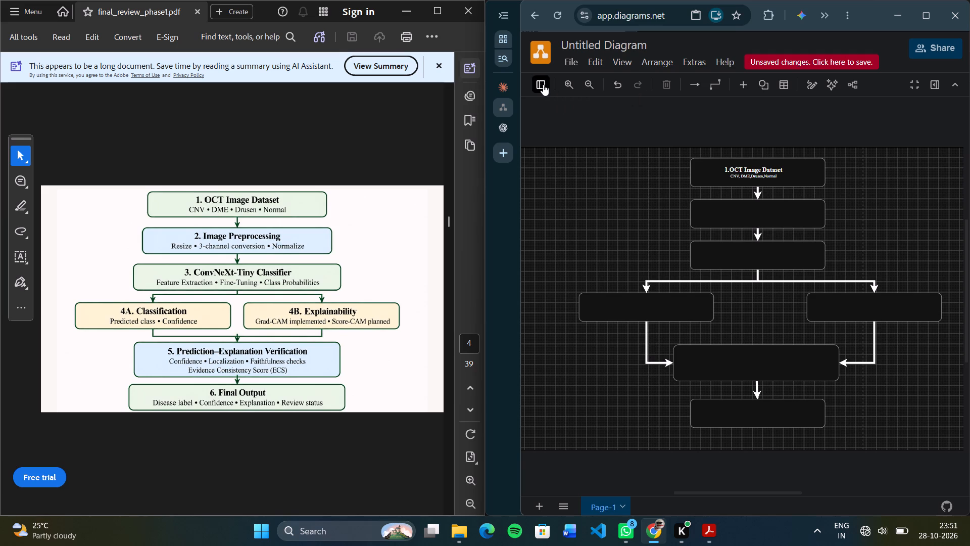
Insert a small waypoint dot shape into the diagram.
left_click(759, 85)
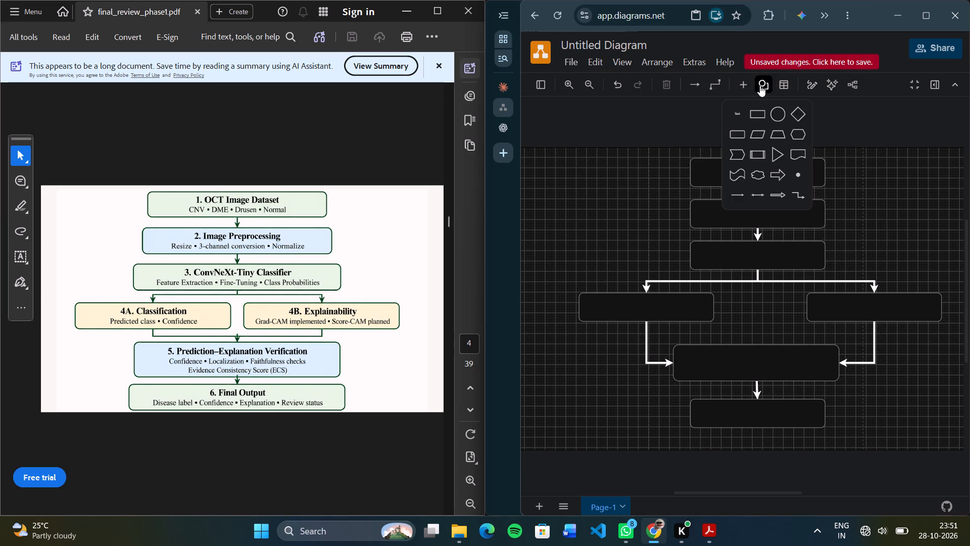
left_click(802, 173)
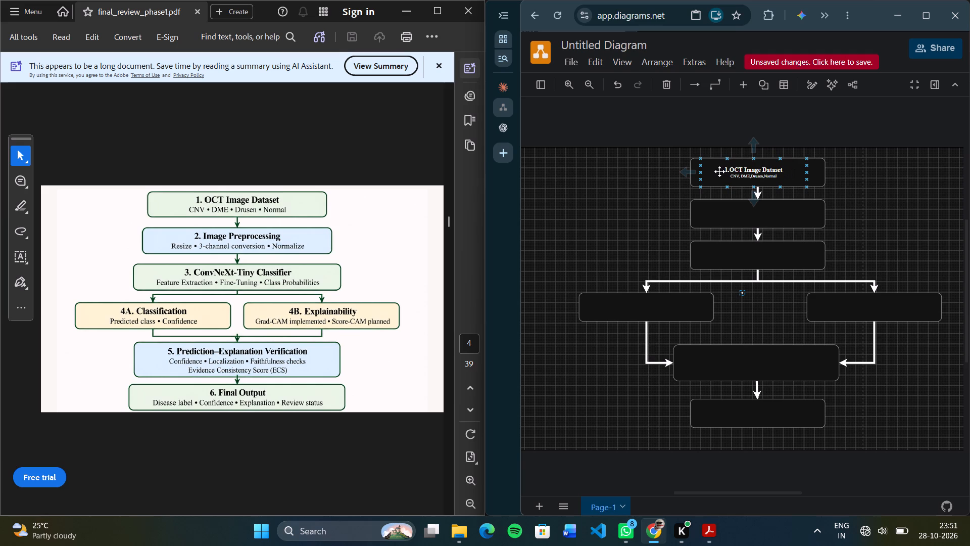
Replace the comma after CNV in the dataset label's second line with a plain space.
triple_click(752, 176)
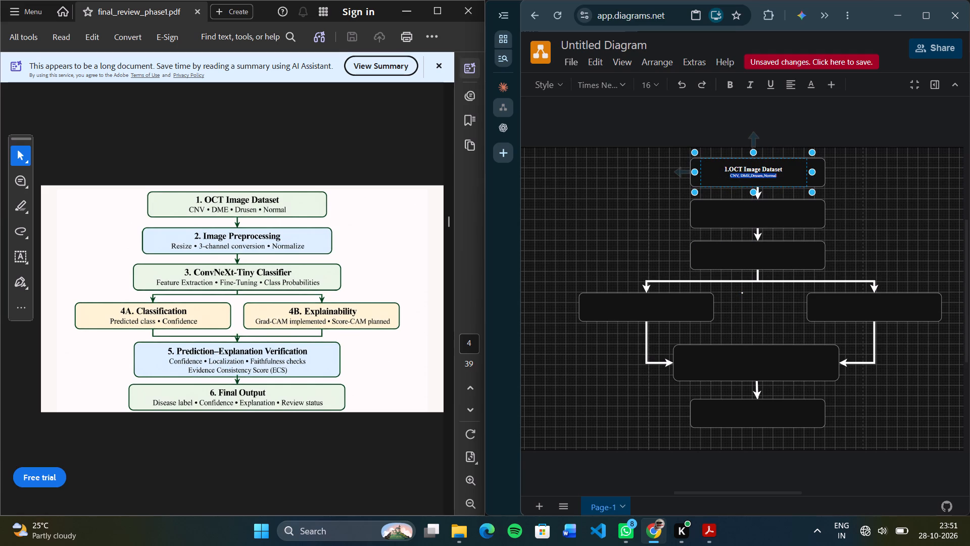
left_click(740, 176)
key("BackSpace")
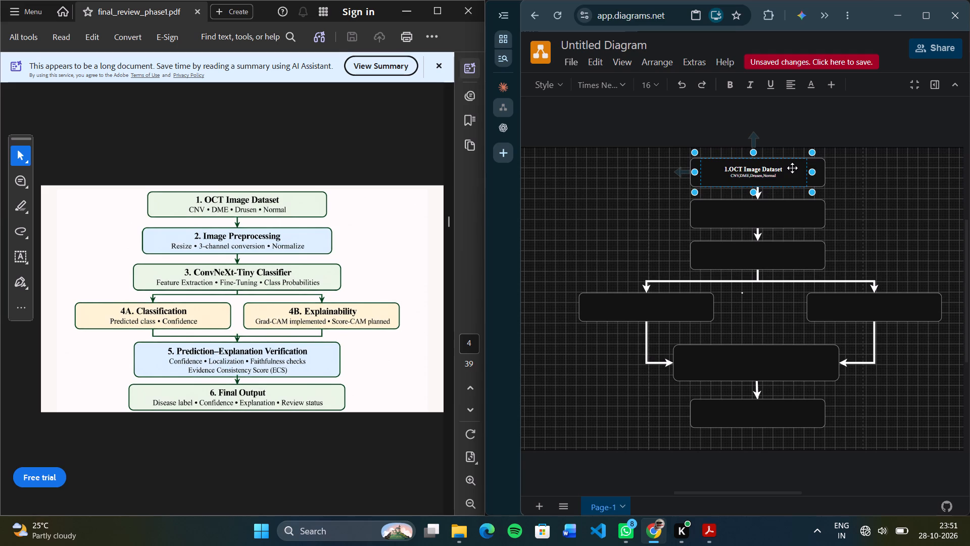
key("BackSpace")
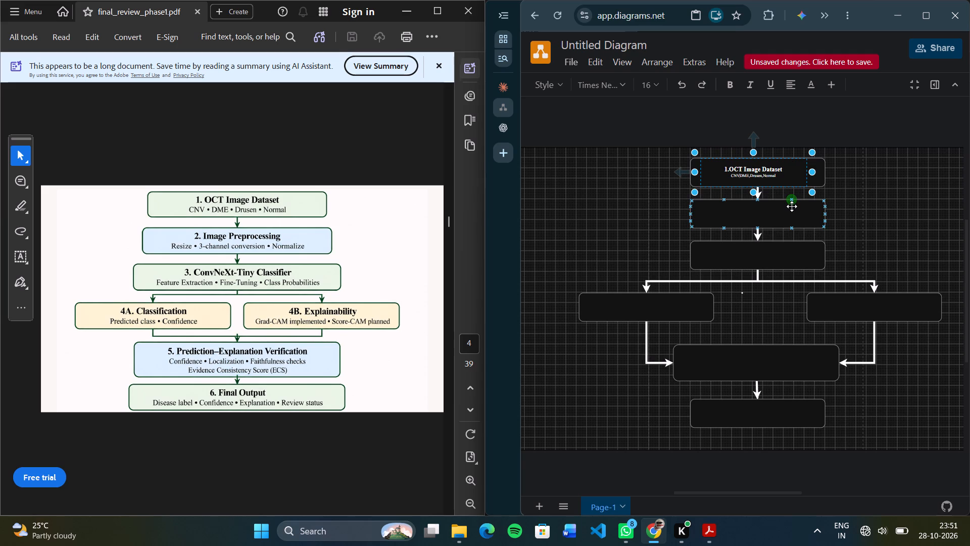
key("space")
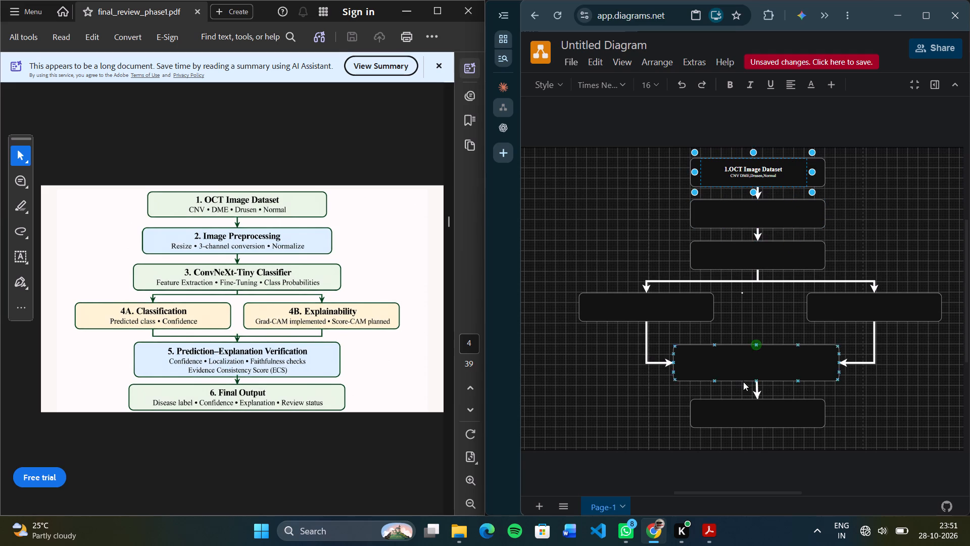
Move the waypoint dot into the gap between CNV and DME in the dataset label.
left_click_drag(741, 294, 742, 293)
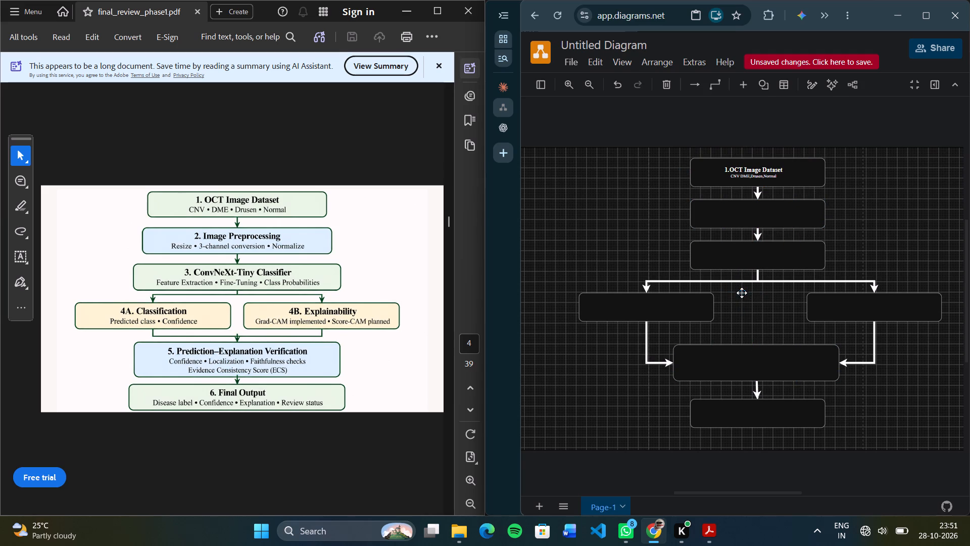
left_click_drag(742, 293, 738, 177)
left_click(908, 200)
Move the dataset label out of the top box to the empty canvas beside the bottom box and enlarge its text frame.
double_click(756, 174)
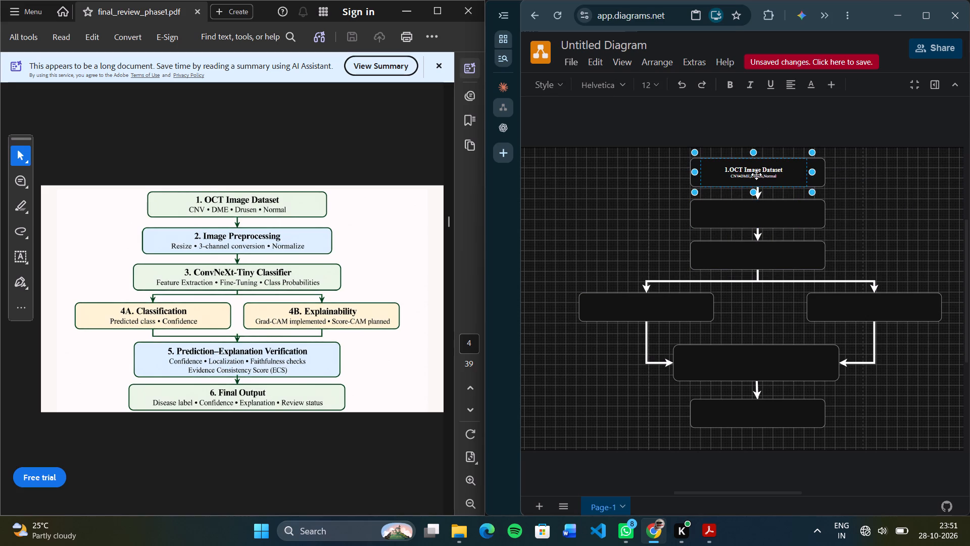
left_click_drag(787, 175, 623, 437)
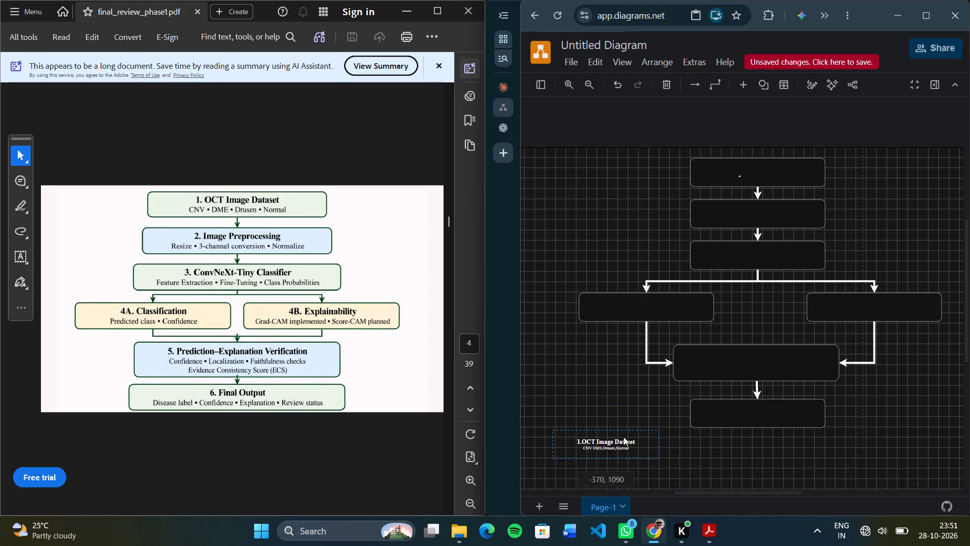
left_click_drag(623, 437, 623, 421)
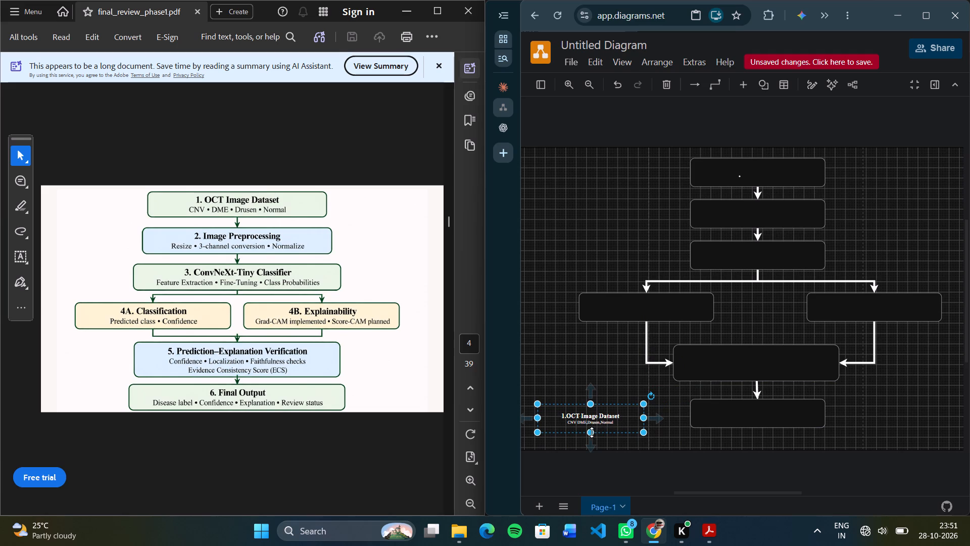
left_click_drag(592, 432, 607, 483)
left_click_drag(639, 444, 718, 457)
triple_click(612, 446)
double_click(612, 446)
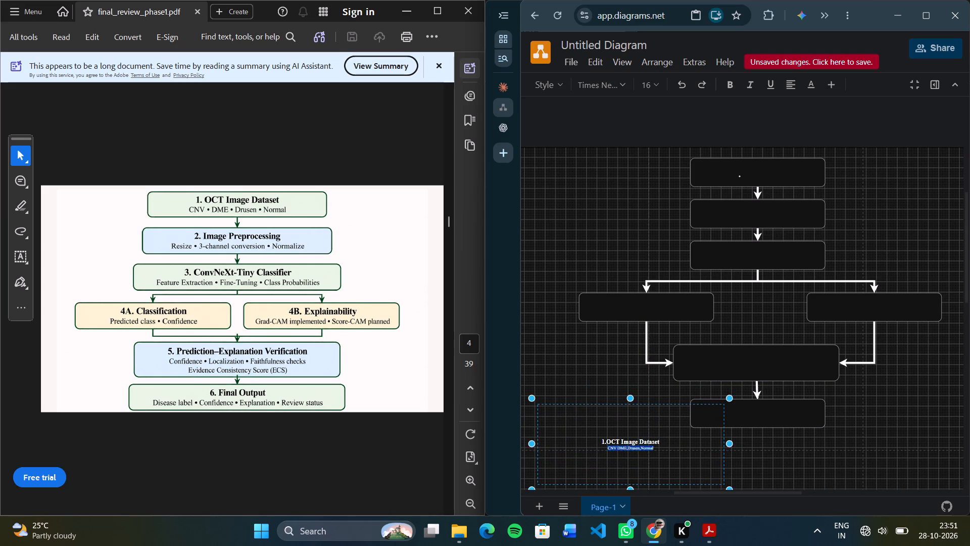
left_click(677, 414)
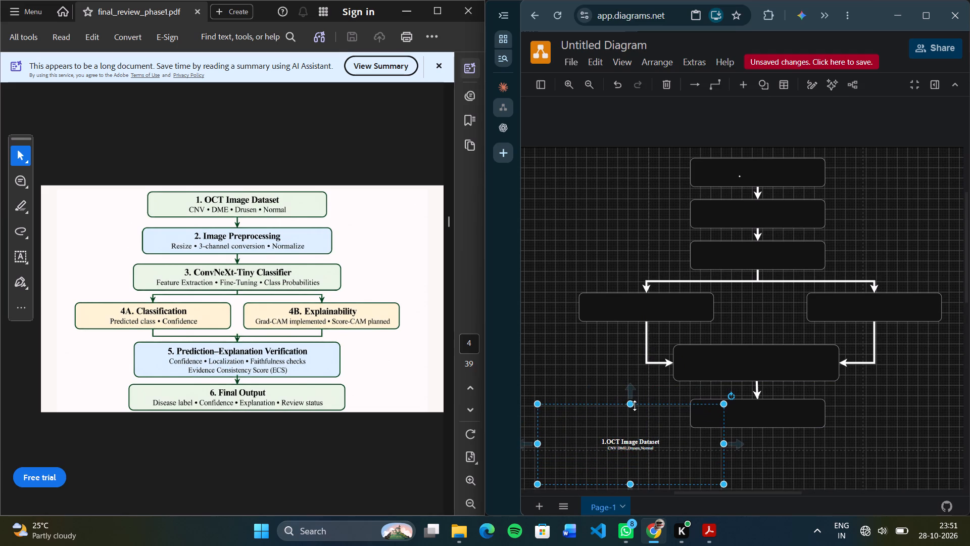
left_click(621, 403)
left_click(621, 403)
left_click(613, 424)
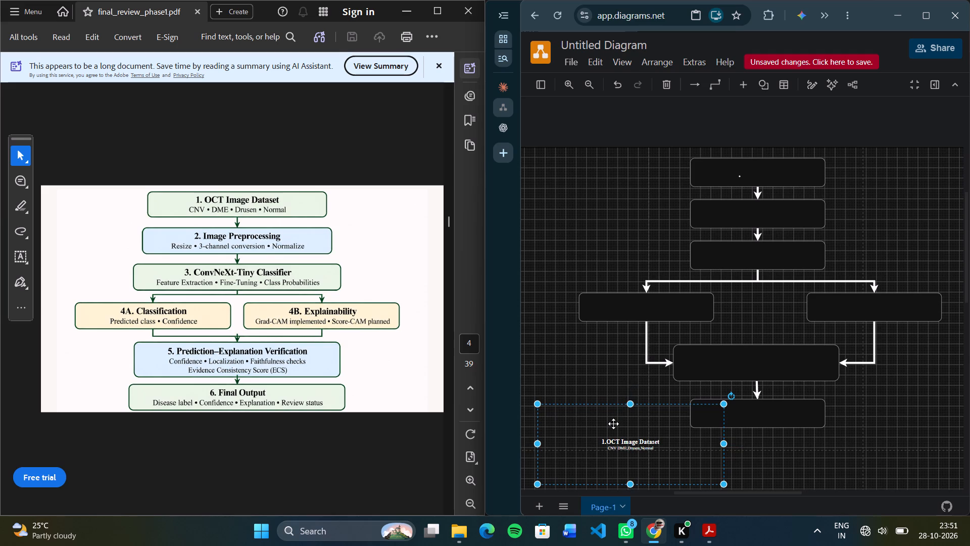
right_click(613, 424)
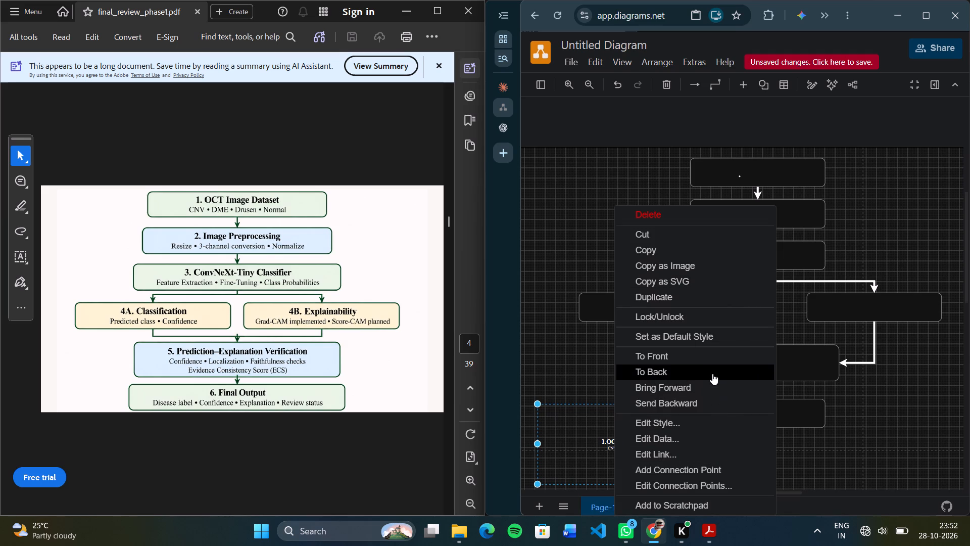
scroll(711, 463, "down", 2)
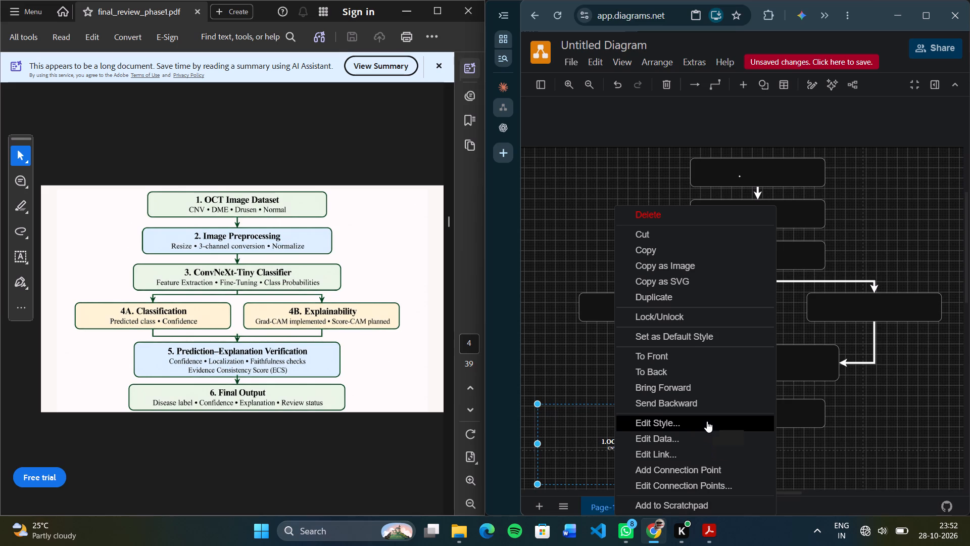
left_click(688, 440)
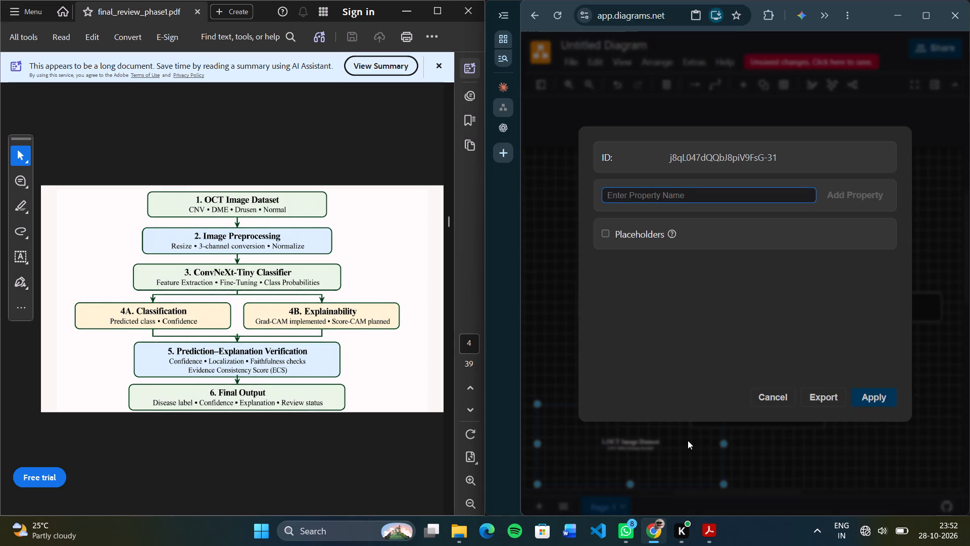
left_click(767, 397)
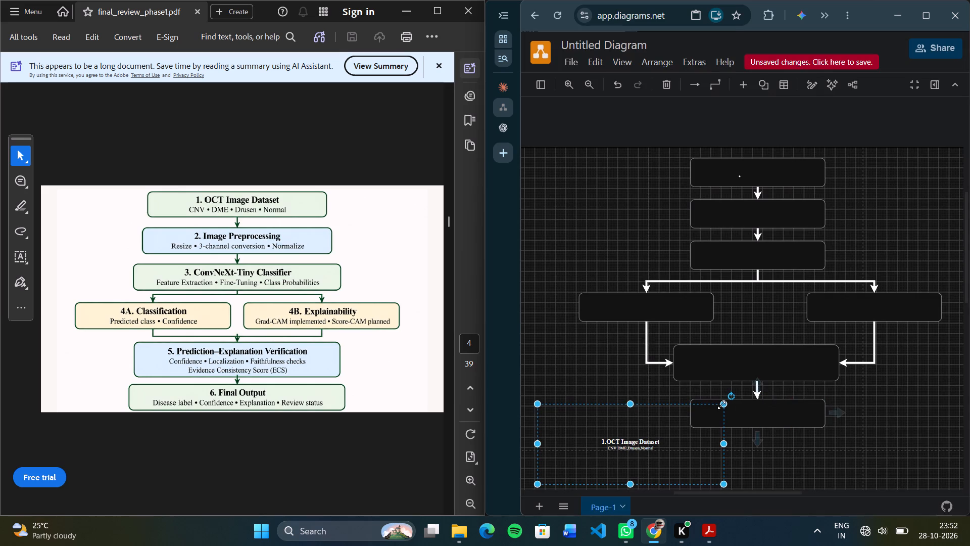
Select all text in the dataset label, reset the custom font sizes, and set the text size to 36.
triple_click(624, 448)
left_click(624, 448)
left_click(624, 445)
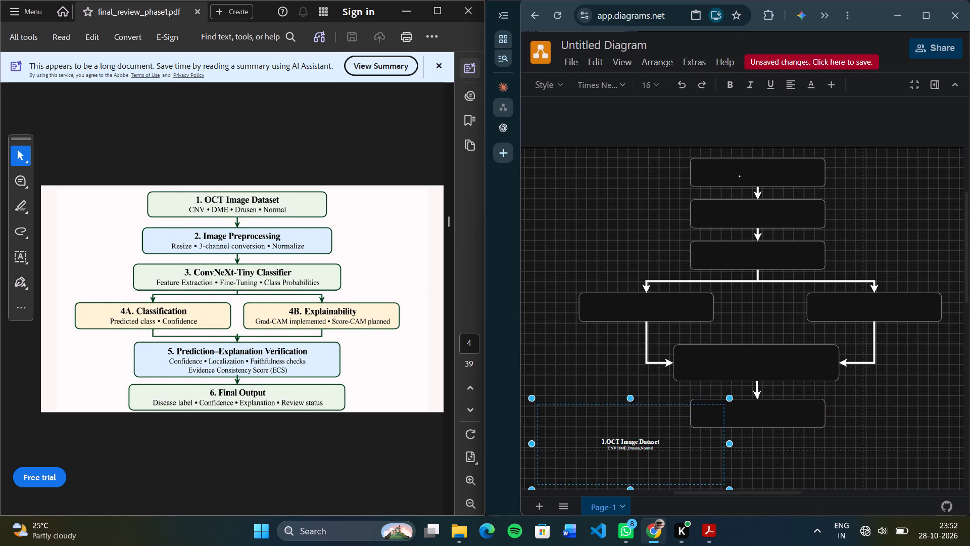
left_click(626, 436)
triple_click(626, 444)
left_click(626, 444)
double_click(626, 444)
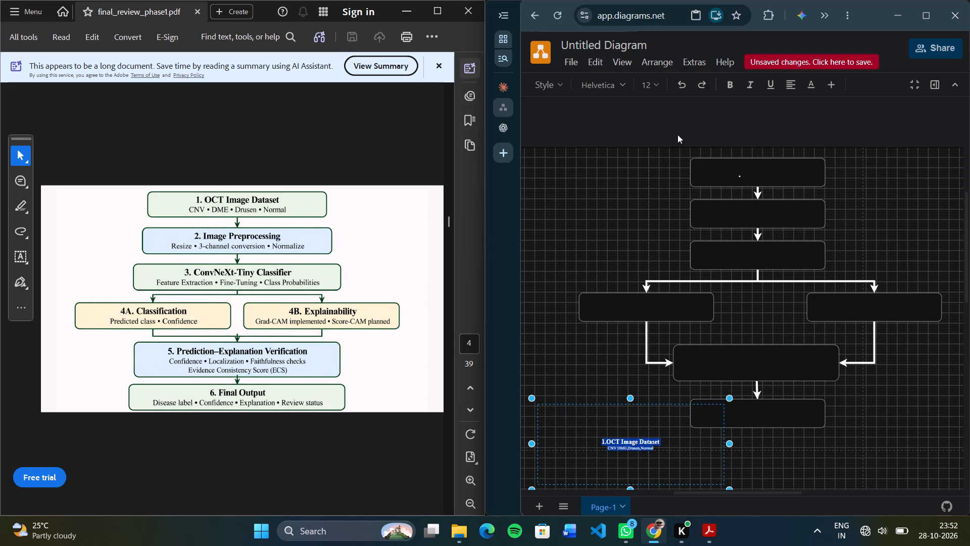
left_click(653, 79)
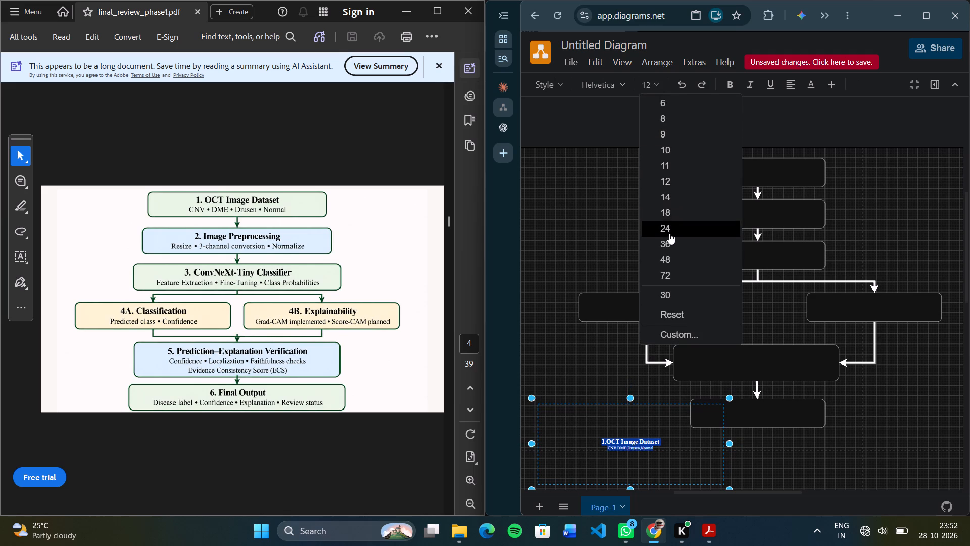
left_click(679, 315)
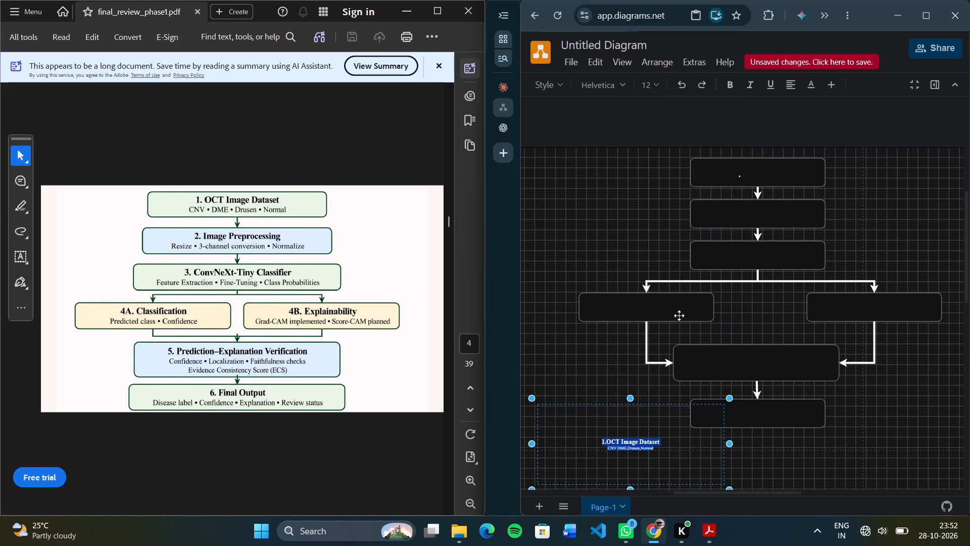
left_click(652, 75)
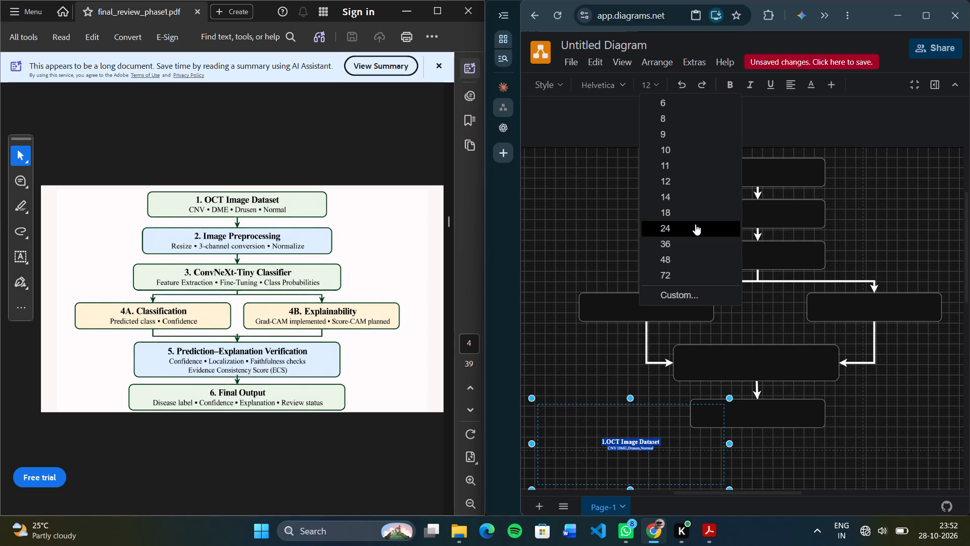
left_click(698, 237)
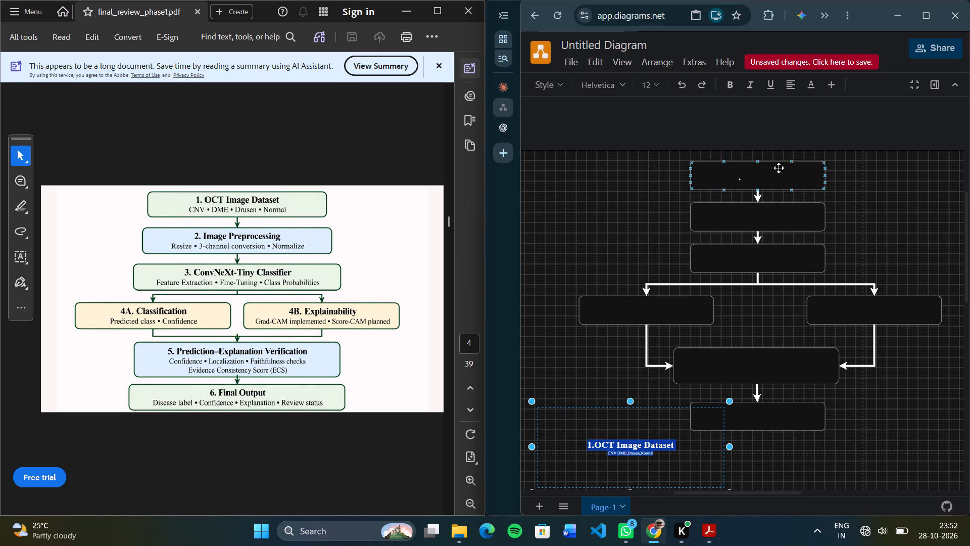
Set the font of the selected dataset label text to Georgia.
left_click(611, 86)
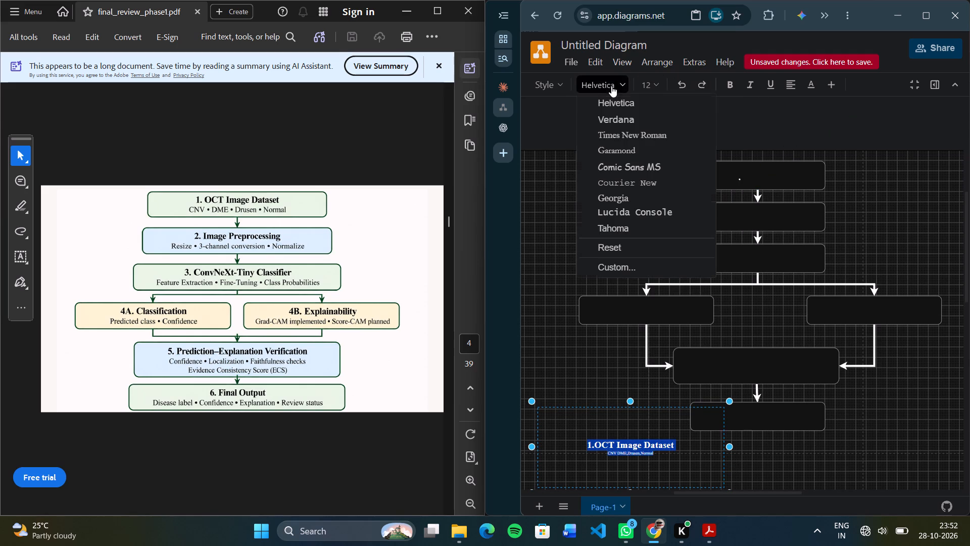
left_click(648, 200)
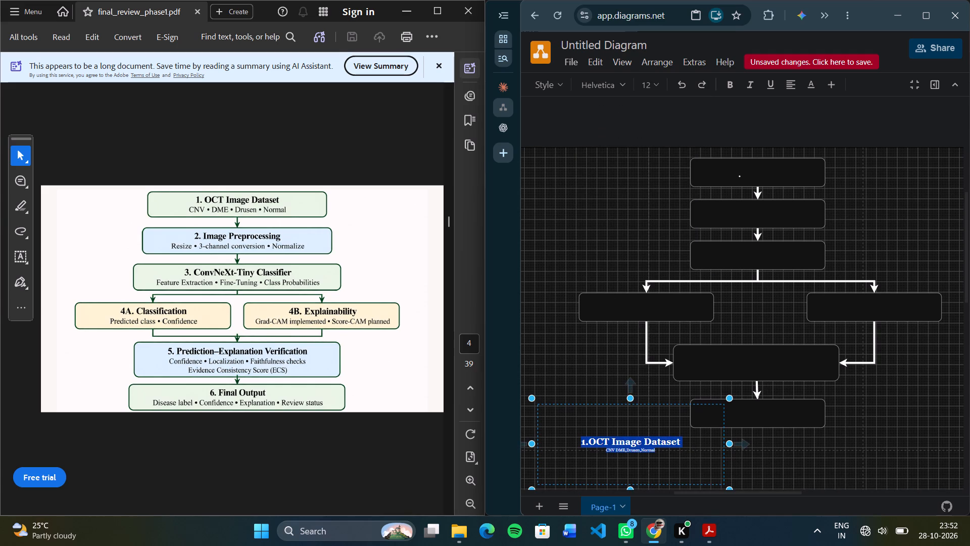
Restore the comma after CNV in the dataset label so the second line begins with "CNV, DME".
left_click(614, 451)
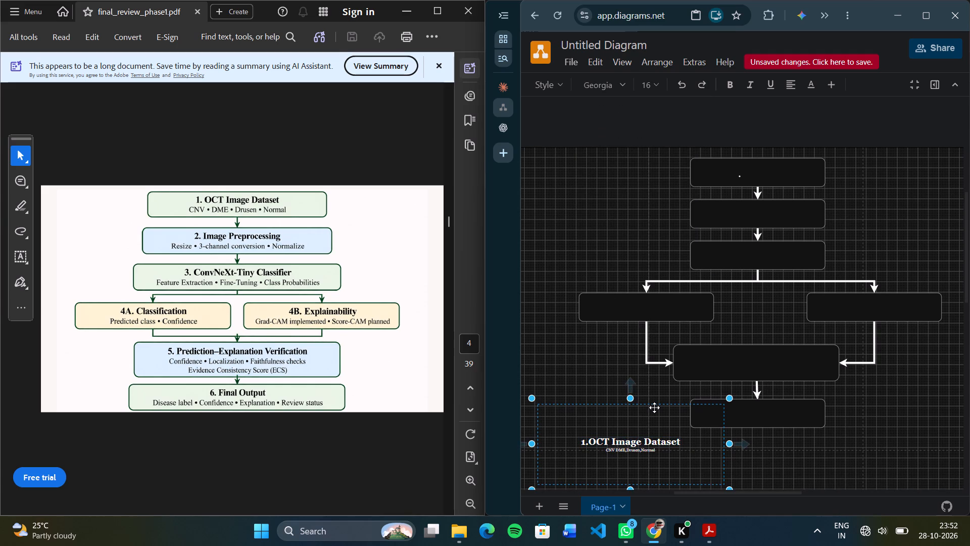
key("BackSpace")
key("comma")
key("BackSpace")
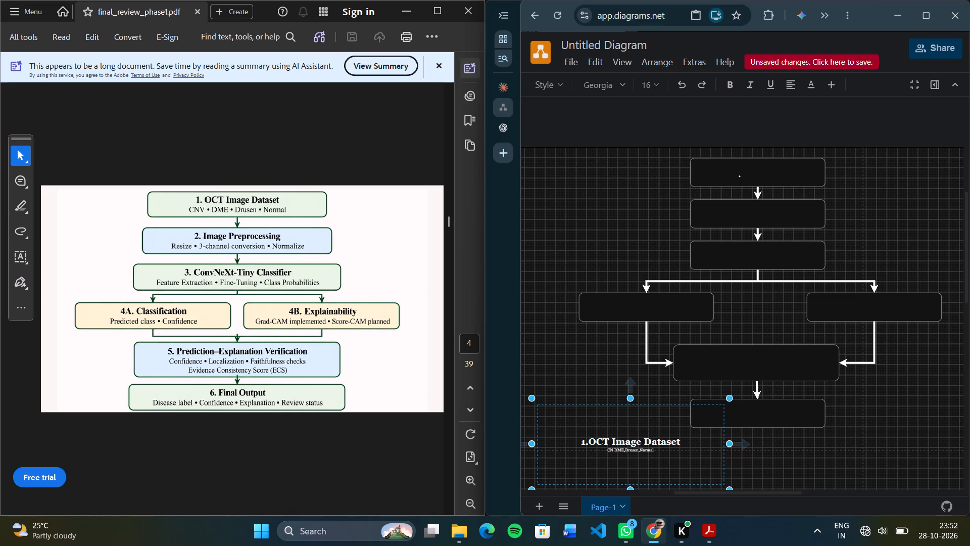
key("v")
key("comma")
Shorten the dataset label's text frame from its top edge and move the label up to the empty canvas beside the second box.
left_click_drag(631, 400, 630, 428)
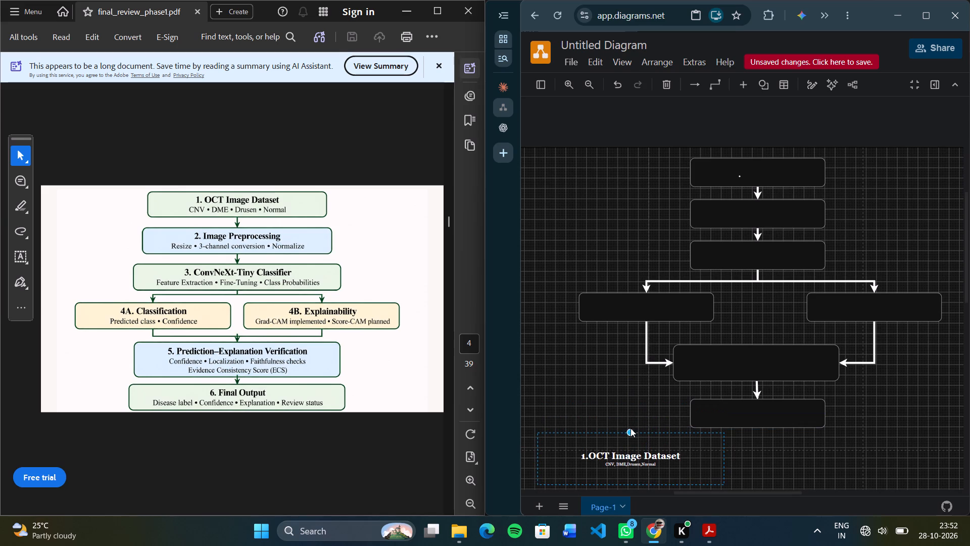
left_click_drag(630, 428, 630, 429)
left_click_drag(631, 463, 699, 361)
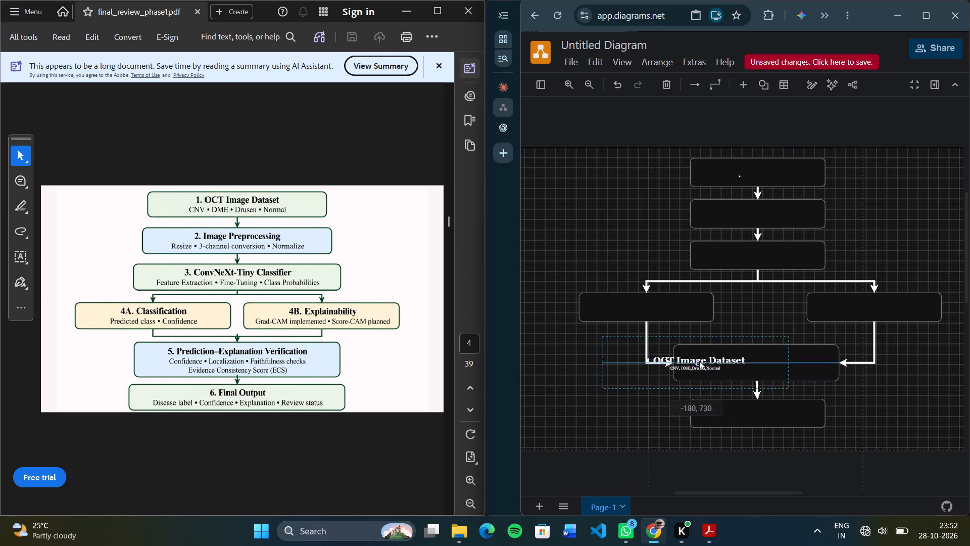
left_click_drag(699, 361, 630, 211)
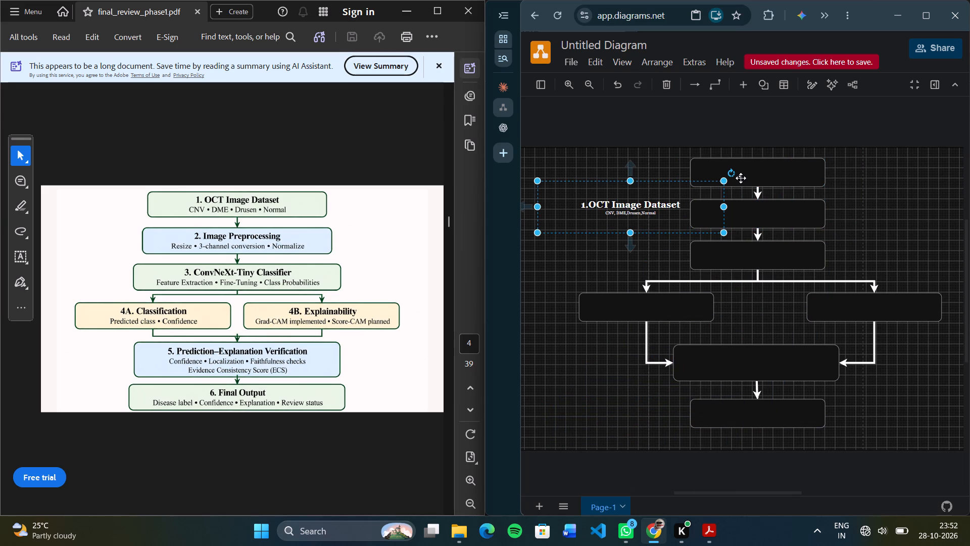
Delete the stray dot text inside the top flowchart box.
left_click(741, 176)
key("Delete")
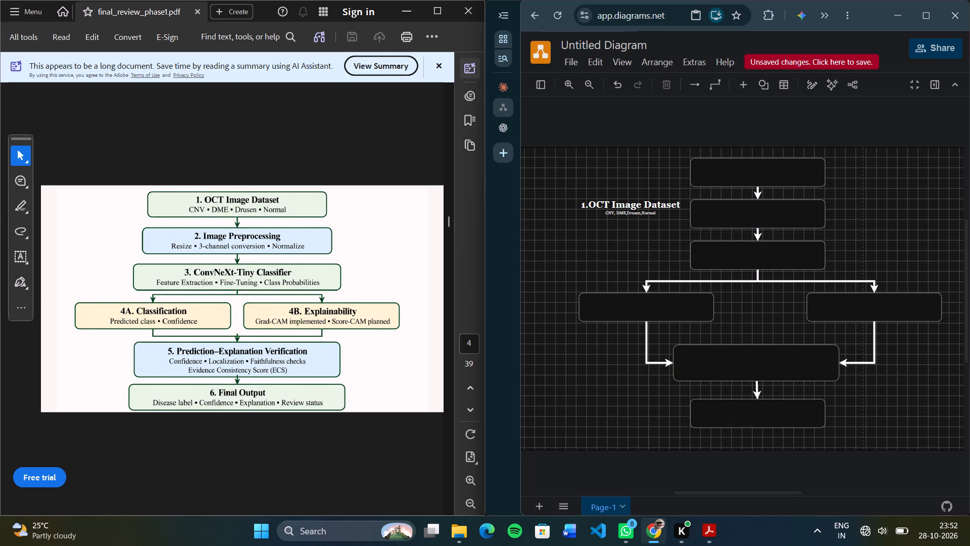
Move the "1.OCT Image Dataset" label into the top flowchart box, roughly centred within it, and deselect it.
left_click_drag(645, 210, 732, 179)
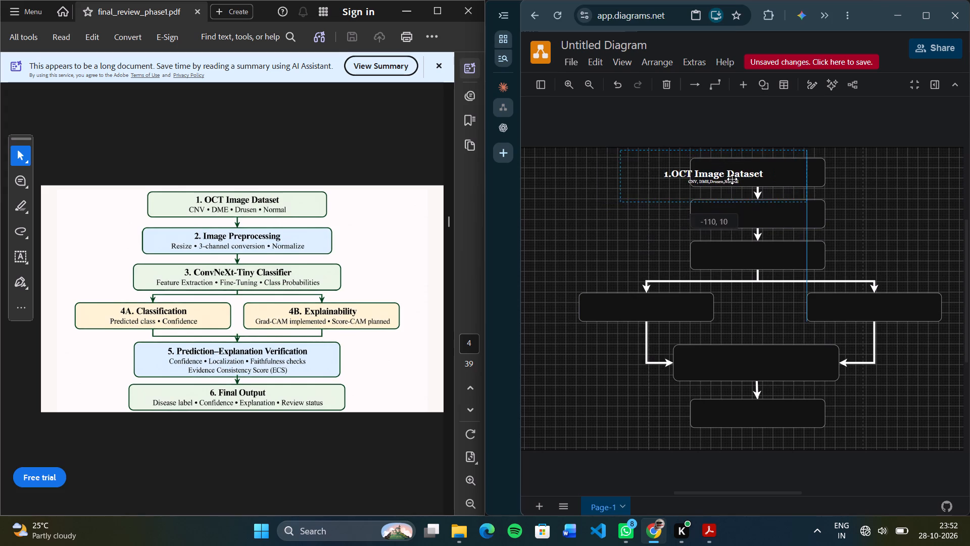
left_click_drag(732, 179, 767, 174)
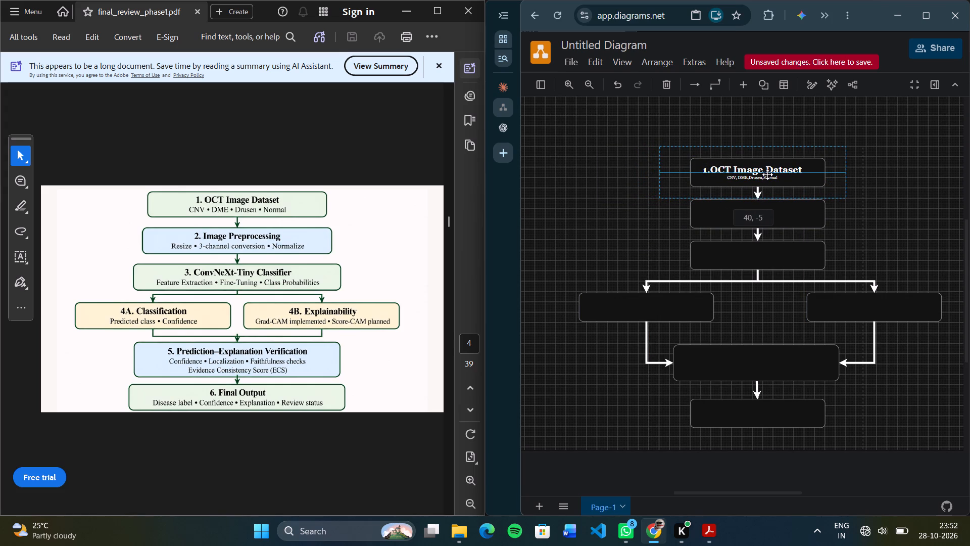
left_click_drag(767, 174, 770, 176)
left_click(916, 230)
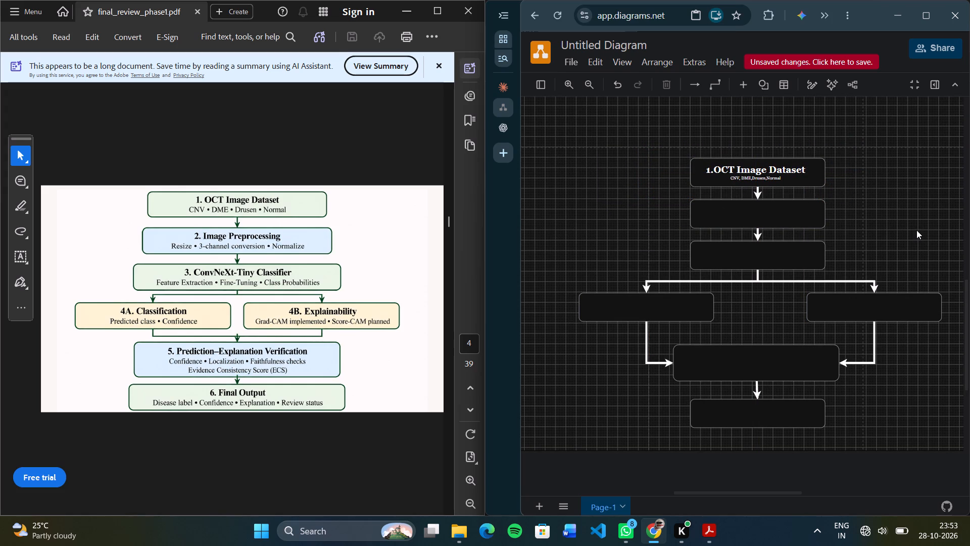
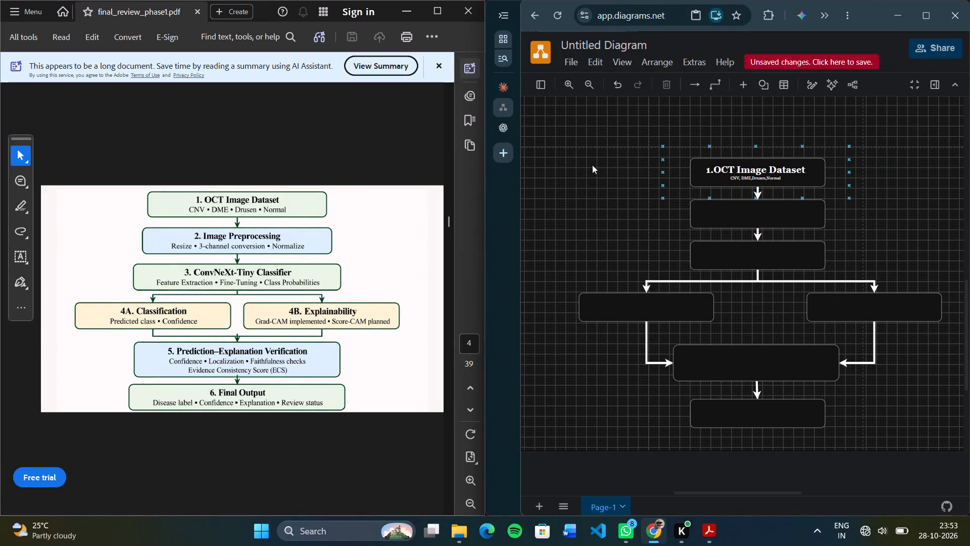
Insert a new text element on the canvas and replace its placeholder with "2.Image Preprocessing".
left_click(749, 90)
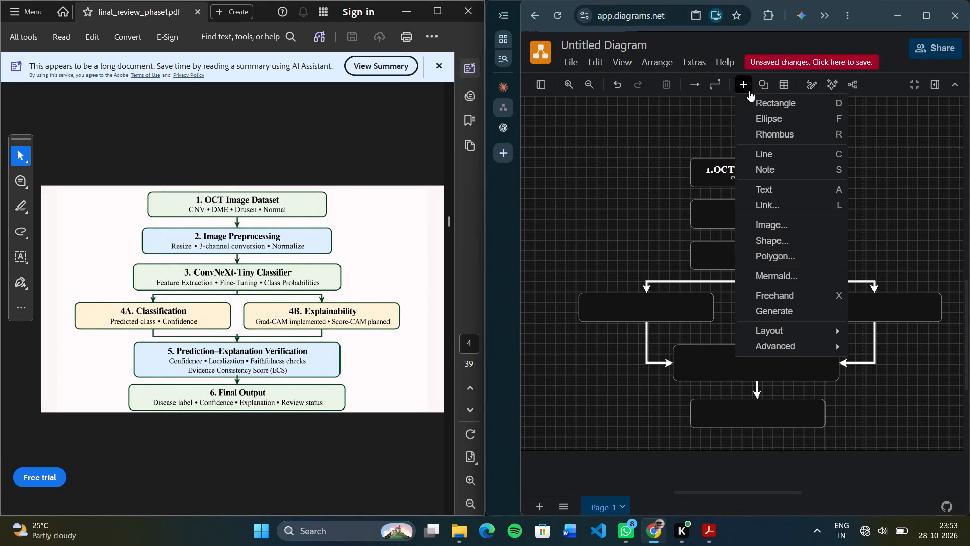
left_click(772, 189)
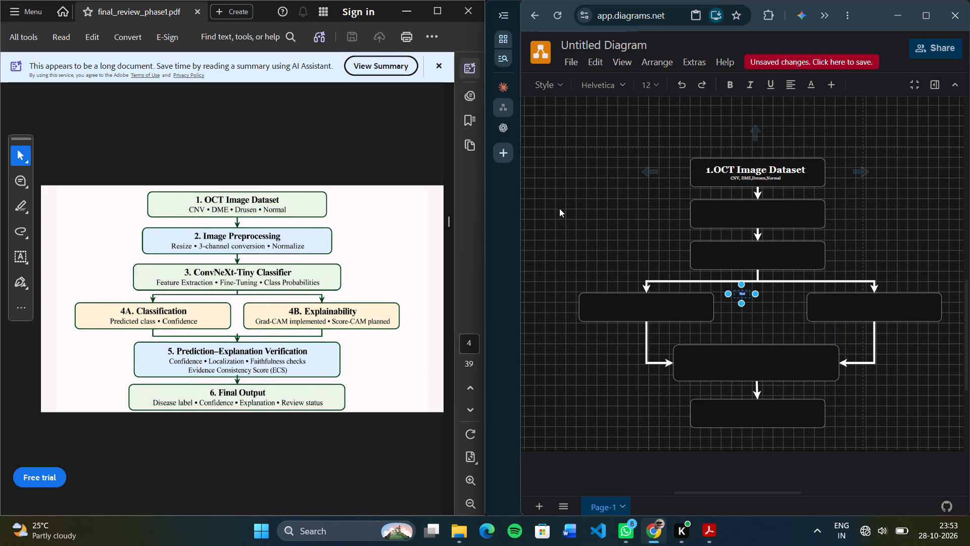
triple_click(740, 295)
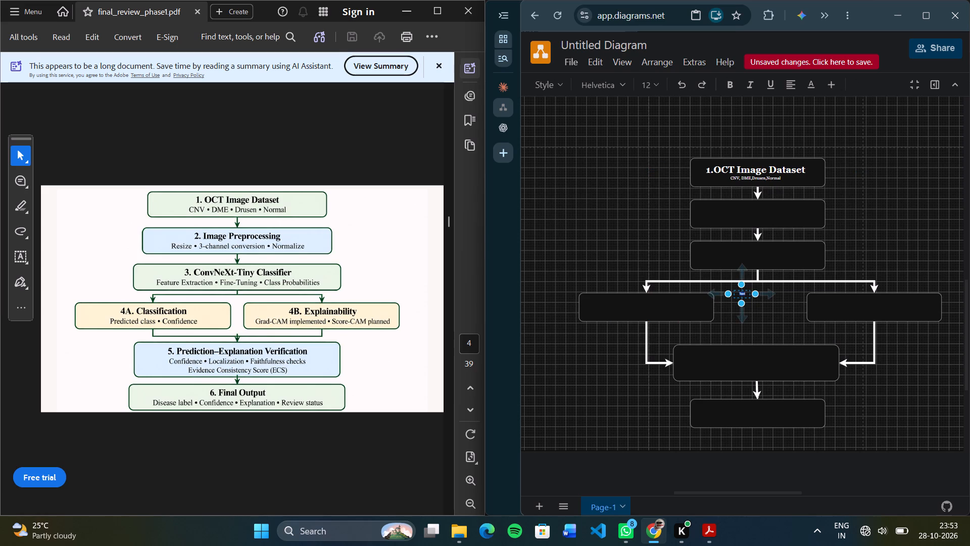
key("BackSpace")
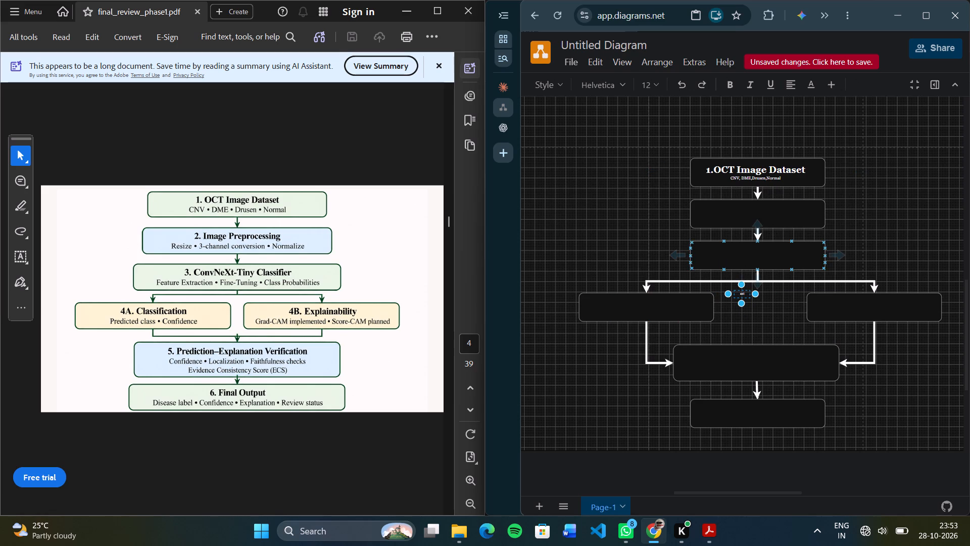
key("BackSpace")
key("BackSpace")
key("BackSpace")
key("BackSpace")
key("Delete")
key("Delete")
key("Delete")
key("shift+at")
key("BackSpace")
type("2.")
type("Image")
key("space")
type("Preprocessing")
Enlarge the "2.Image Preprocessing" text frame in width and to about 220 in height.
left_click_drag(756, 295, 774, 297)
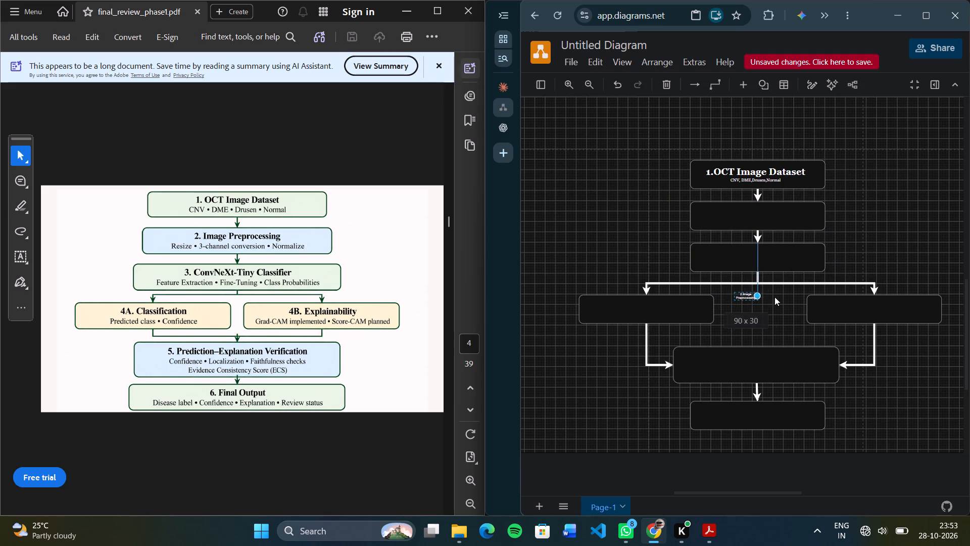
left_click_drag(774, 297, 791, 300)
left_click_drag(760, 305, 758, 354)
Format the "2.Image Preprocessing" text in Georgia at size 36.
left_click(754, 325)
double_click(754, 320)
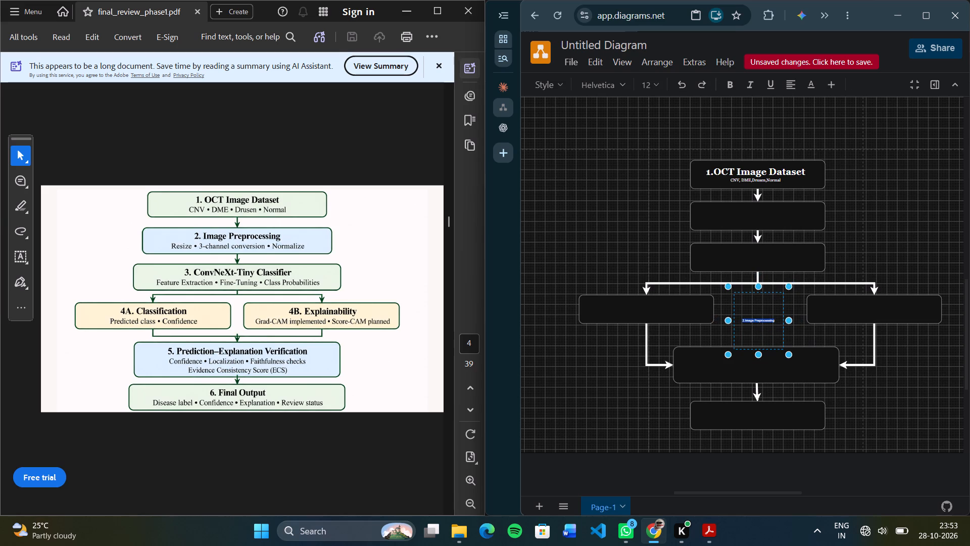
left_click(772, 322)
left_click(612, 86)
left_click(625, 195)
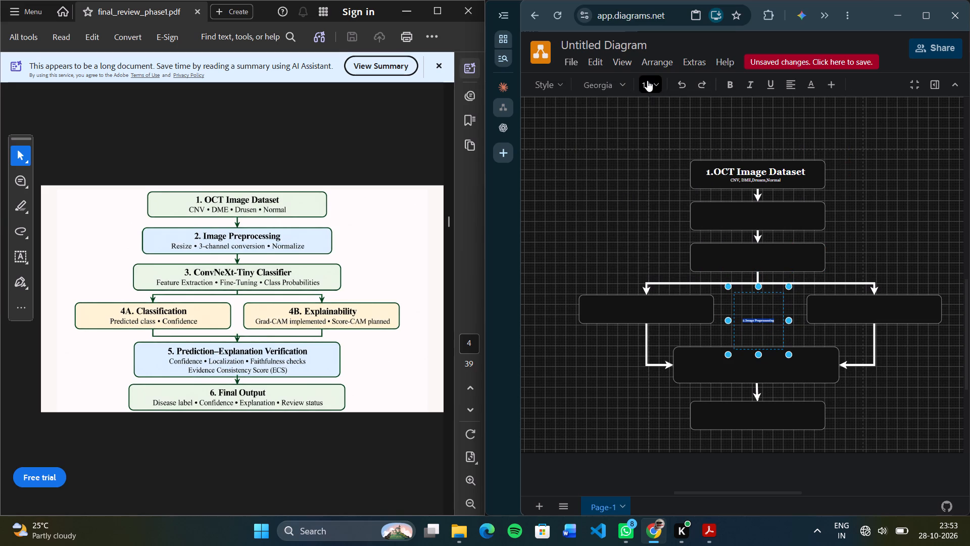
left_click(647, 80)
left_click(665, 237)
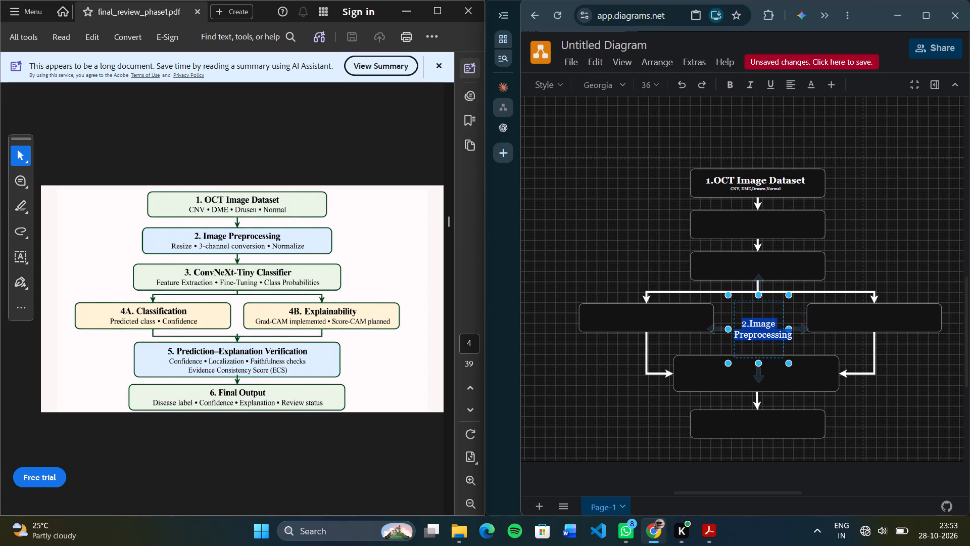
Move the "2.Image Preprocessing" label to the empty canvas below the 4A box and widen its frame to fit one line.
left_click_drag(785, 327, 811, 332)
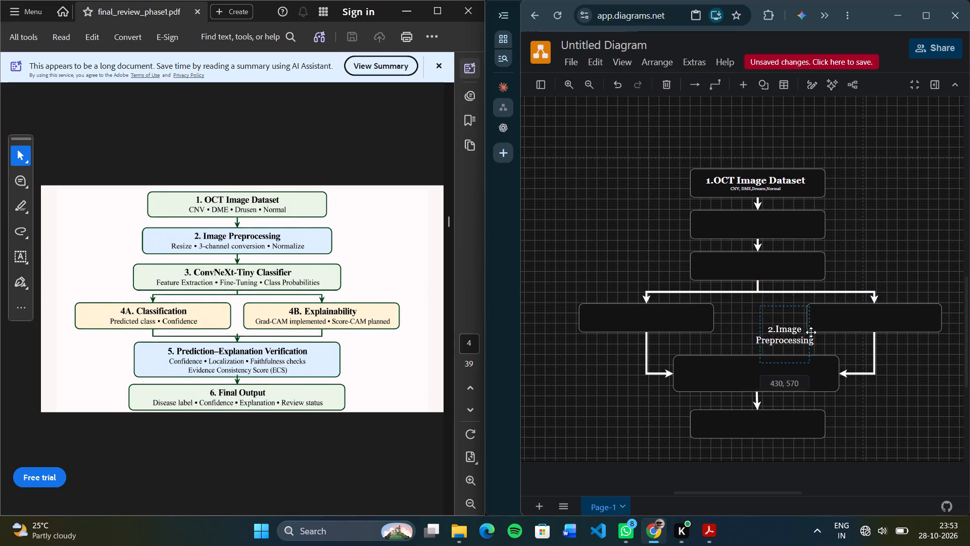
left_click_drag(811, 332, 613, 391)
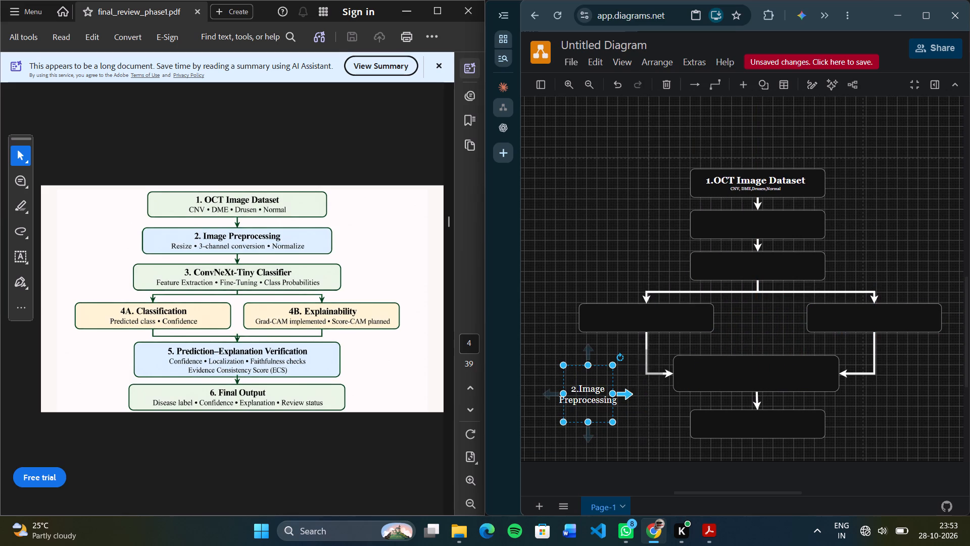
left_click_drag(609, 393, 669, 402)
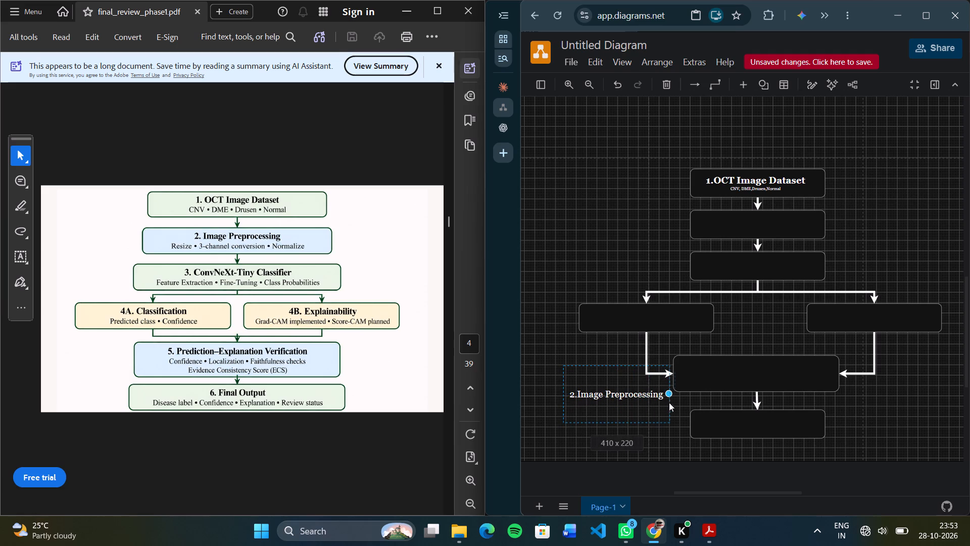
left_click_drag(669, 402, 687, 401)
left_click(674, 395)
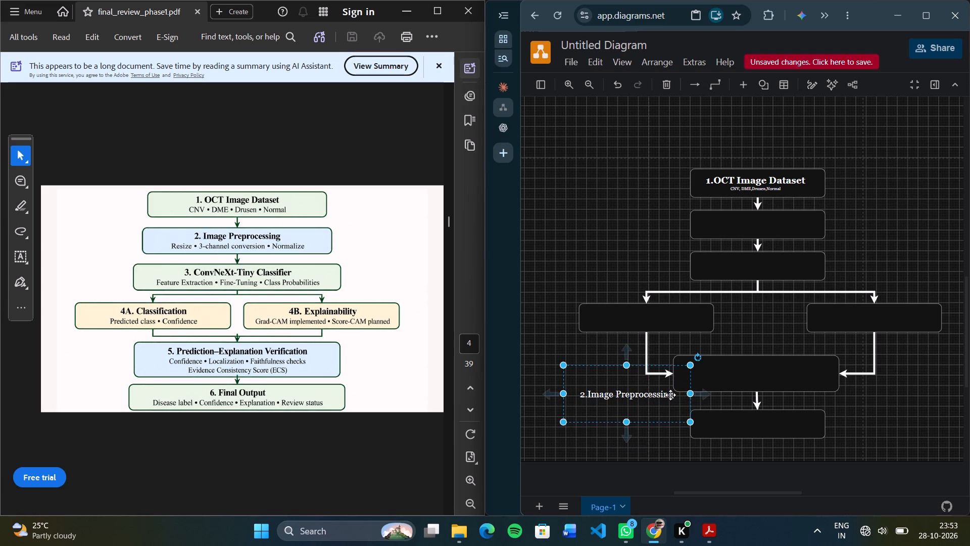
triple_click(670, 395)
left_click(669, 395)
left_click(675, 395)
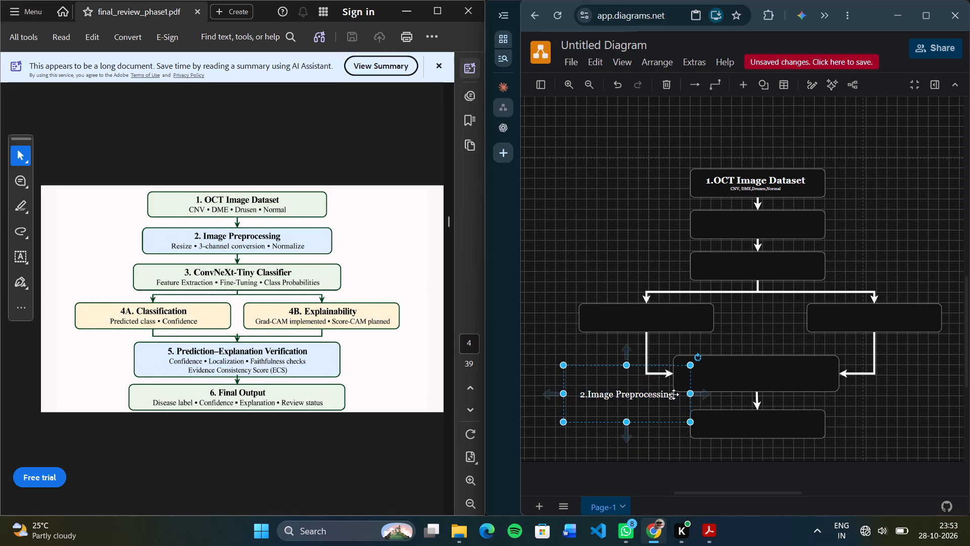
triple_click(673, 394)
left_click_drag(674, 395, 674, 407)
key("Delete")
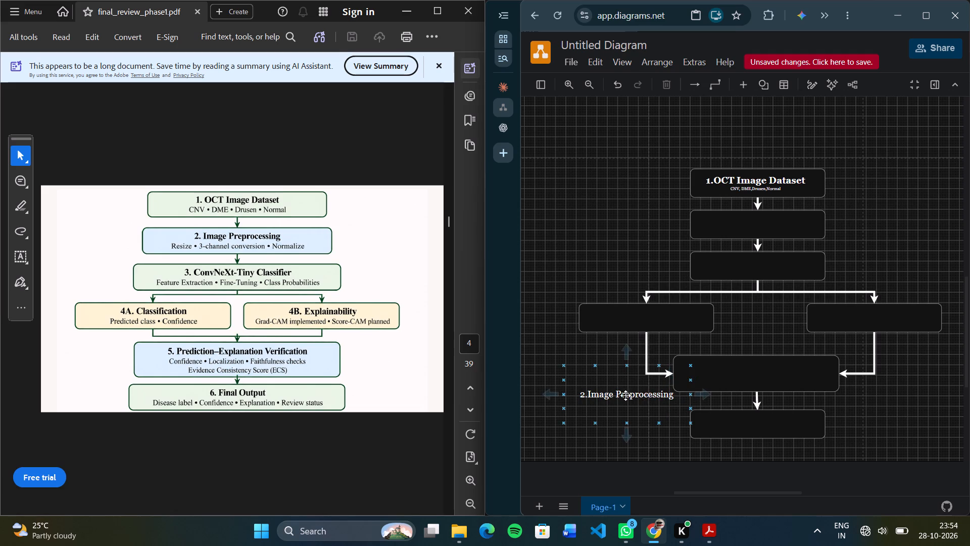
Add a second line reading "Resize,3-channel conversion,normalize" below "2.Image Preprocessing" in the label.
triple_click(621, 393)
left_click(621, 393)
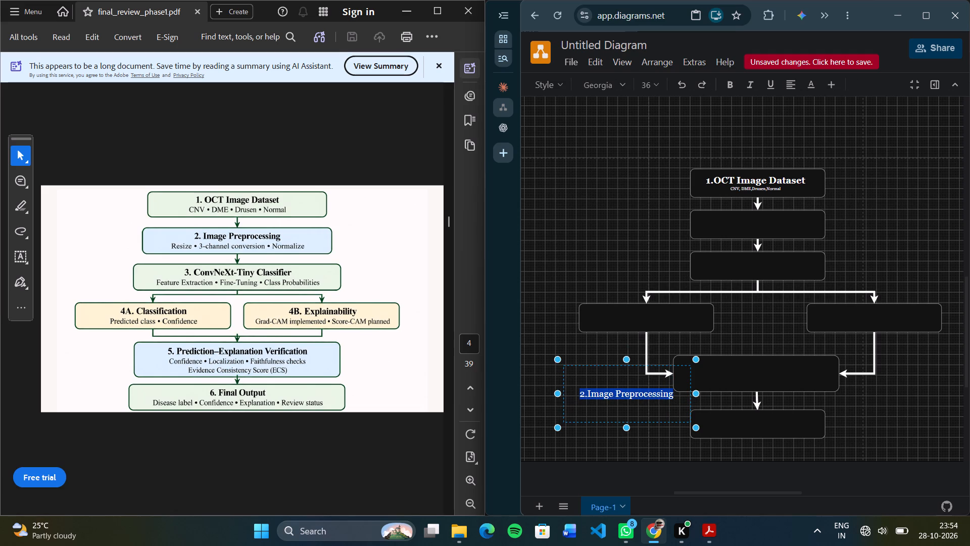
left_click(670, 397)
key("Right")
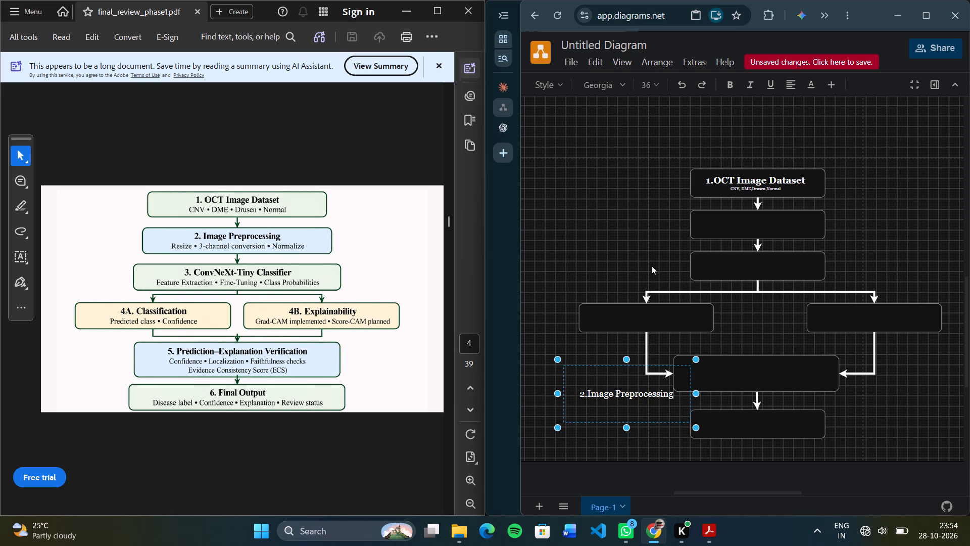
key("Return")
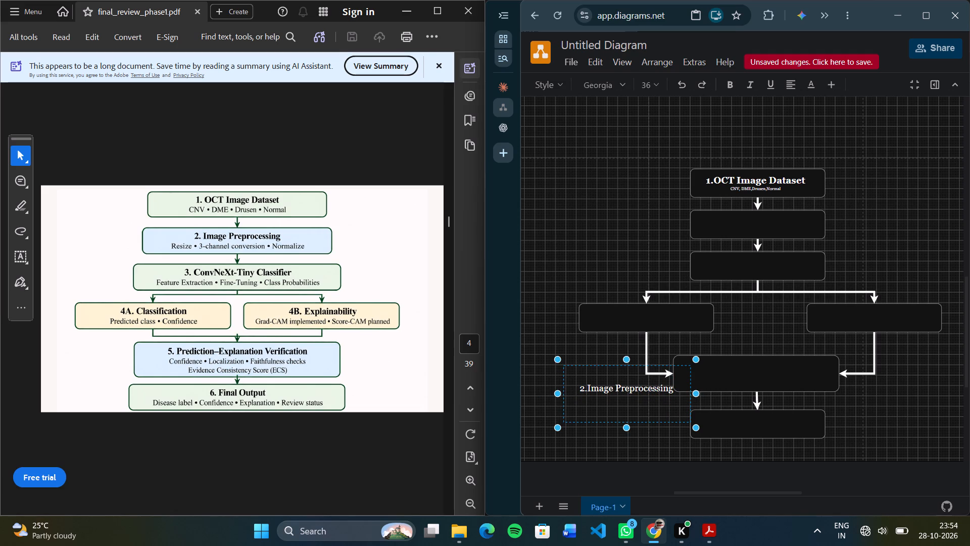
type("resiz")
key("e")
key("BackSpace")
key("BackSpace")
key("BackSpace")
key("BackSpace")
key("BackSpace")
key("BackSpace")
type("Resize")
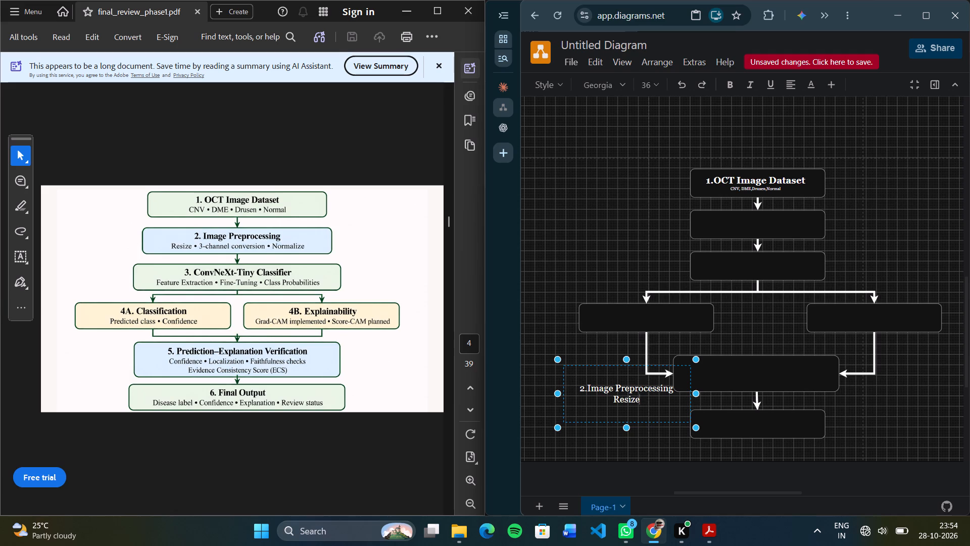
key("comma")
type("3-")
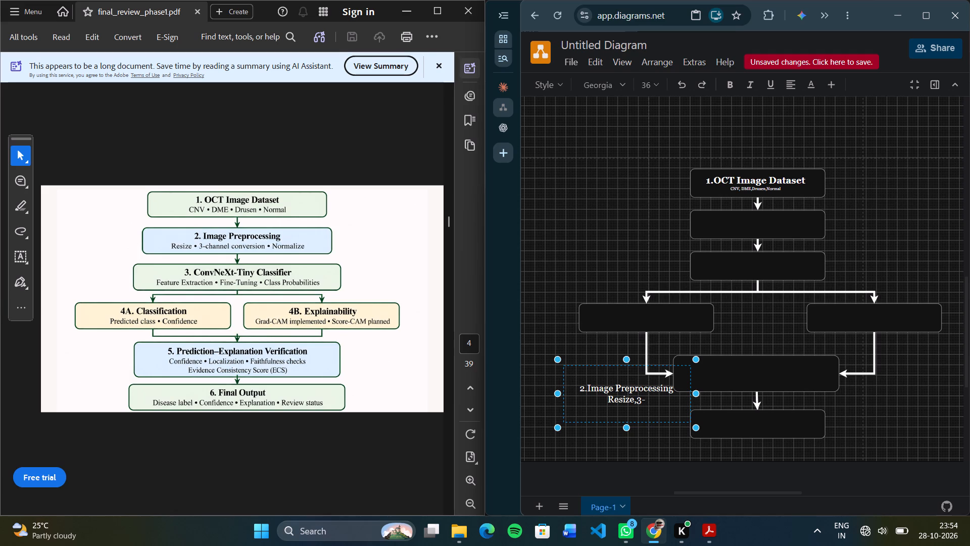
type("channel")
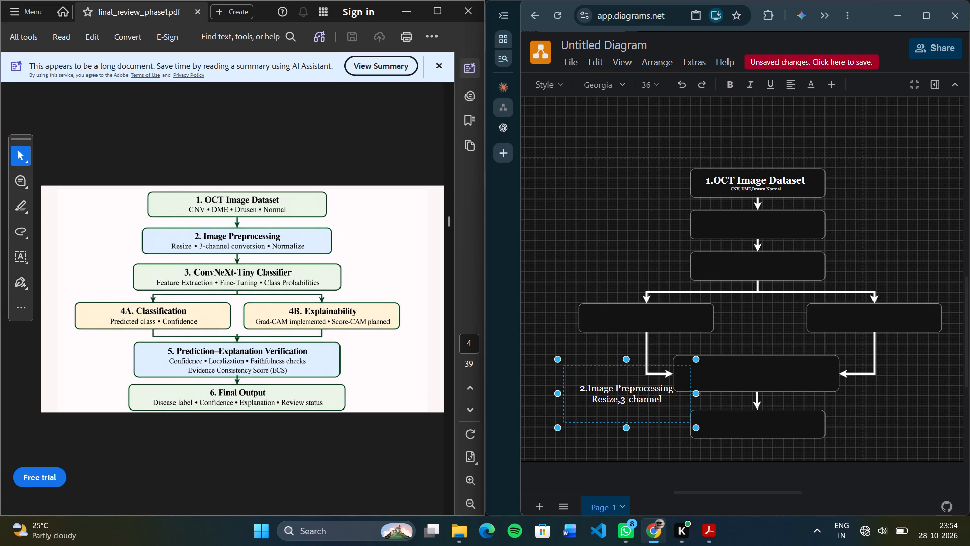
key("space")
type("conversion,")
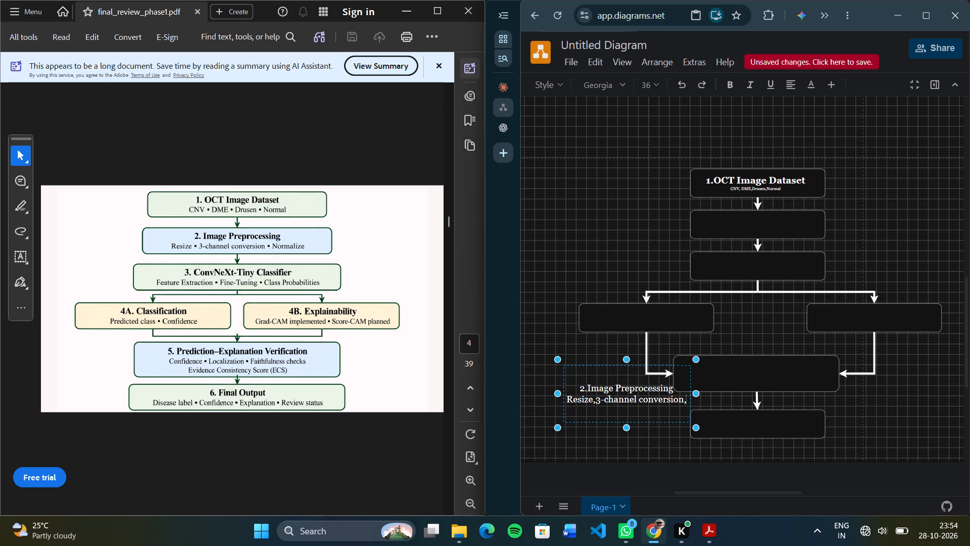
type("normalize")
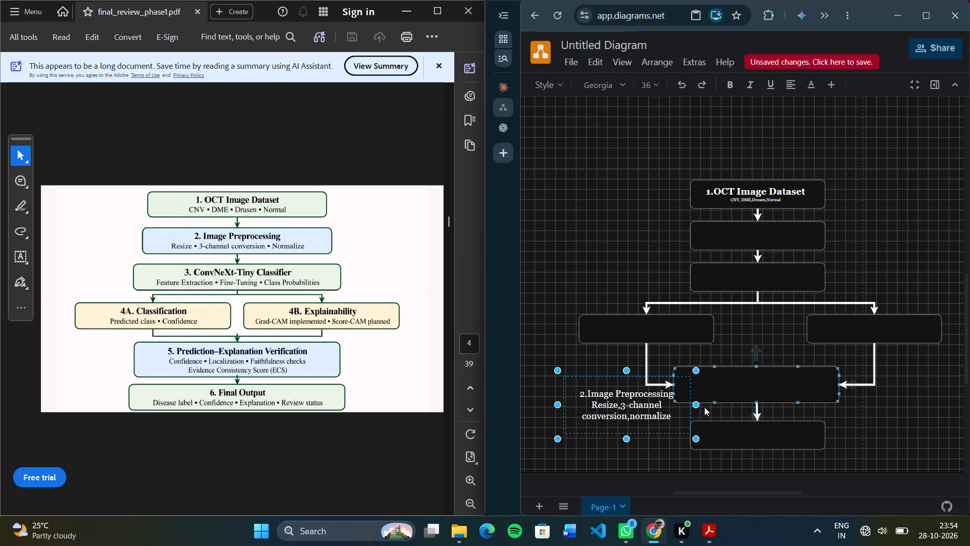
Widen the preprocessing label's text frame so its second line fits on one row.
left_click_drag(695, 405, 778, 407)
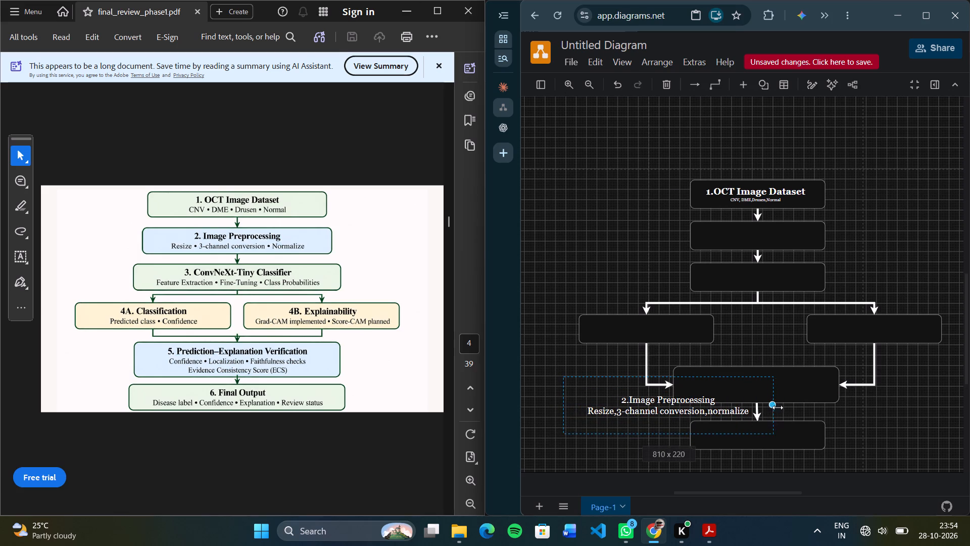
left_click_drag(778, 407, 773, 411)
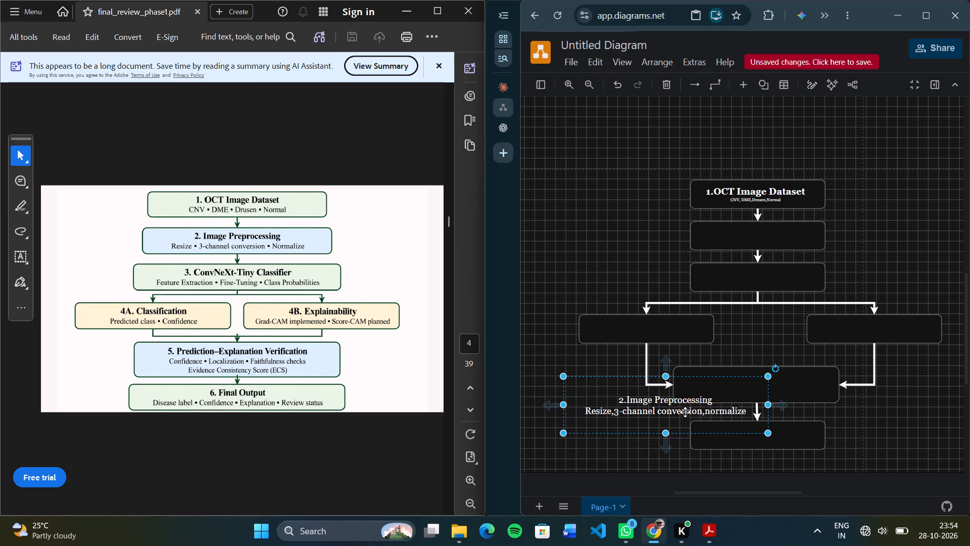
Set the "Resize,3-channel conversion,normalize" line of the preprocessing label to size 18.
left_click(684, 415)
triple_click(678, 415)
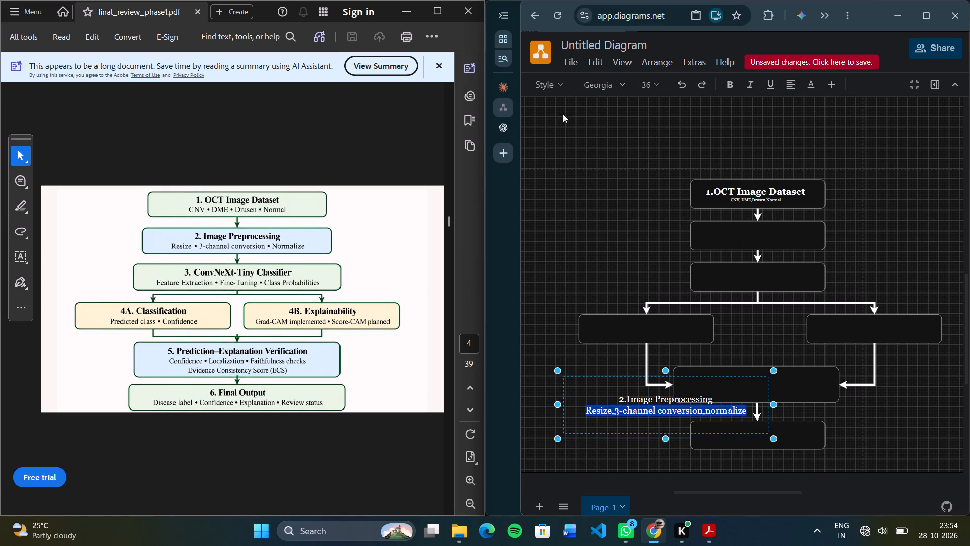
left_click(657, 80)
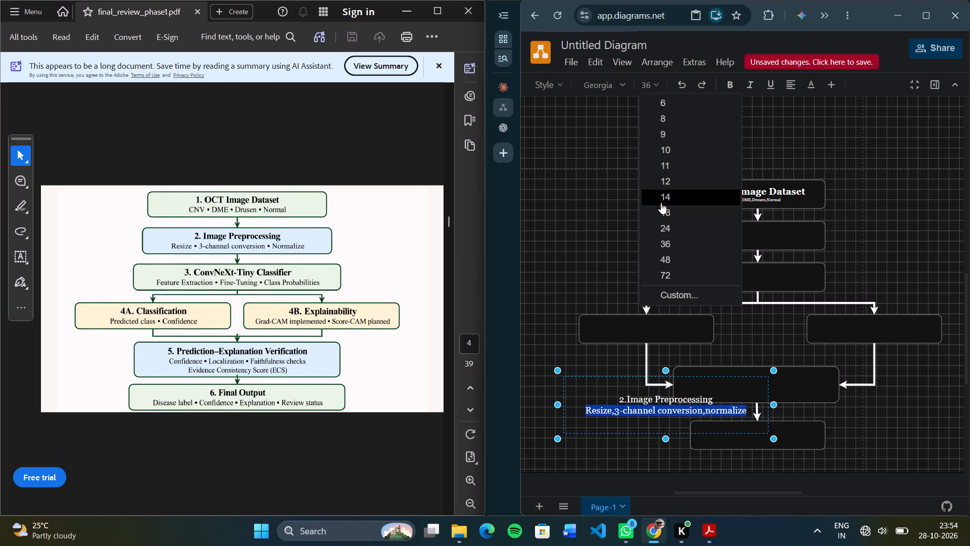
left_click(665, 215)
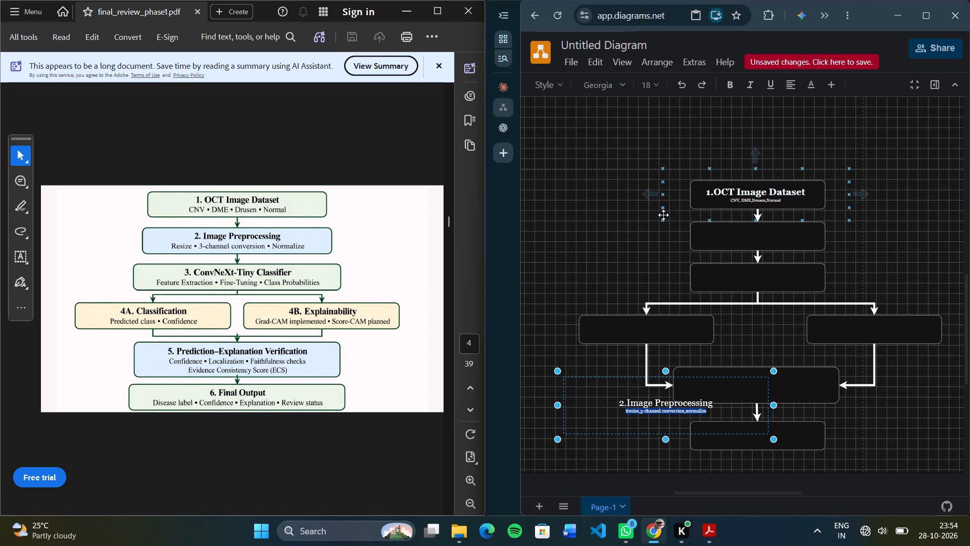
Apply size 36 and the Georgia font to the "2.Image Preprocessing" heading line.
left_click(650, 404)
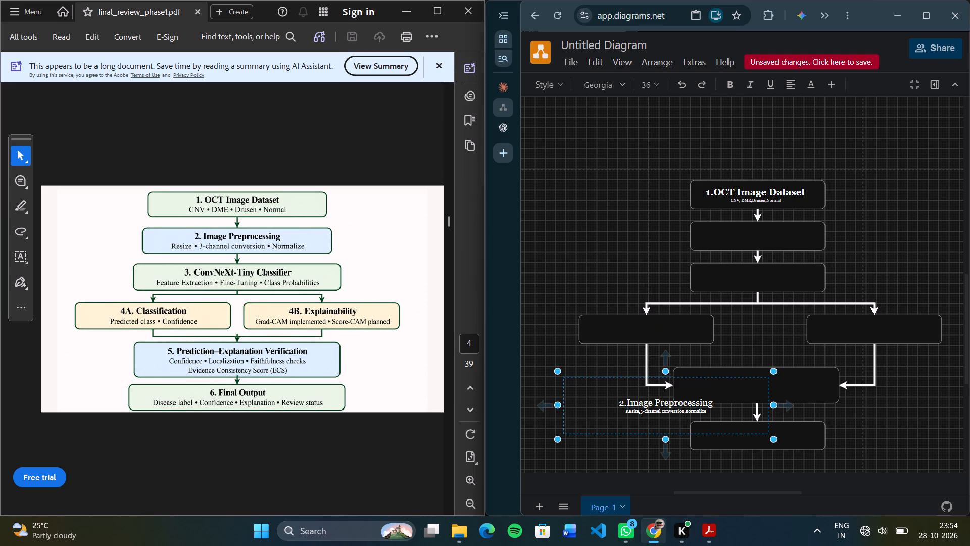
left_click(650, 406)
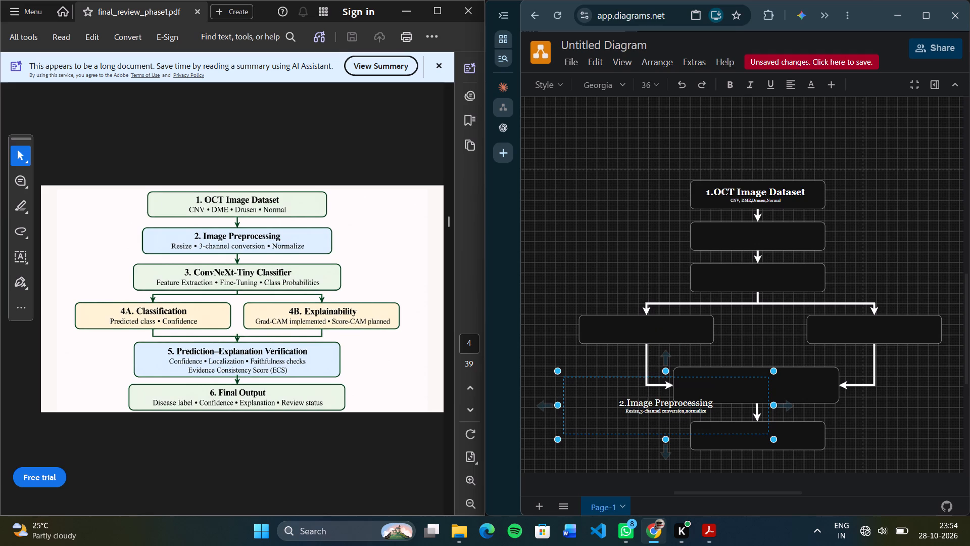
left_click(715, 401)
left_click(703, 403)
triple_click(707, 404)
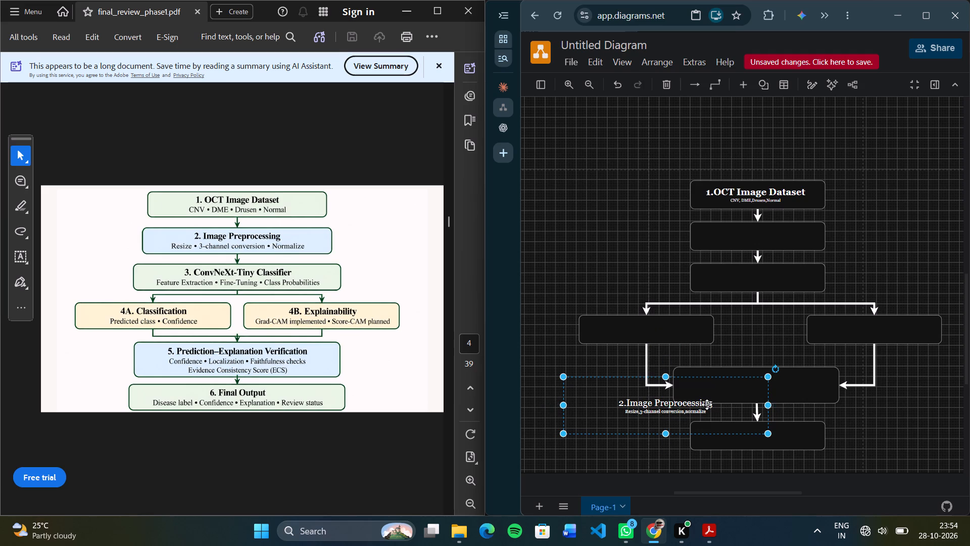
left_click(705, 402)
left_click(713, 403)
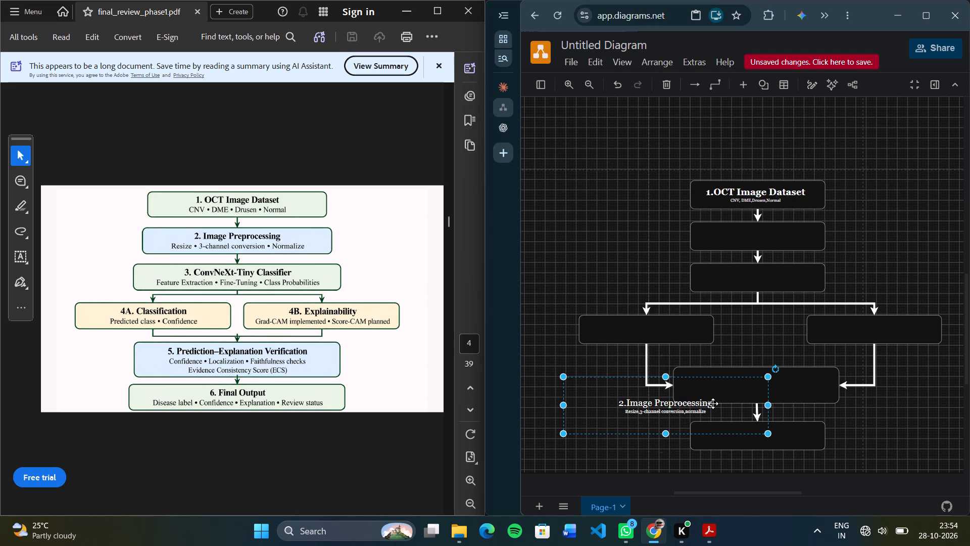
triple_click(711, 403)
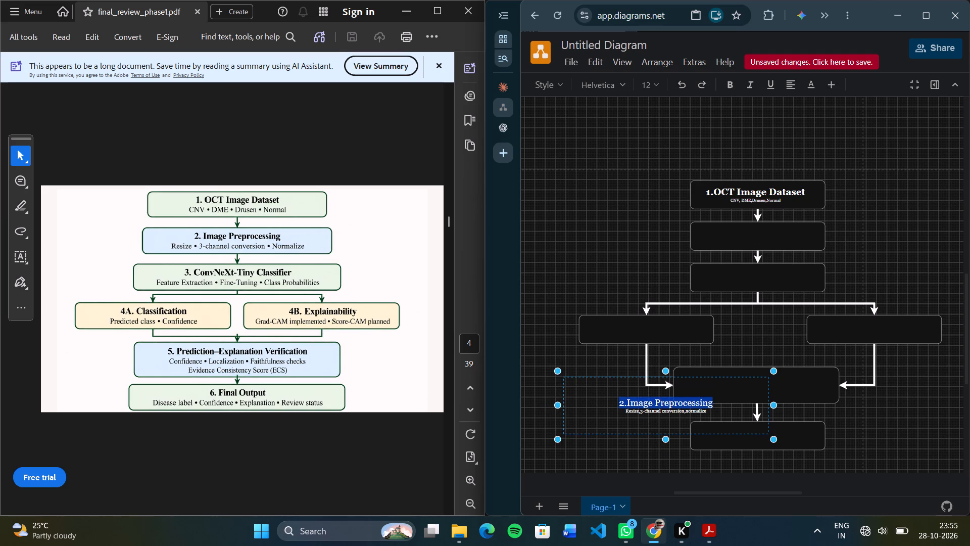
left_click(657, 84)
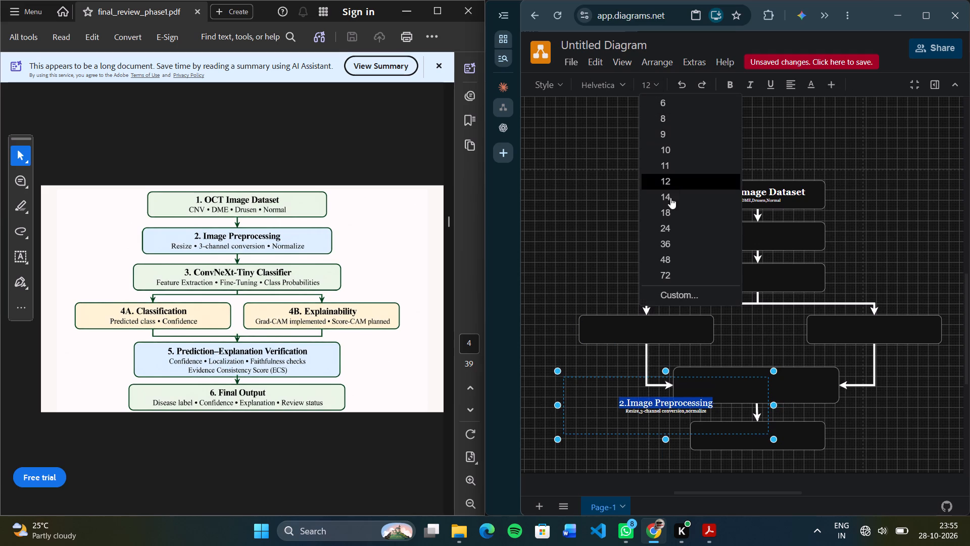
left_click(673, 242)
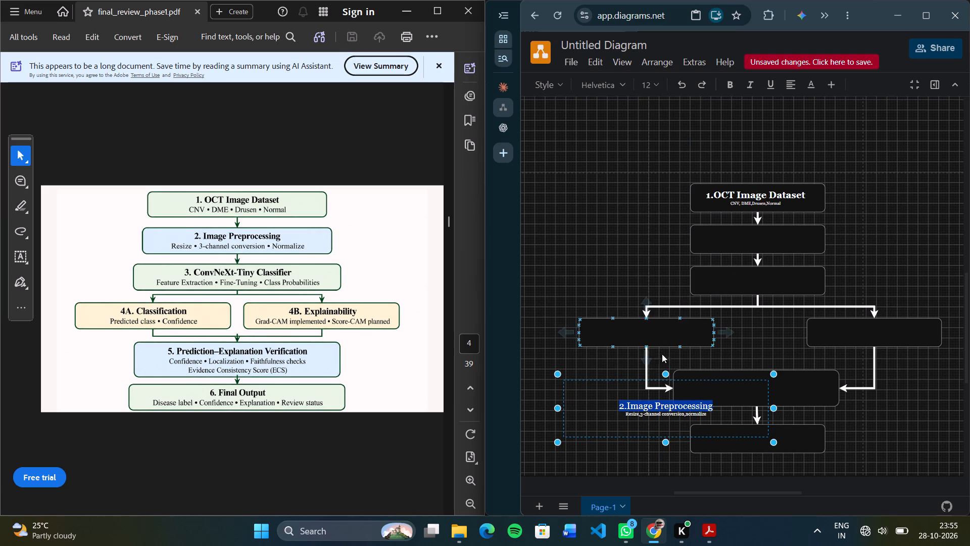
triple_click(670, 408)
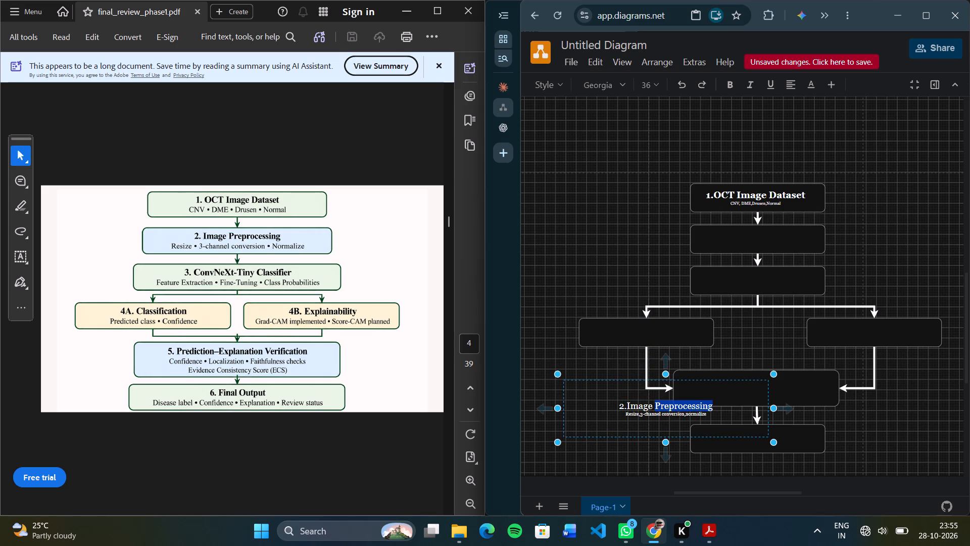
left_click(648, 84)
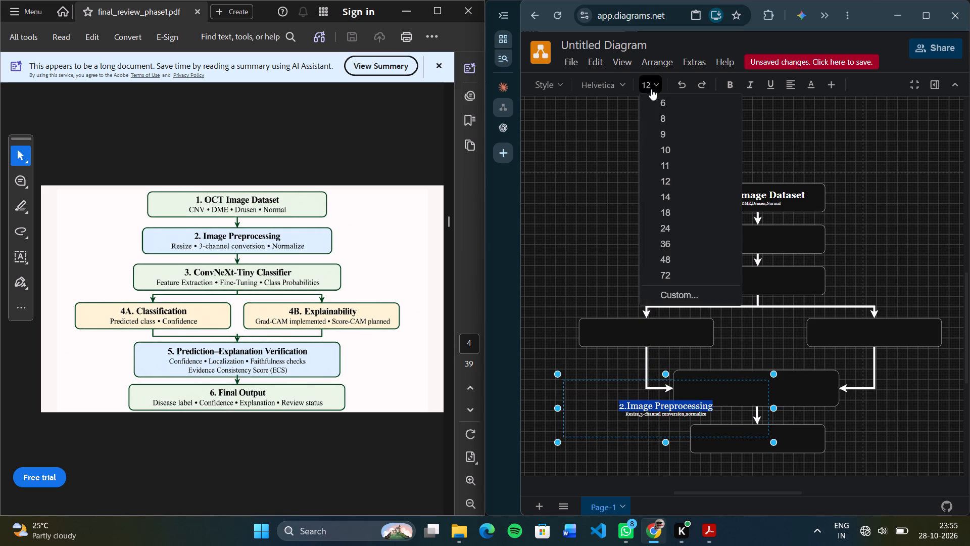
left_click(670, 245)
left_click(601, 83)
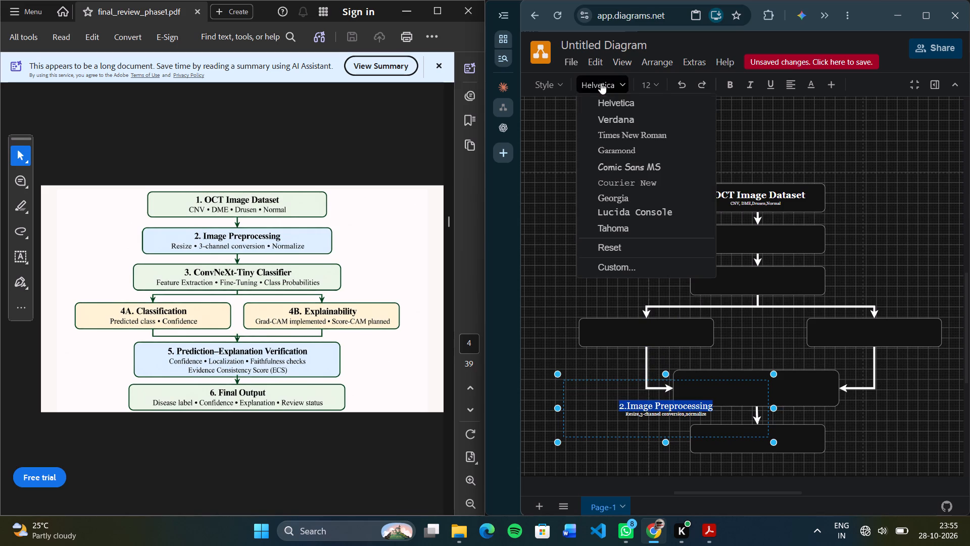
left_click(629, 192)
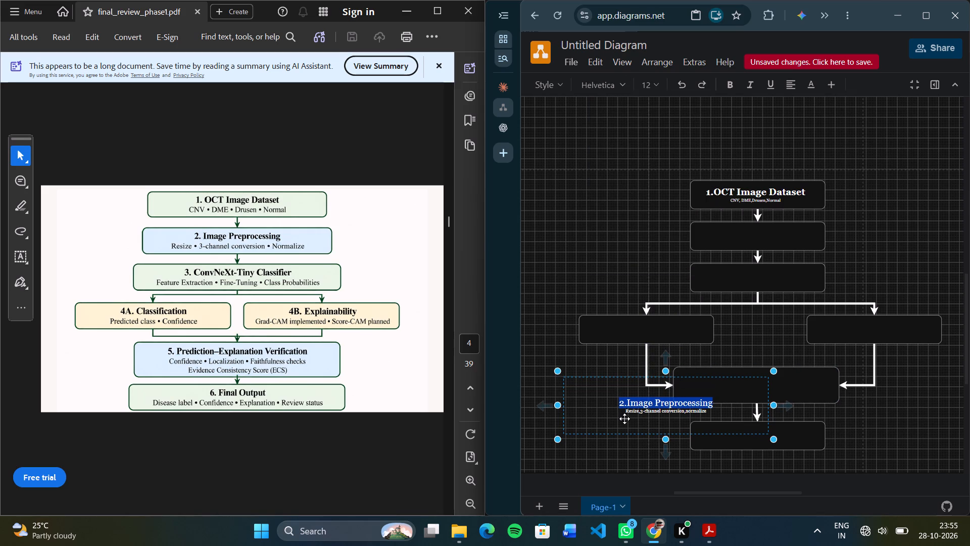
Move the preprocessing label into the second flowchart box and narrow its text frame from both sides to about the box's width.
left_click(599, 399)
left_click_drag(672, 397, 761, 228)
left_click_drag(856, 237, 825, 238)
left_click_drag(655, 236, 673, 240)
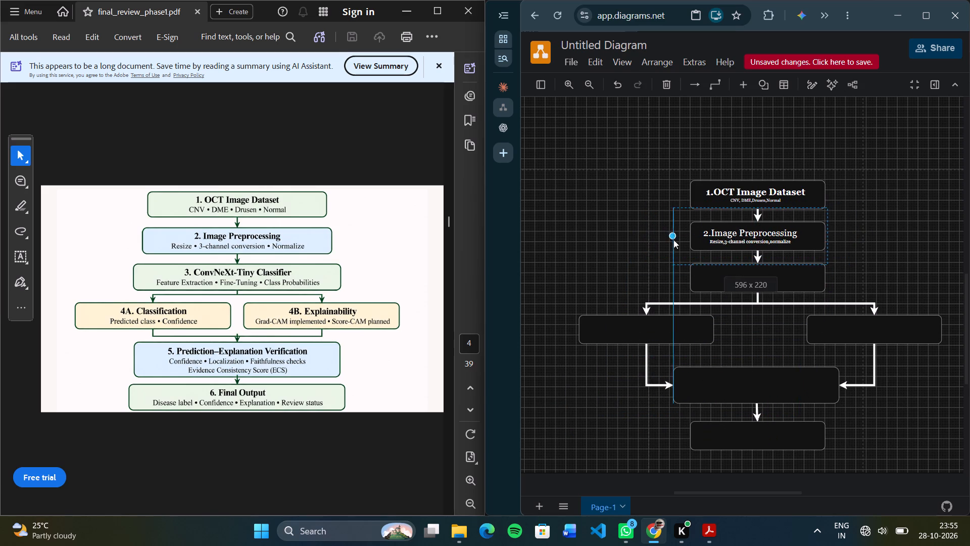
left_click_drag(673, 240, 682, 244)
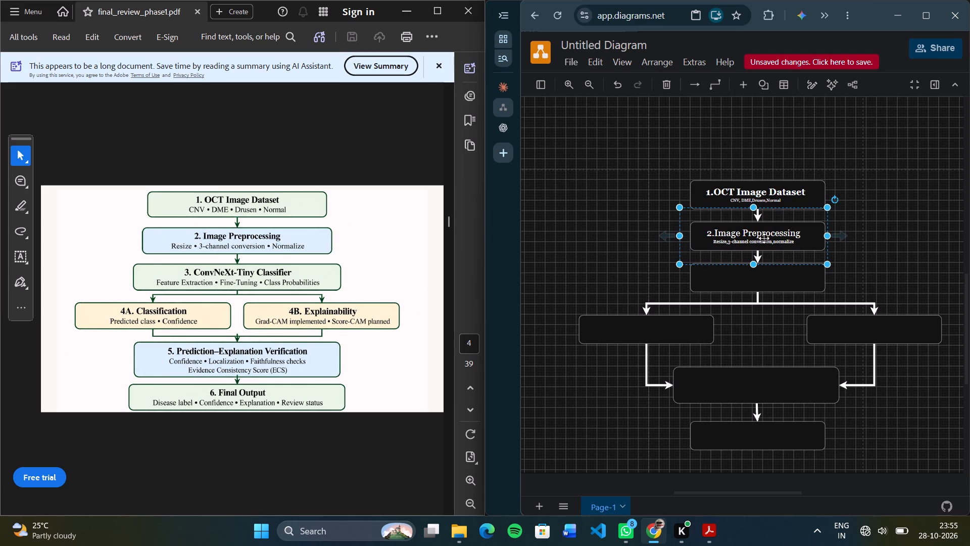
Apply the Georgia font to both lines of the preprocessing label.
left_click(768, 231)
triple_click(763, 235)
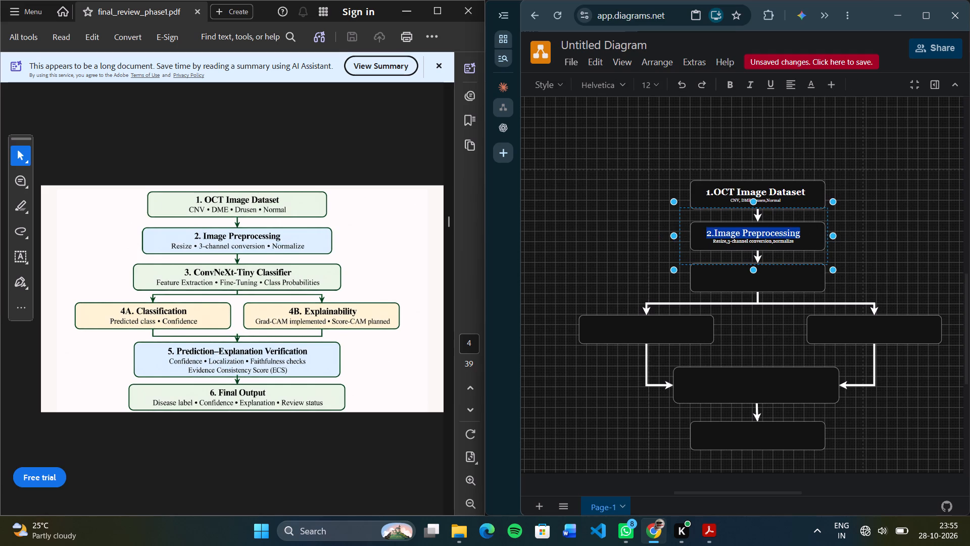
triple_click(763, 235)
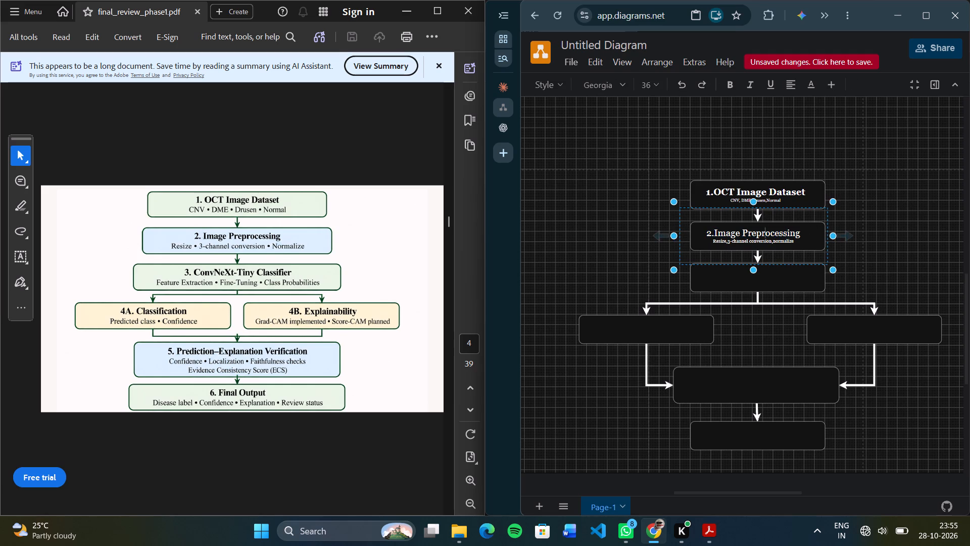
left_click_drag(792, 240, 706, 235)
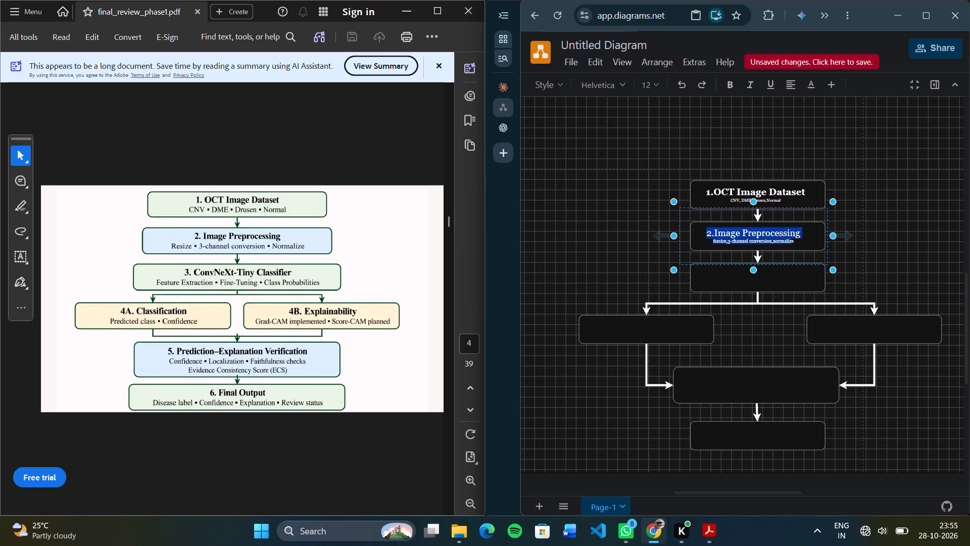
left_click(613, 81)
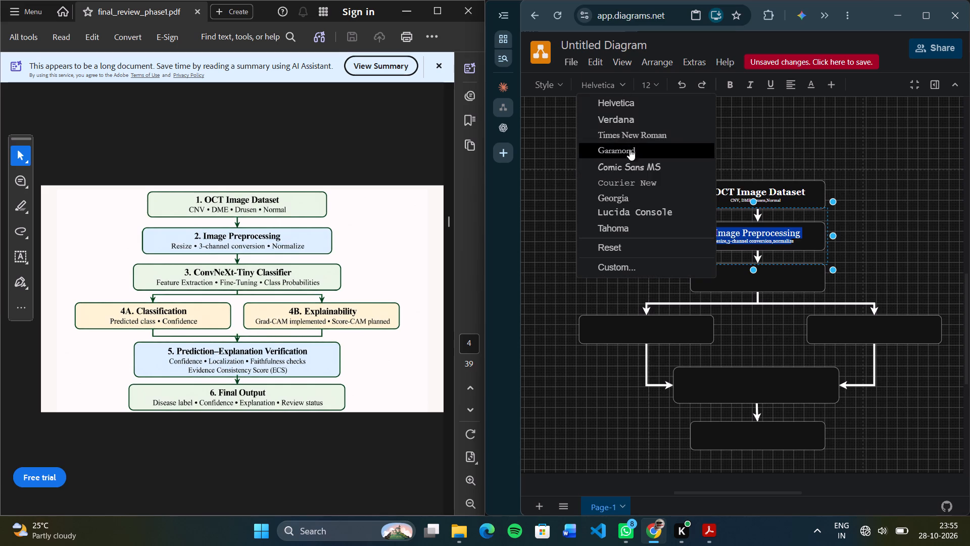
left_click(643, 195)
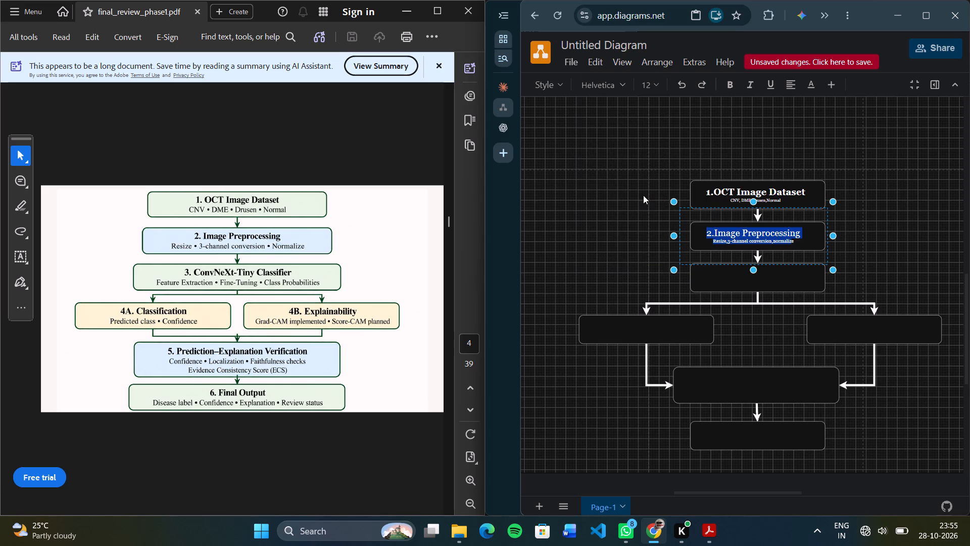
left_click(885, 187)
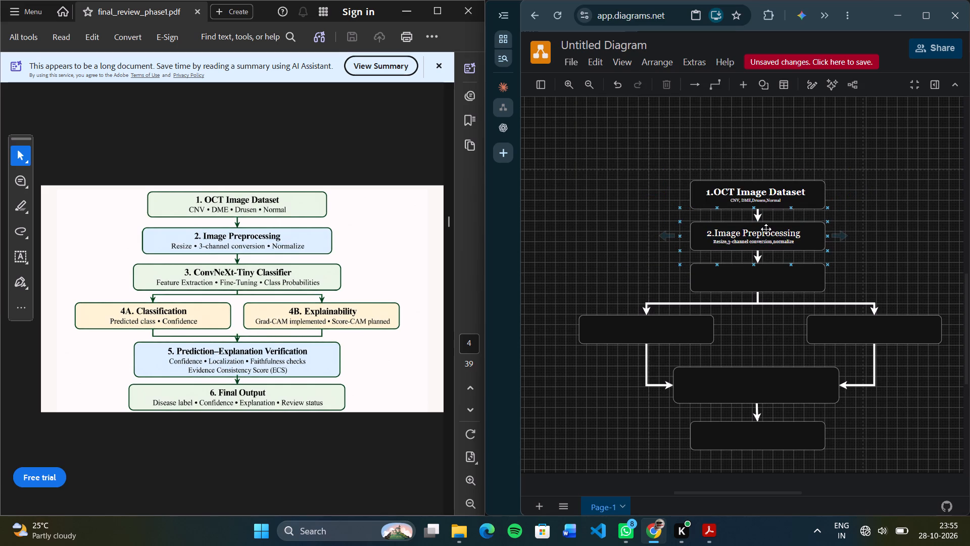
Make the "2.Image Preprocessing" heading bold.
left_click(765, 231)
triple_click(765, 234)
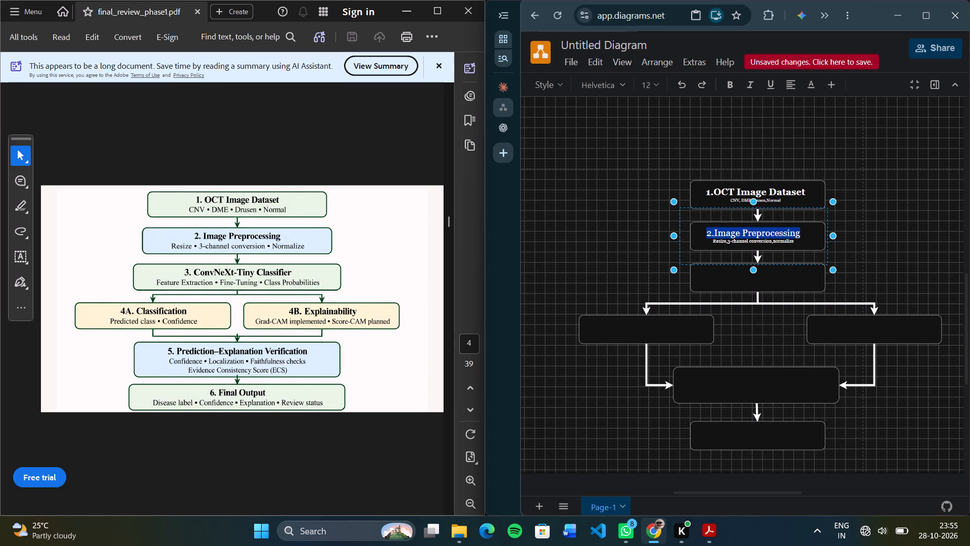
left_click(731, 82)
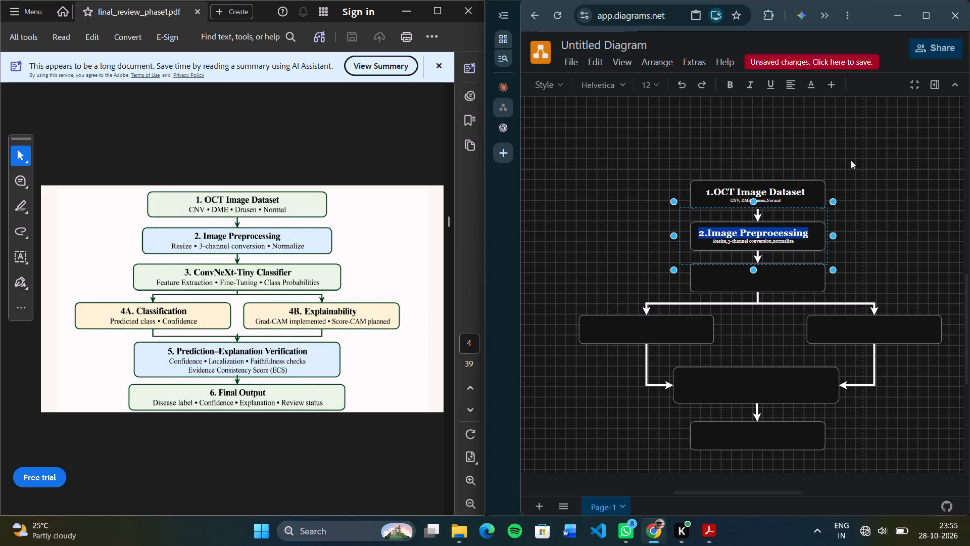
left_click(900, 204)
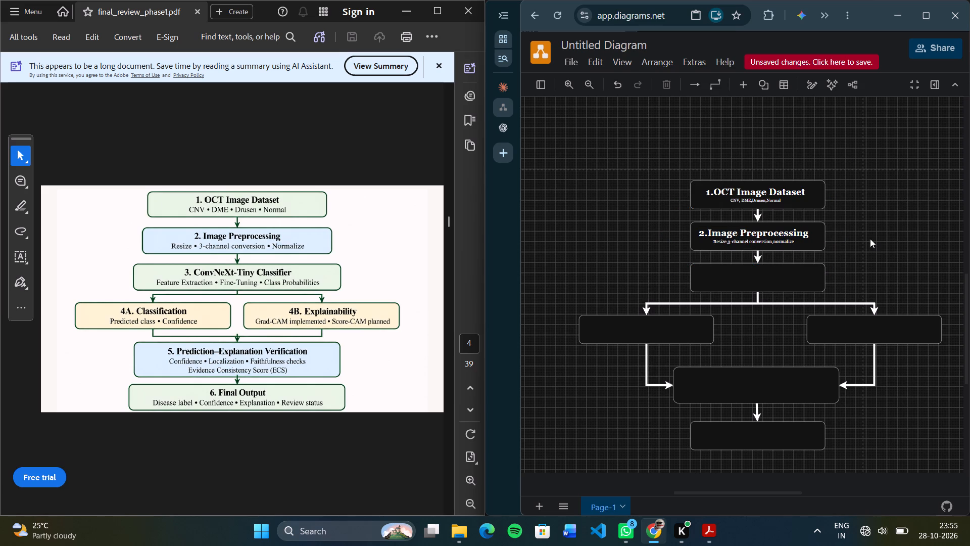
Nudge the preprocessing label so that it sits centred inside the second flowchart box.
left_click(762, 235)
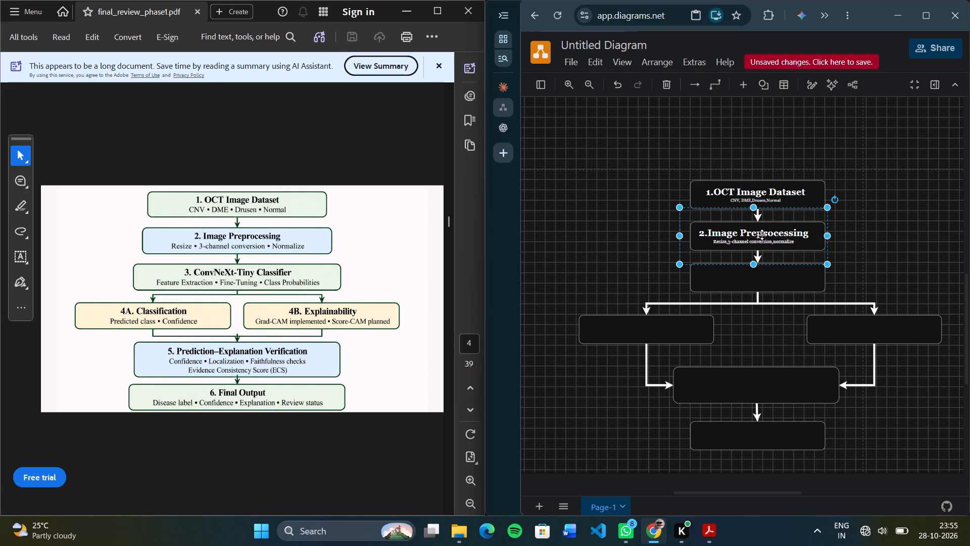
left_click(762, 235)
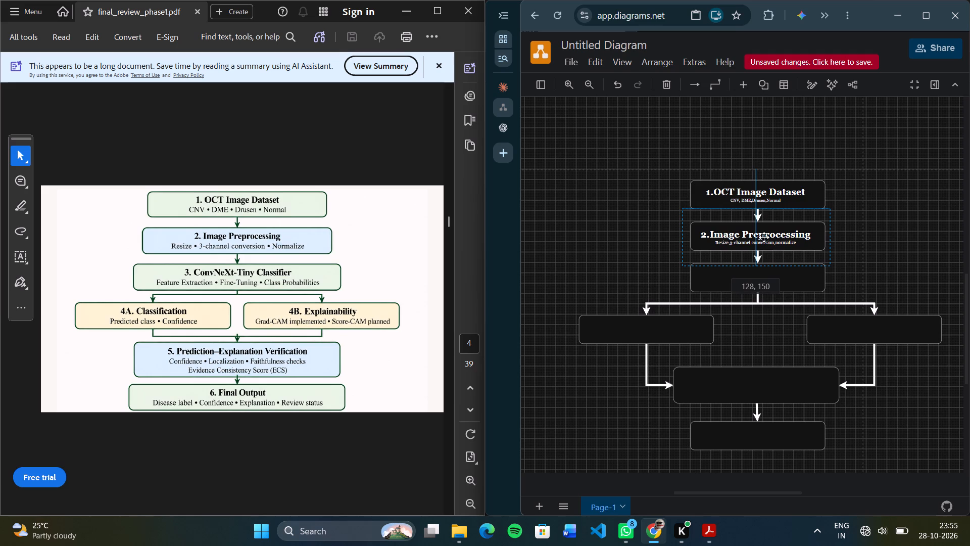
left_click(893, 204)
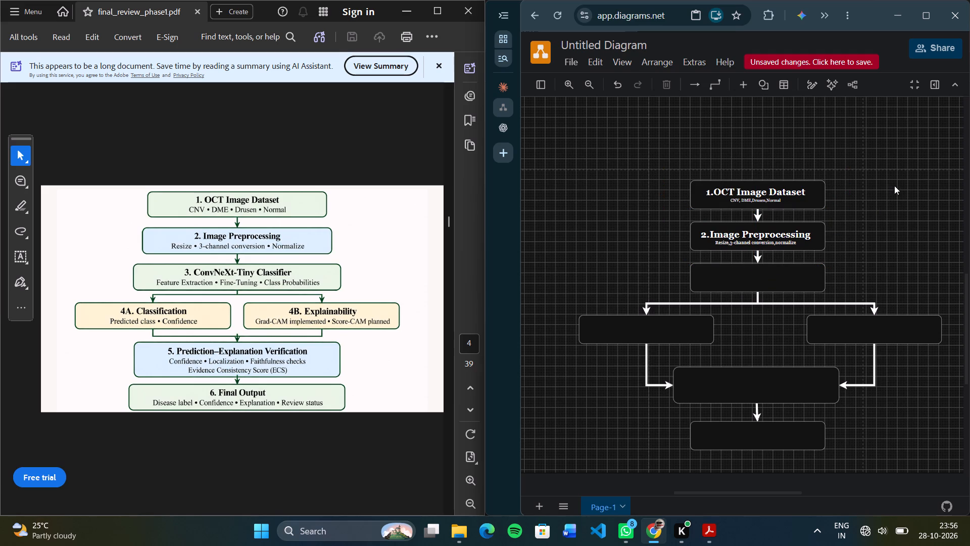
left_click(768, 236)
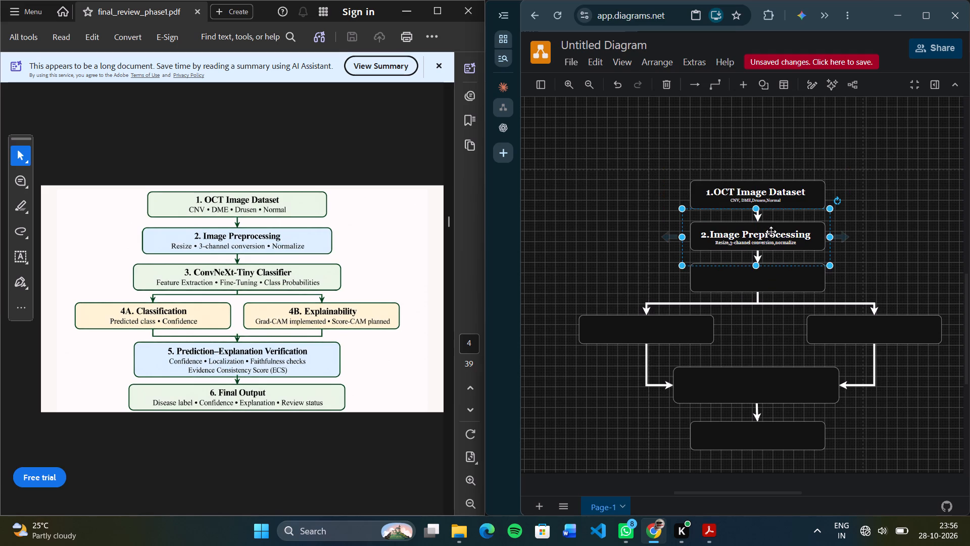
left_click(762, 234)
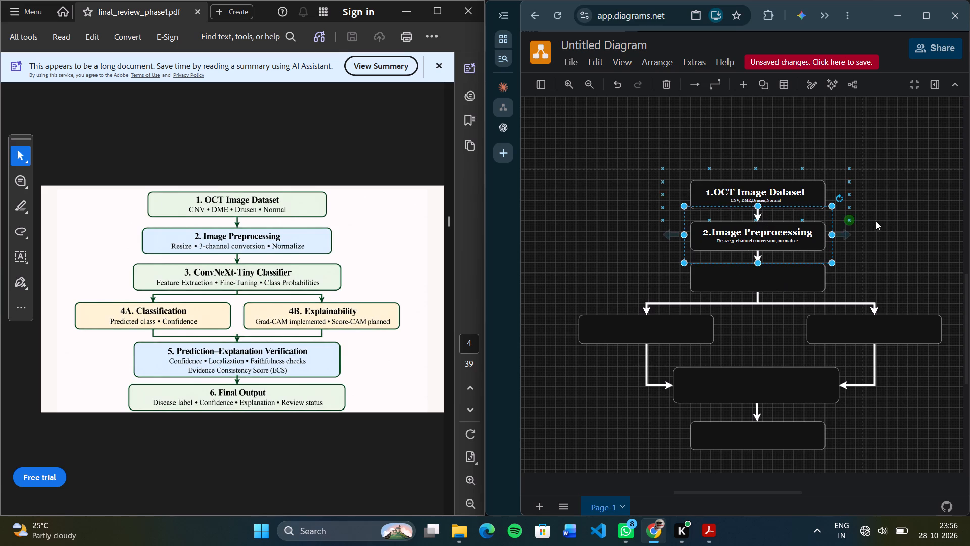
left_click(899, 207)
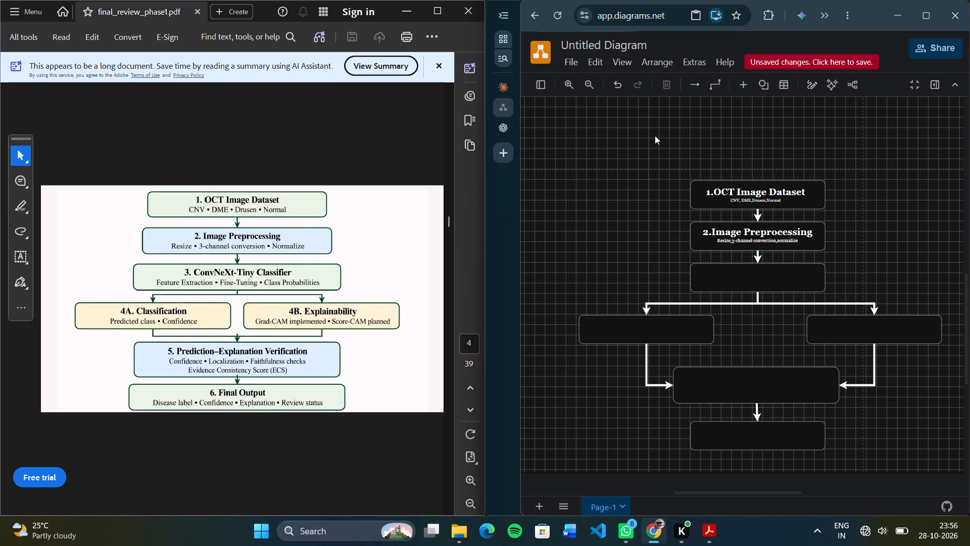
Add a text label in the empty area below the left branch box reading "3.ConvneXt-Tiny Classifier".
left_click(748, 84)
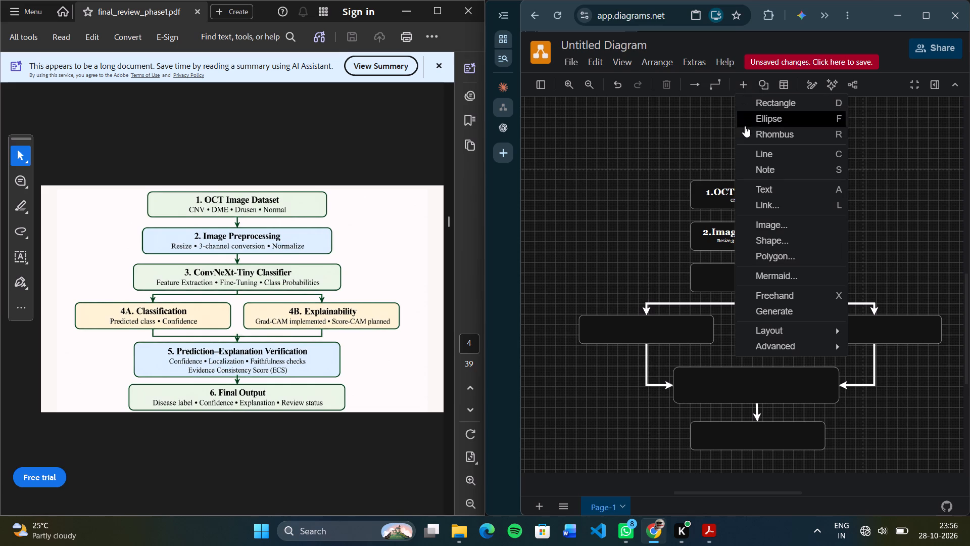
left_click(764, 184)
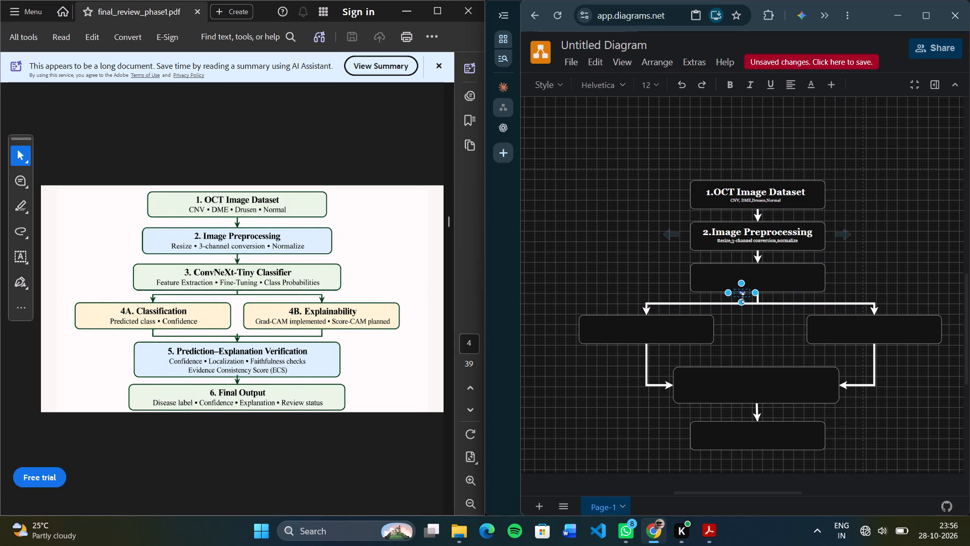
left_click_drag(741, 290, 596, 399)
double_click(598, 403)
left_click(597, 398)
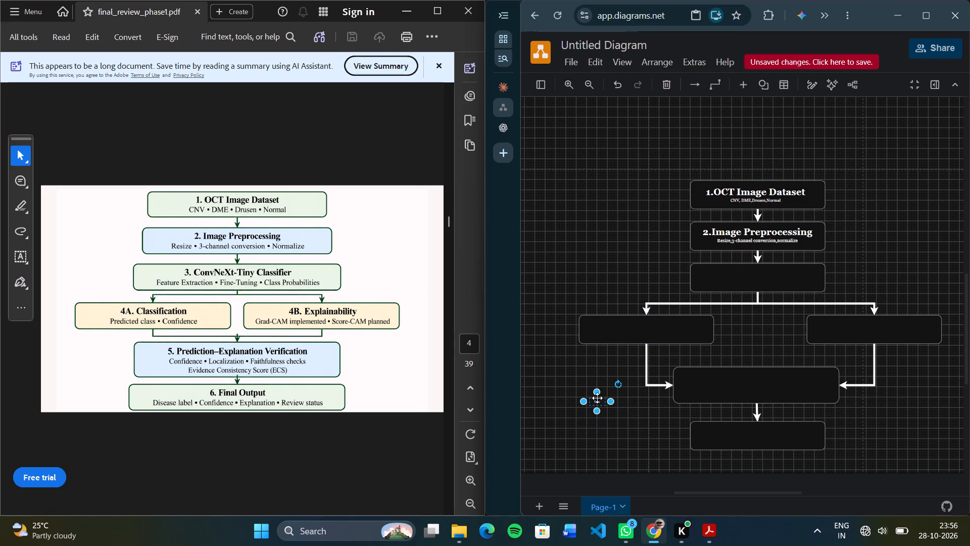
triple_click(596, 401)
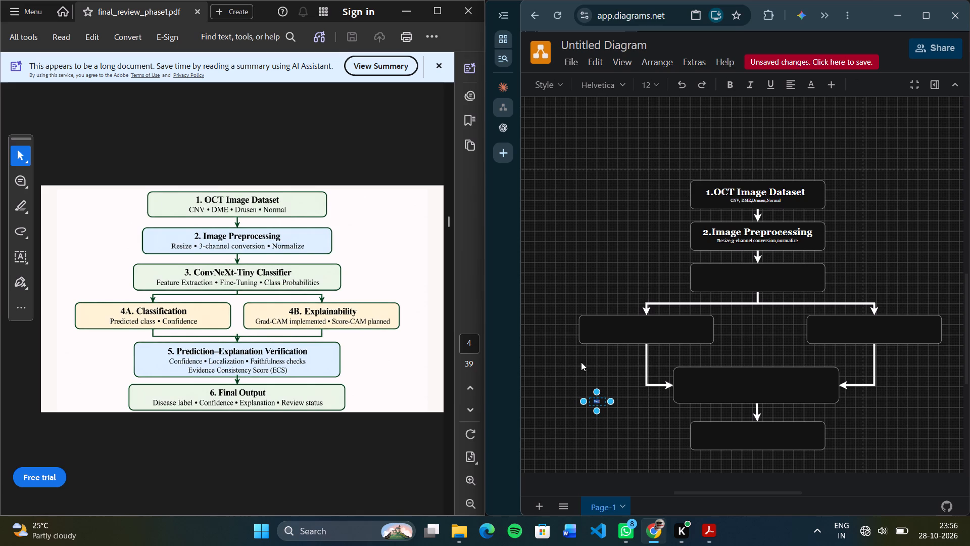
key("BackSpace")
type("3.")
type("Con")
type("vne")
type("Xt")
type("-Tiny")
key("space")
type("Classifier")
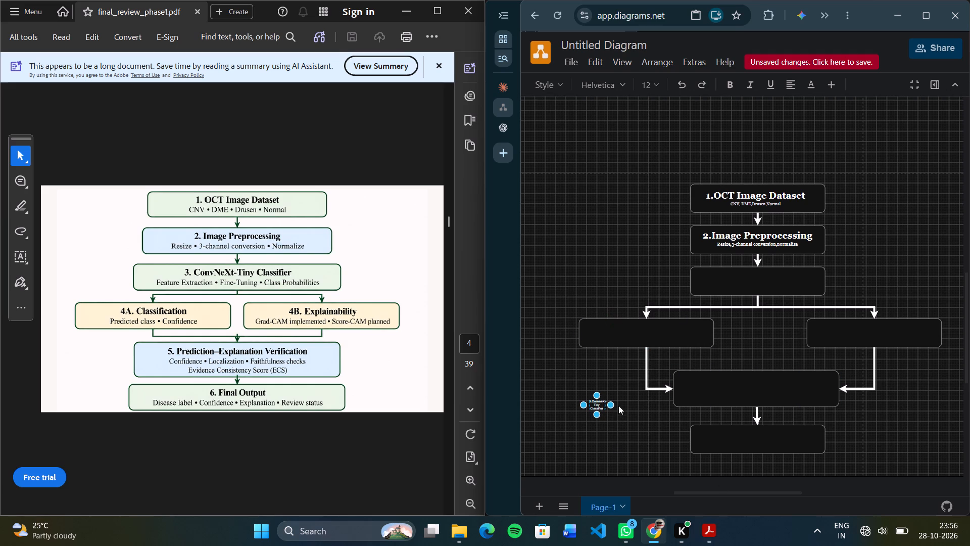
Enlarge the classifier label's text frame in width and height so there is room for larger text.
left_click_drag(609, 406, 664, 407)
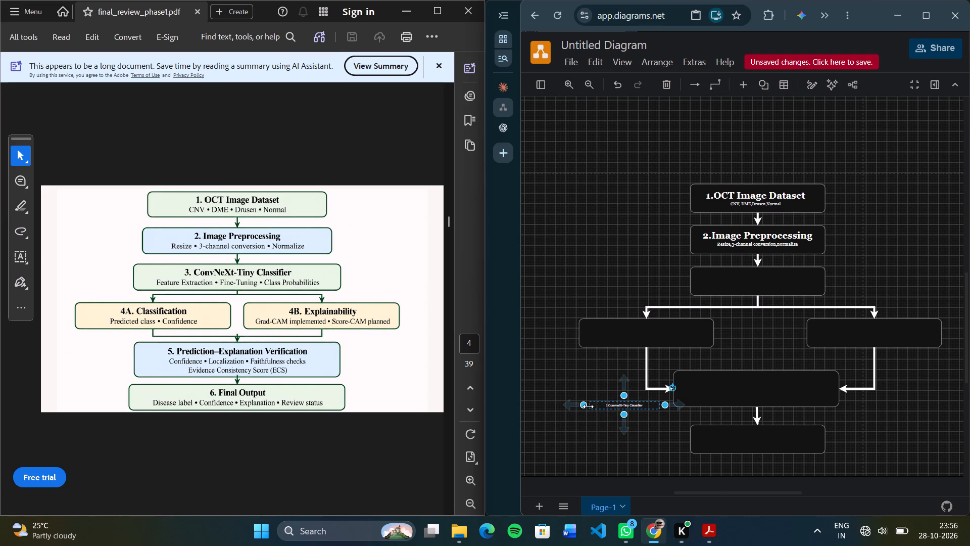
left_click_drag(585, 406, 577, 407)
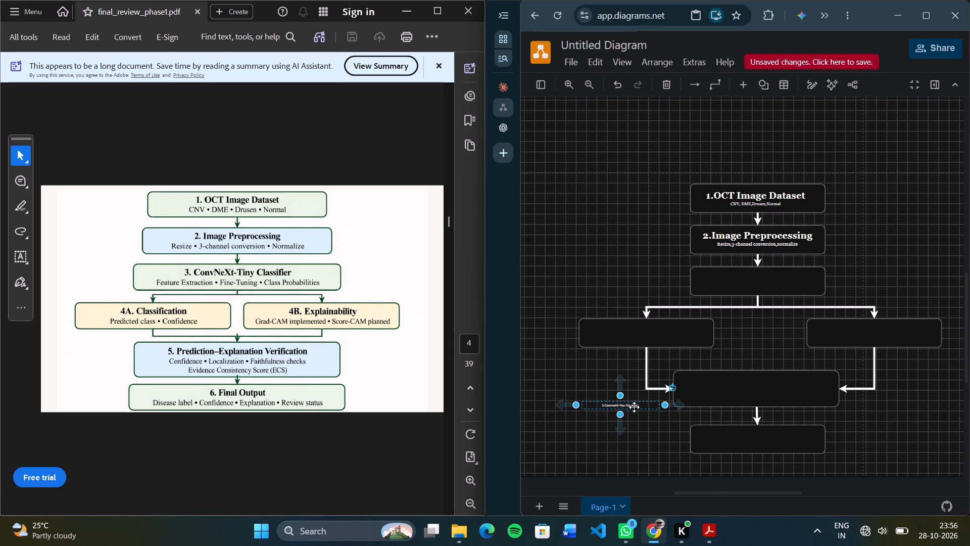
left_click_drag(620, 414, 615, 454)
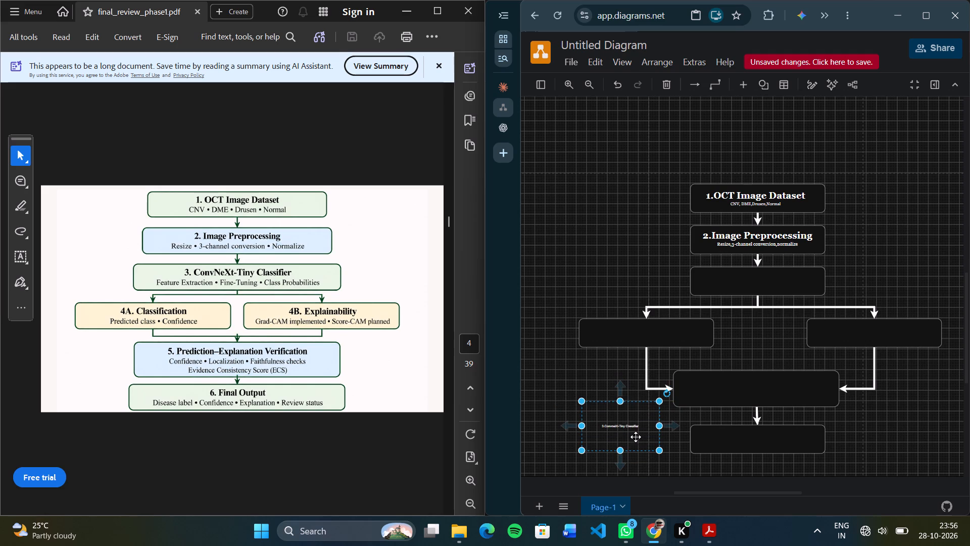
Set the classifier heading's text to size 36 in the Georgia font.
triple_click(618, 425)
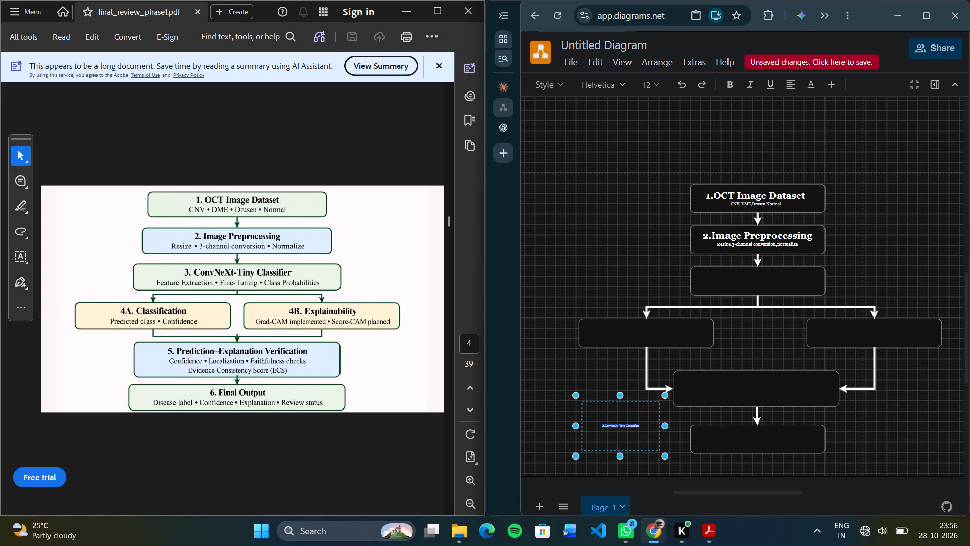
left_click(658, 81)
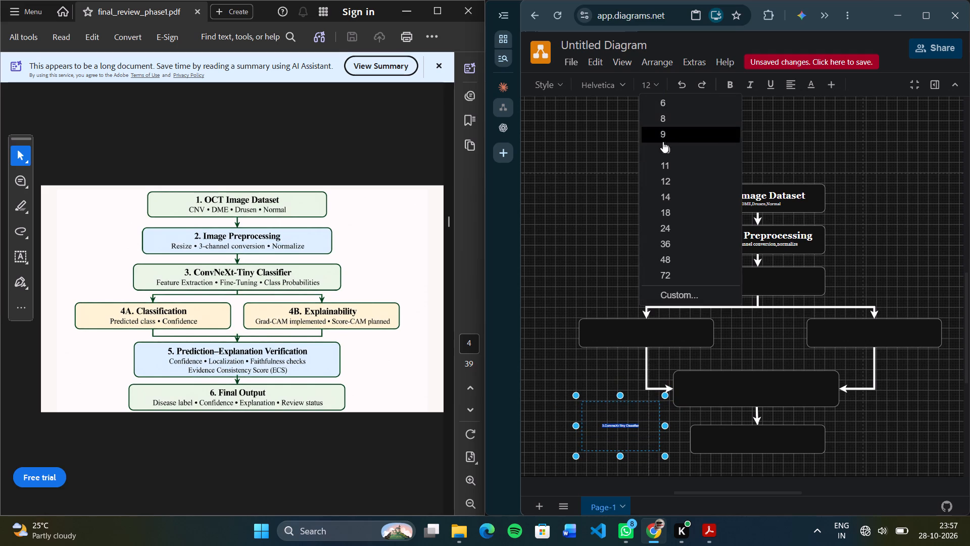
left_click(666, 243)
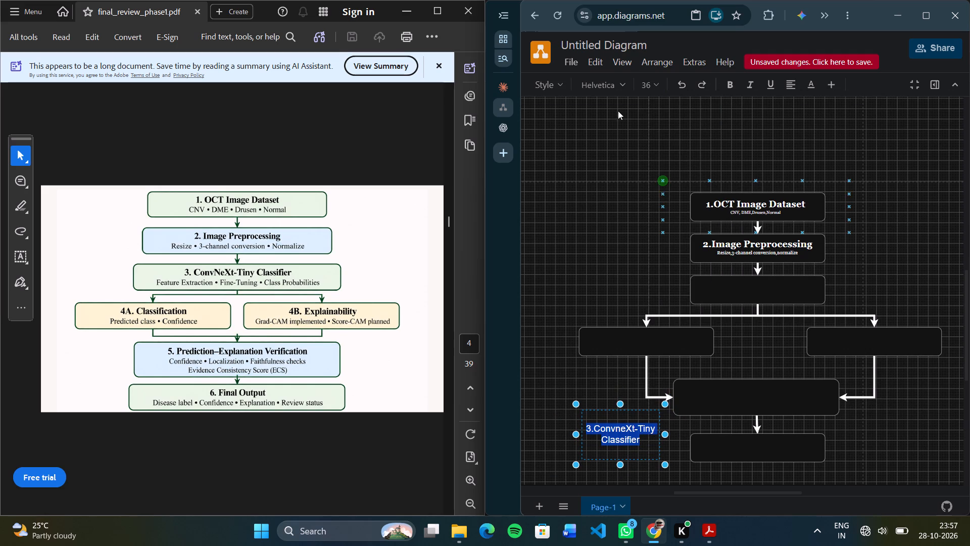
left_click(610, 84)
left_click(633, 194)
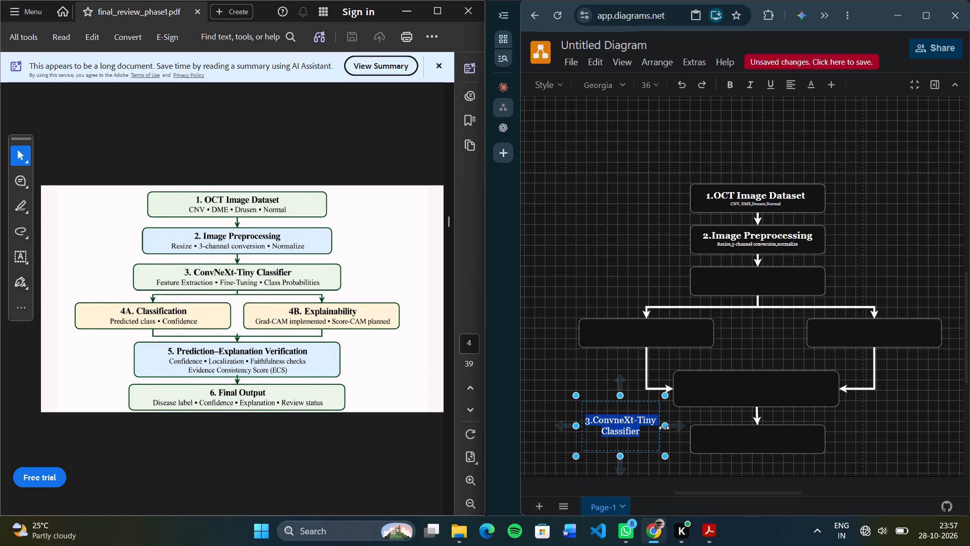
Widen the classifier label's frame so that the heading fits on one line.
left_click_drag(664, 426, 707, 429)
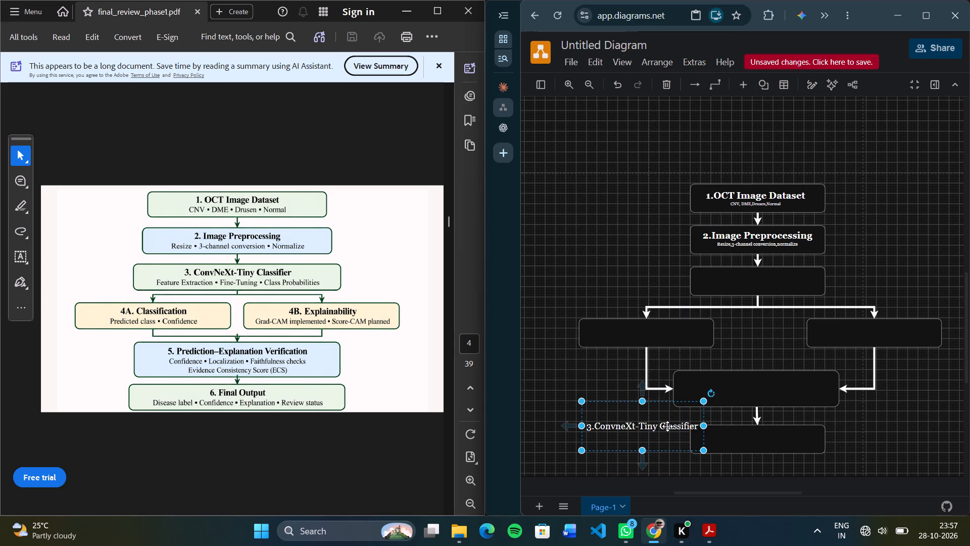
Add a new line below the classifier heading and correct the heading's spelling to "3.ConvNeXt-Tiny Classifier".
left_click(674, 425)
triple_click(681, 425)
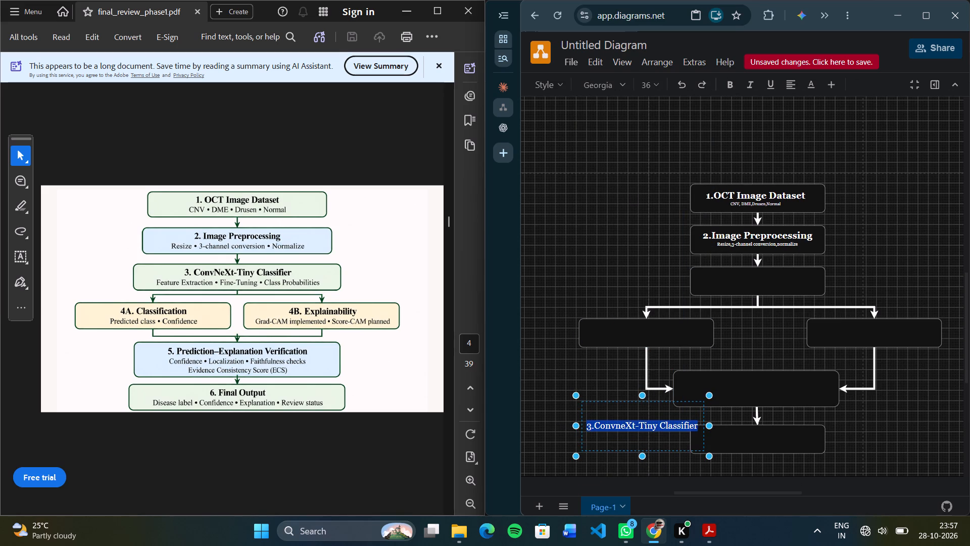
left_click(696, 426)
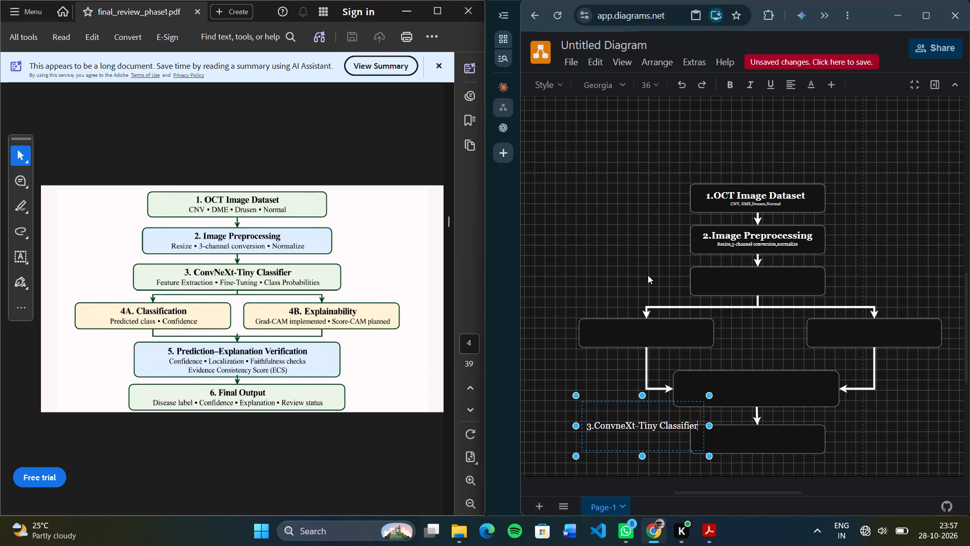
key("Return")
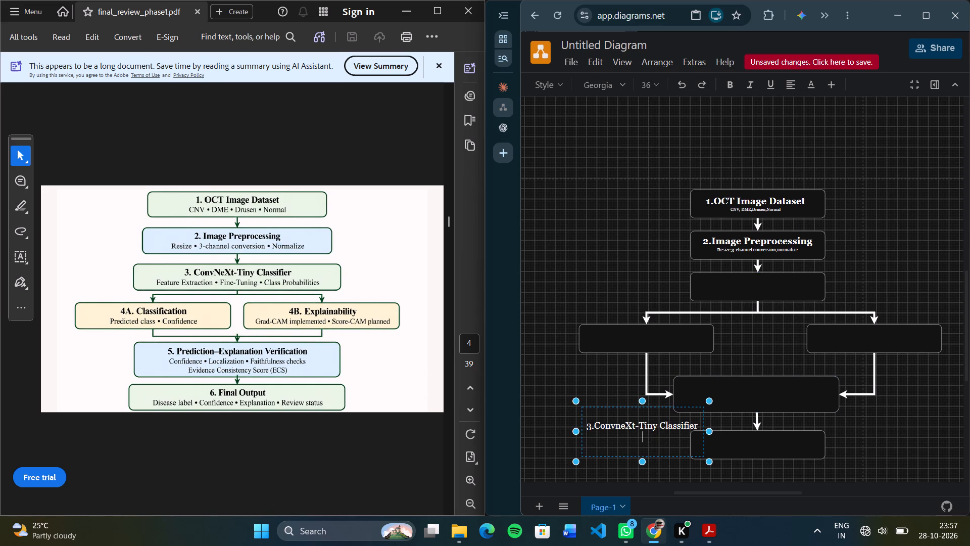
left_click(624, 428)
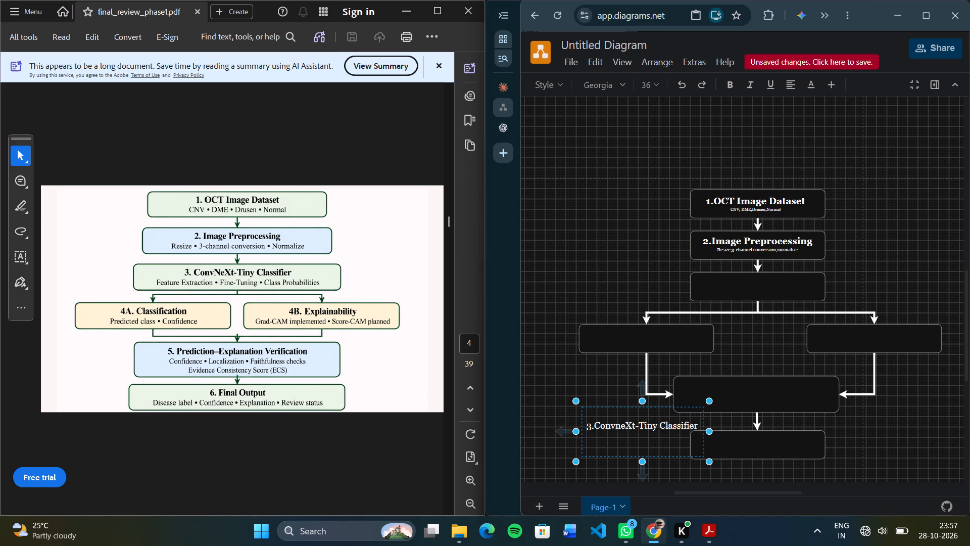
left_click(620, 427)
key("BackSpace")
key("shift+n")
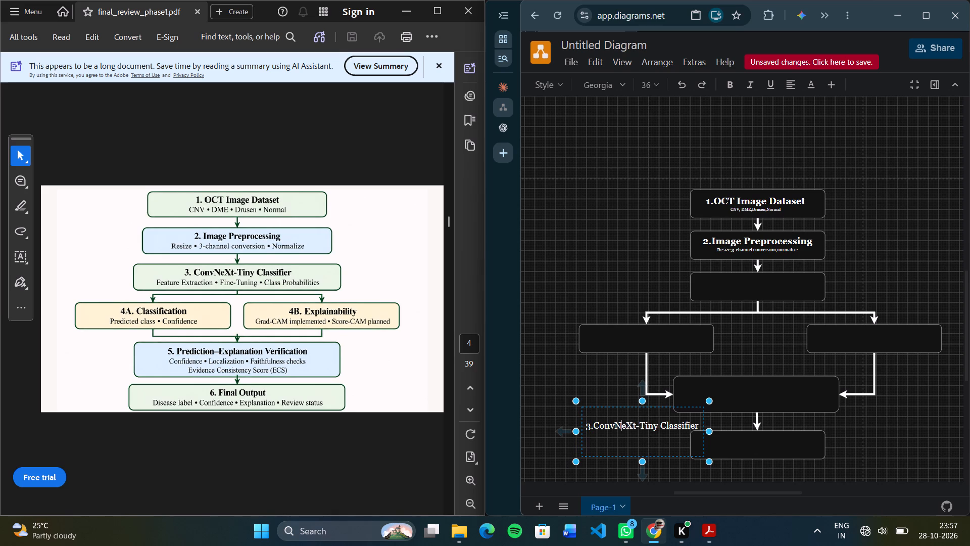
Begin the classifier label's second line with "Feature Extraction,", using a capital F.
left_click(630, 440)
type("feature")
key("space")
key("BackSpace")
key("BackSpace")
key("BackSpace")
key("BackSpace")
key("BackSpace")
key("BackSpace")
key("BackSpace")
key("BackSpace")
type("Feature")
key("space")
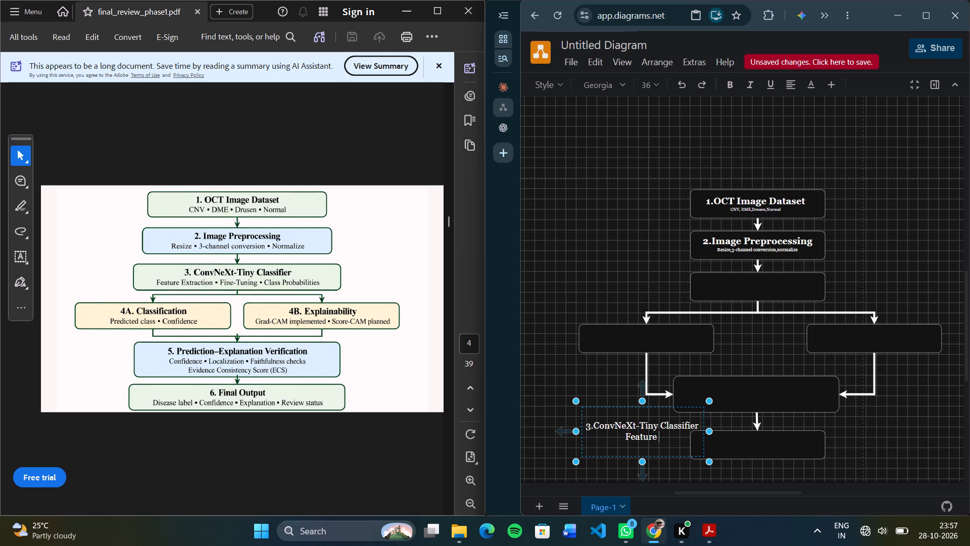
type("Extraction")
key("comma")
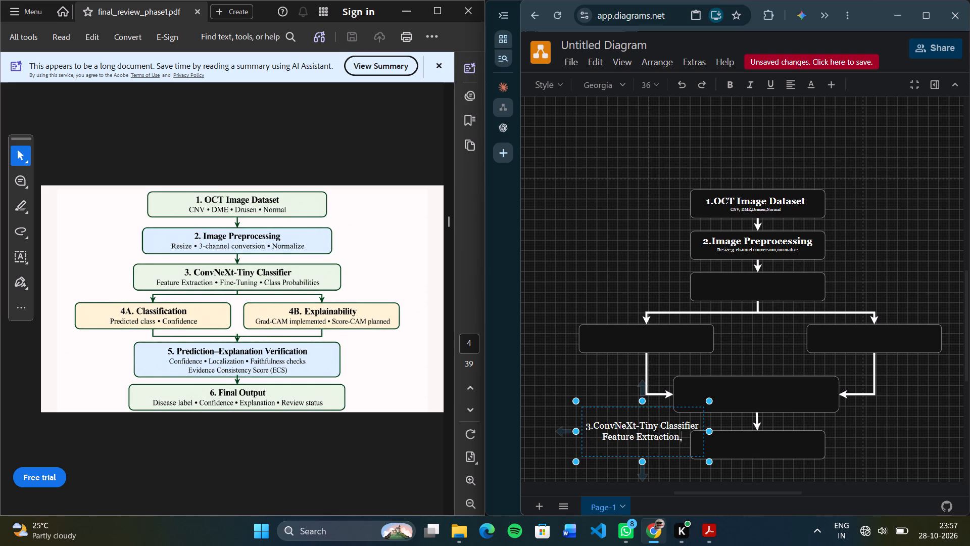
Complete the classifier label's description by adding "Fine-Tuning,Class Probabilities" after "Feature Extraction,".
type("fine T")
key("BackSpace")
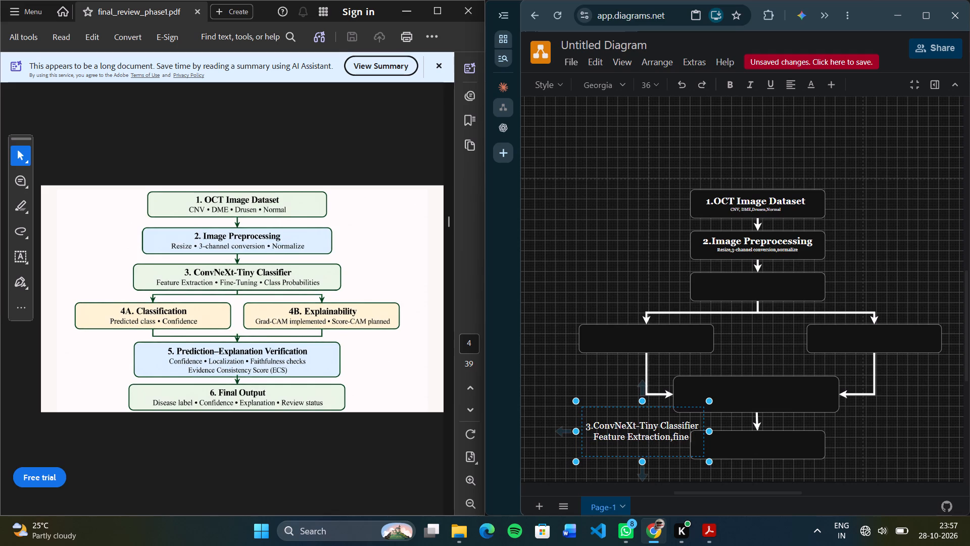
key("BackSpace")
key("BackSpace")
key("BackSpace")
key("BackSpace")
key("BackSpace")
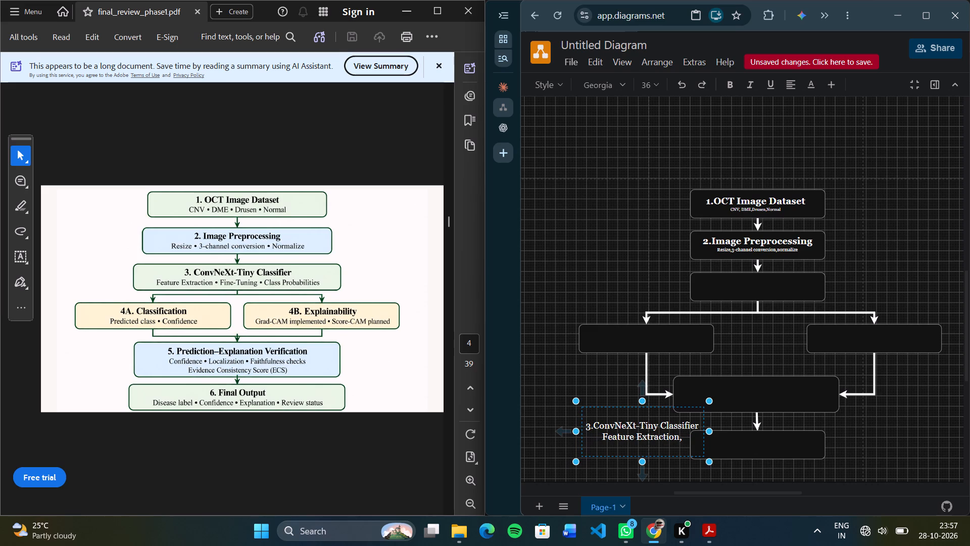
type("Fi")
type("ne-")
key("shift+t")
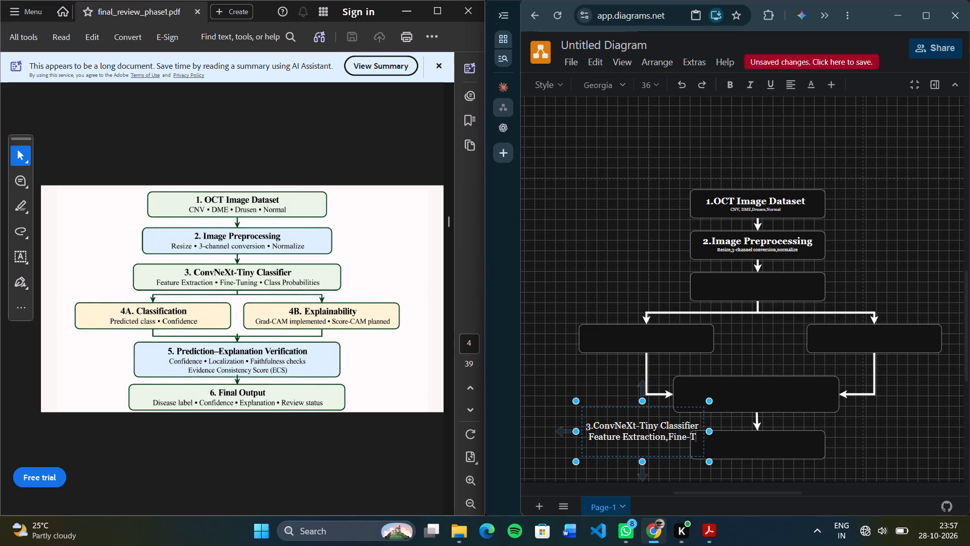
type("uning")
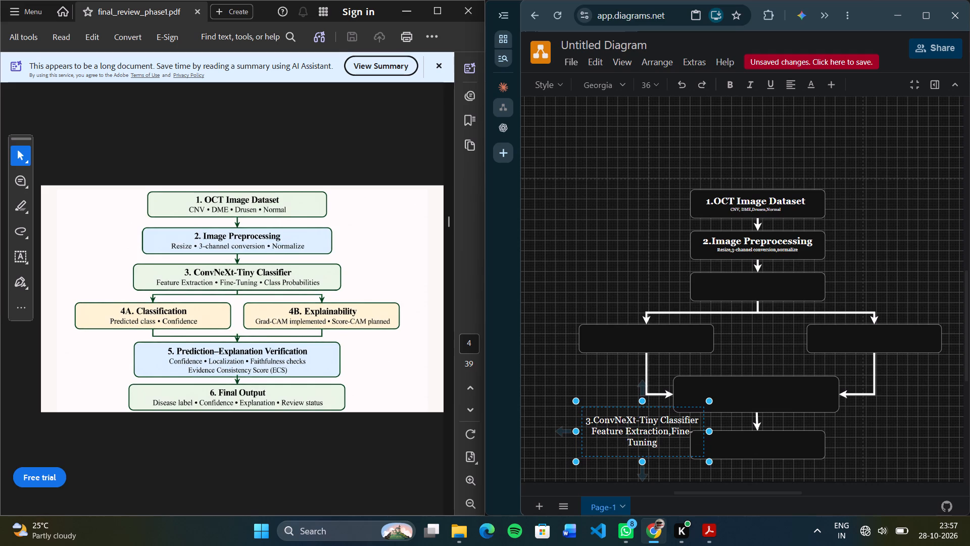
key("comma")
type("Class")
key("space")
type("Probabilities")
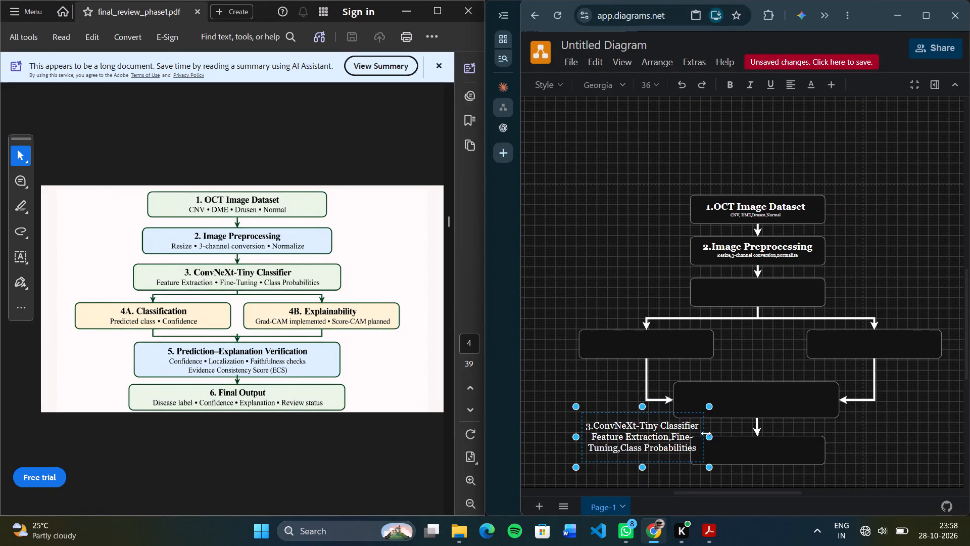
Widen the classifier label's frame so that its description fits on fewer lines.
left_click_drag(709, 440, 781, 444)
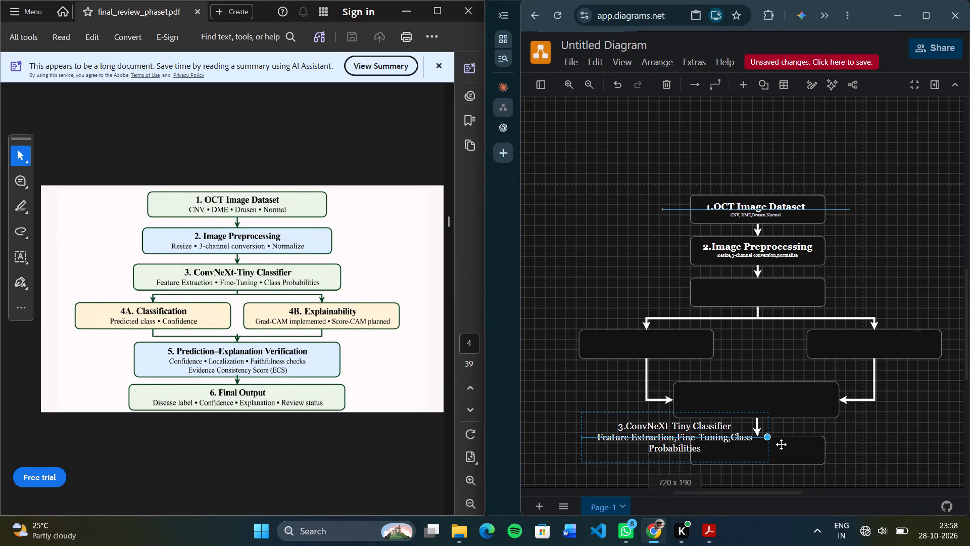
left_click_drag(781, 444, 799, 451)
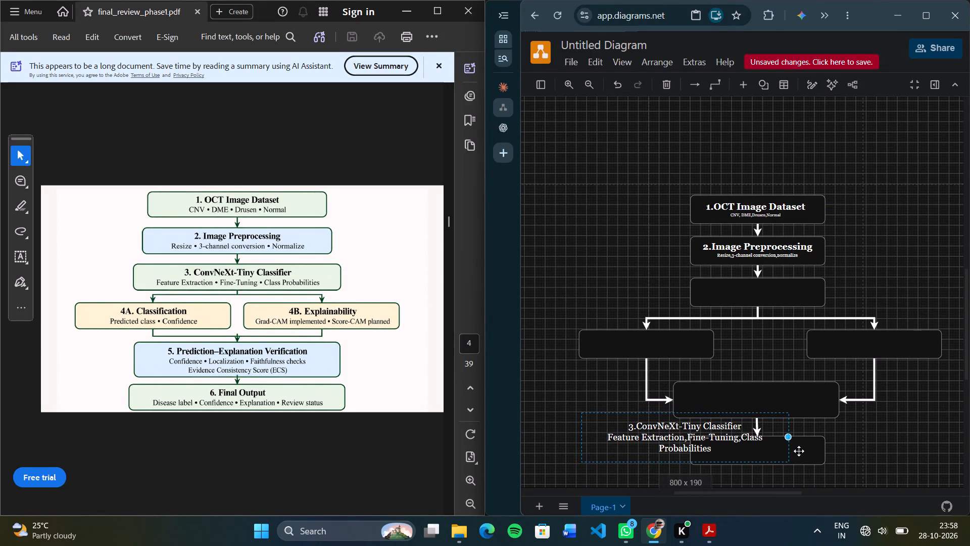
left_click_drag(799, 451, 788, 454)
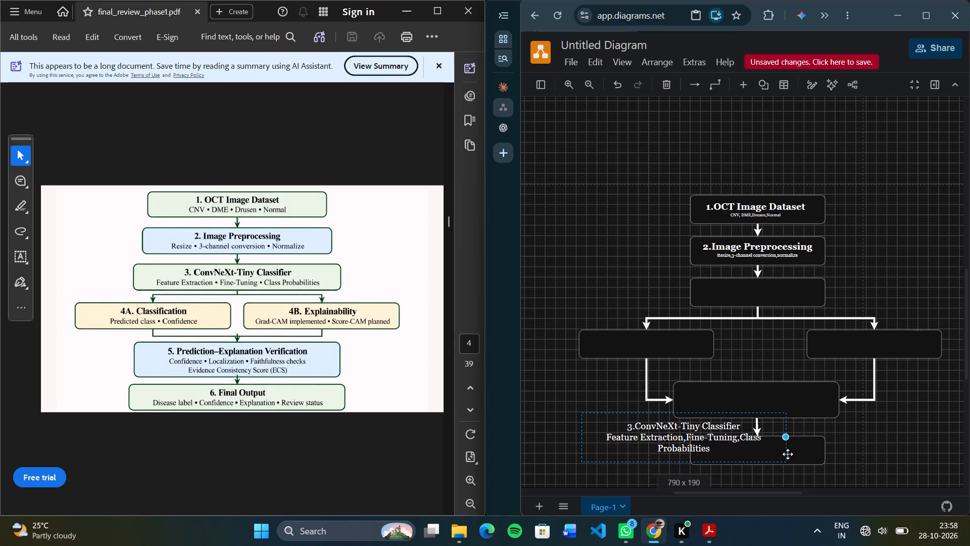
left_click_drag(788, 454, 782, 455)
Format the heading "3.ConvNeXt-Tiny Classifier" in Georgia, size 36, bold.
double_click(677, 449)
left_click(698, 451)
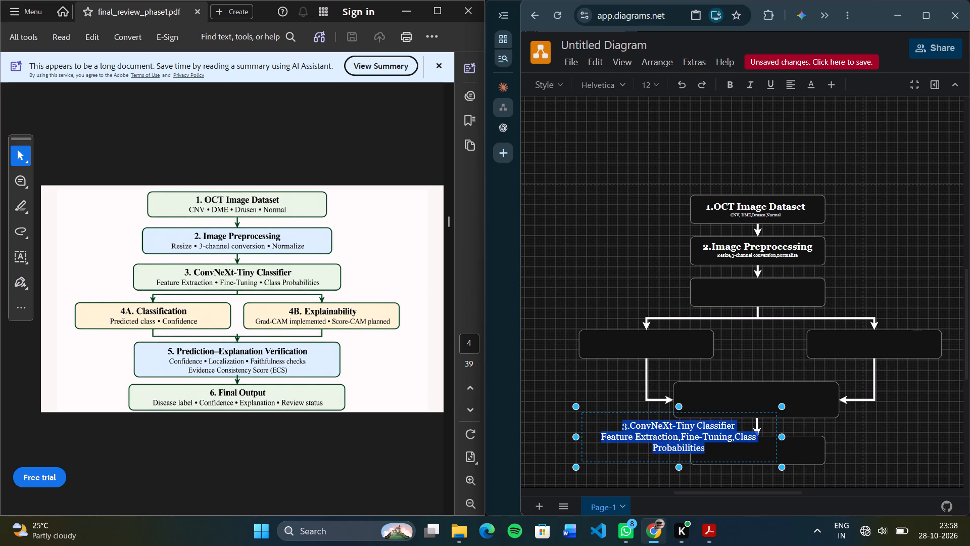
left_click_drag(621, 428, 694, 428)
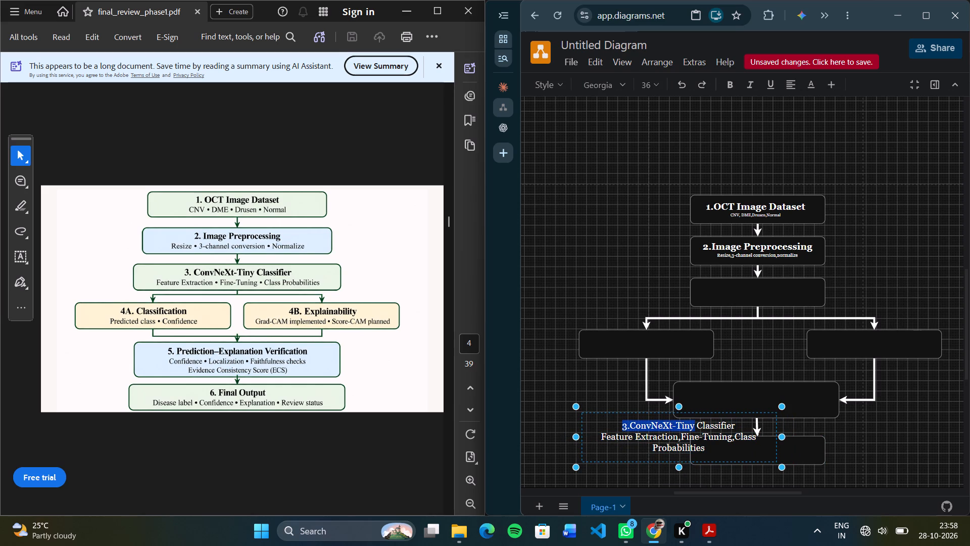
left_click_drag(694, 428, 735, 427)
left_click(617, 84)
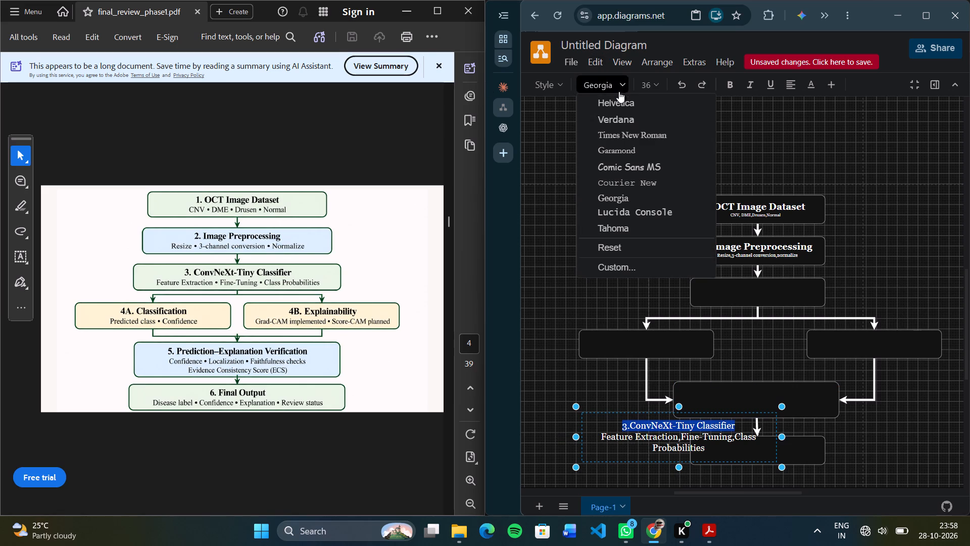
left_click(625, 196)
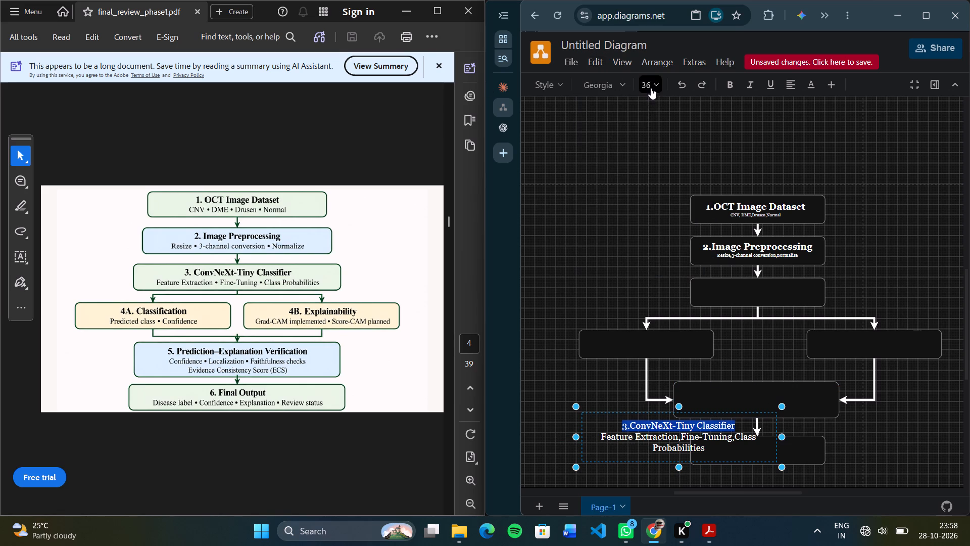
left_click(651, 86)
left_click(667, 243)
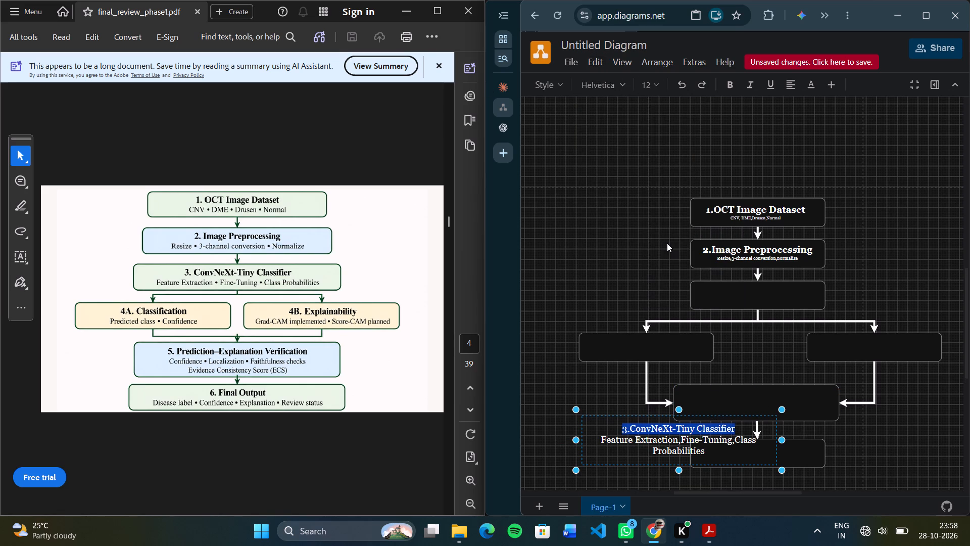
left_click(727, 86)
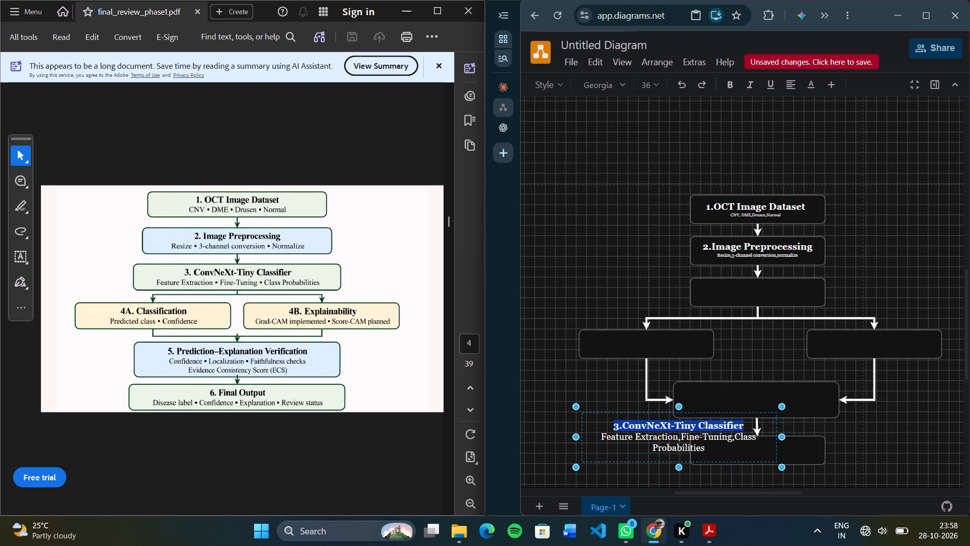
Set the classifier label's description "Feature Extraction,Fine-Tuning,Class Probabilities" to font size 18.
left_click_drag(600, 436, 689, 444)
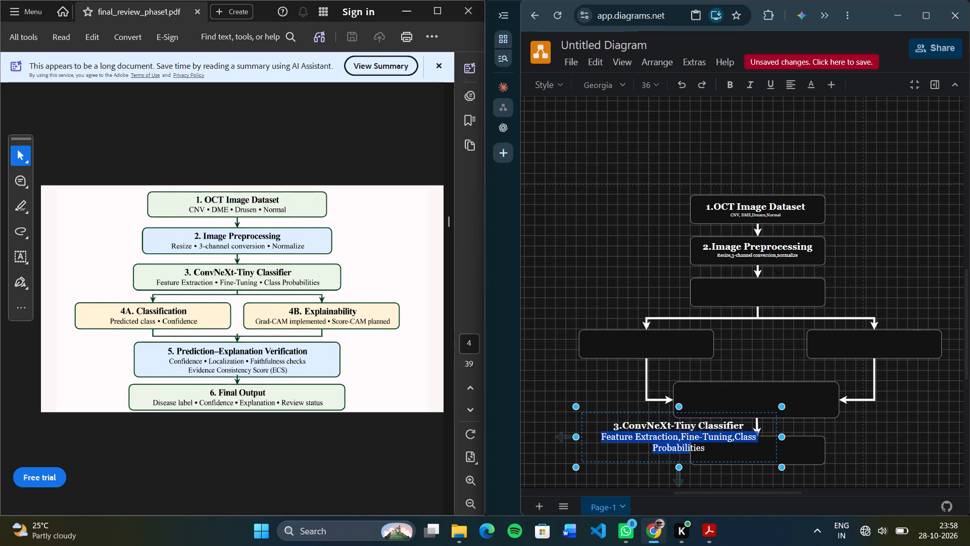
left_click_drag(689, 444, 705, 449)
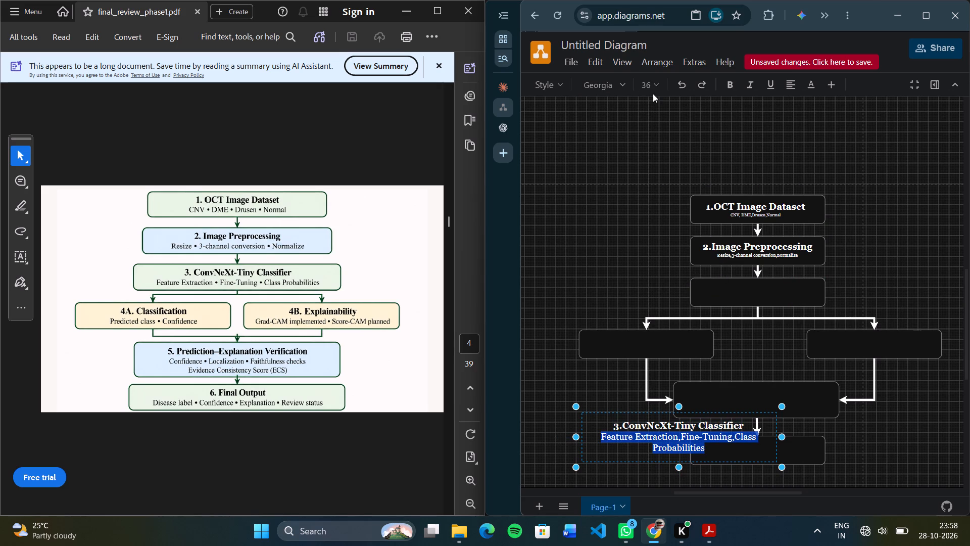
left_click(652, 89)
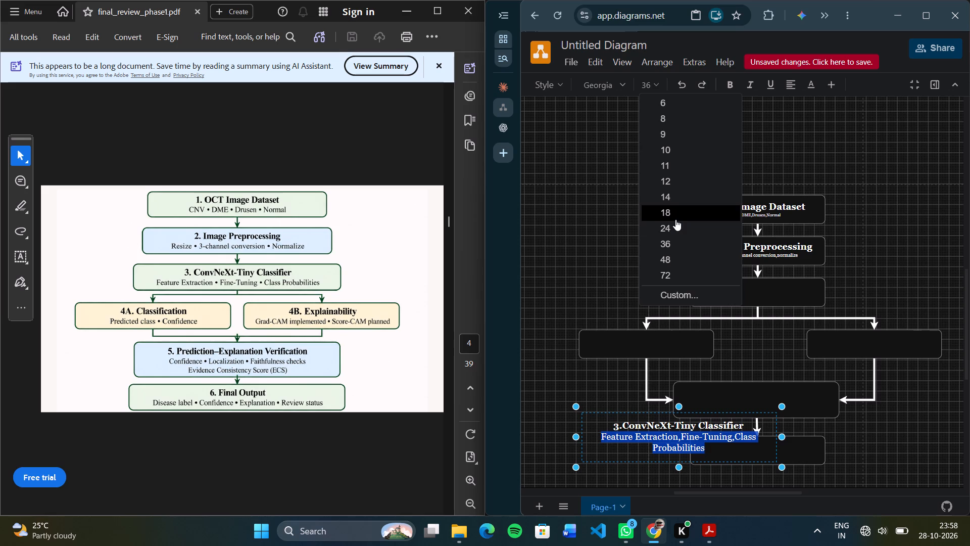
left_click(670, 210)
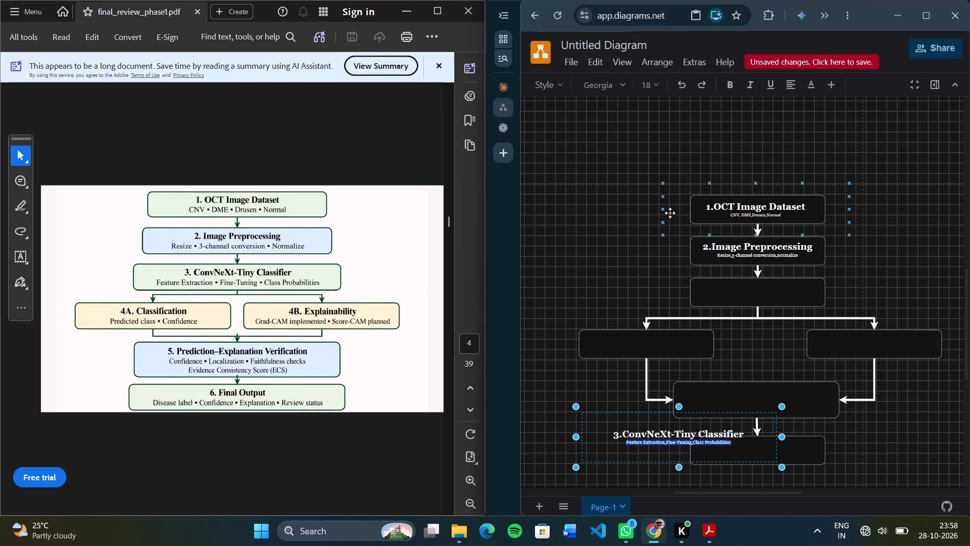
Set the description line under "1.OCT Image Dataset" to font size 18.
double_click(745, 211)
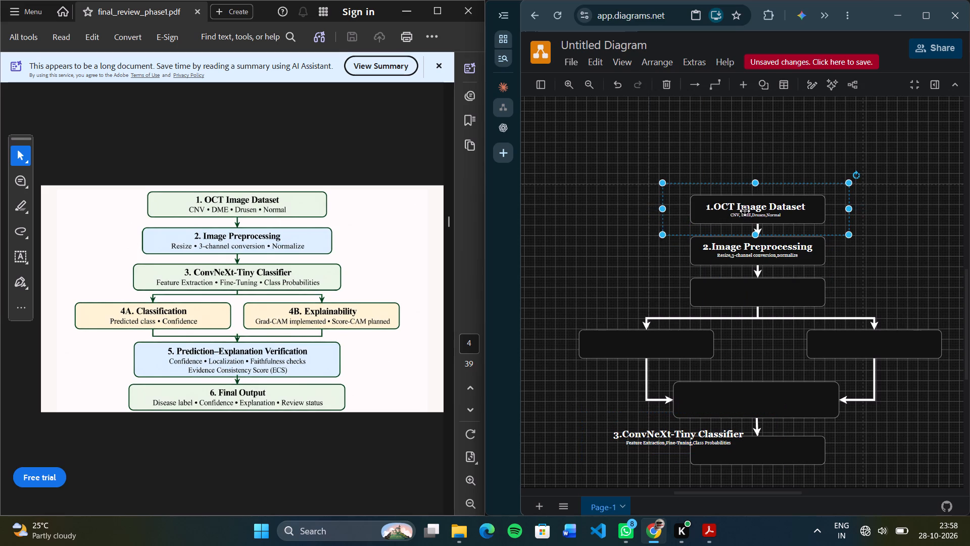
left_click(745, 213)
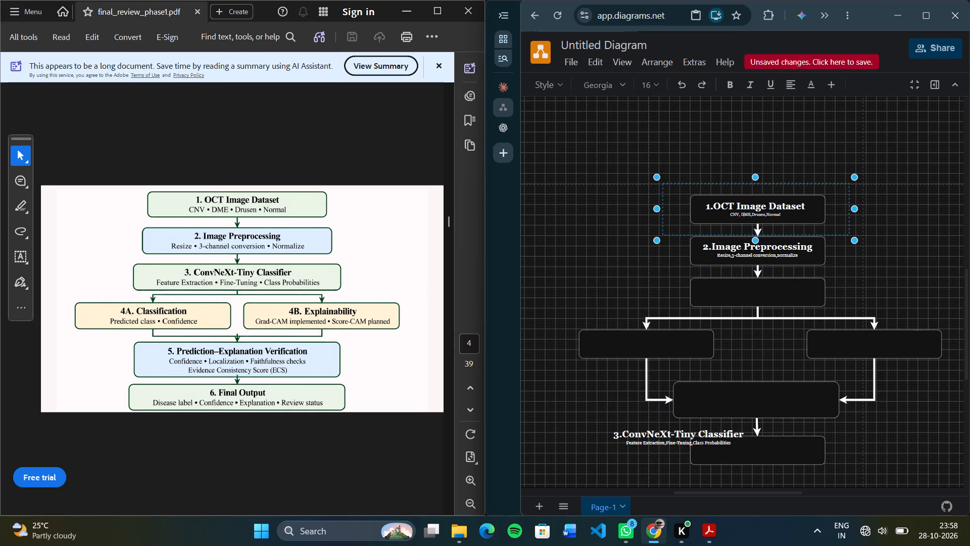
double_click(745, 216)
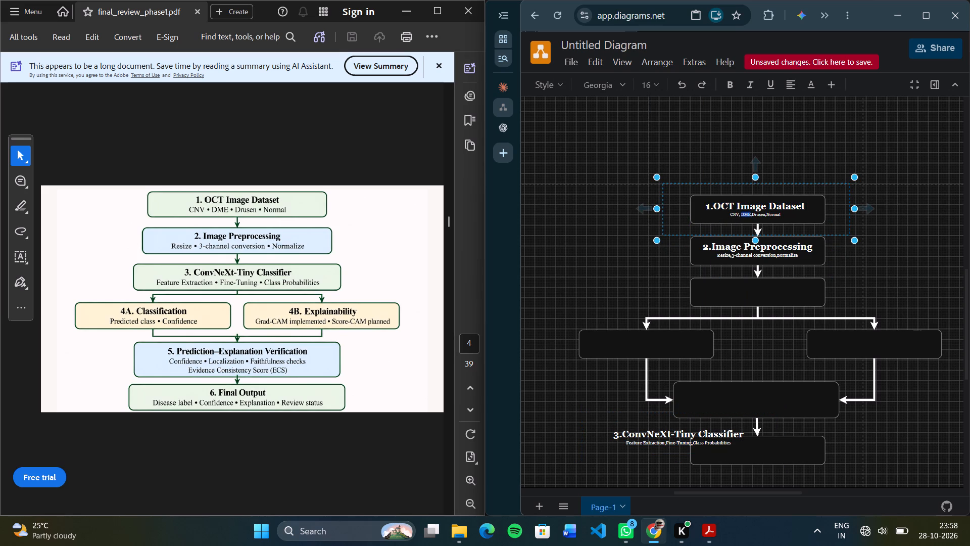
triple_click(745, 216)
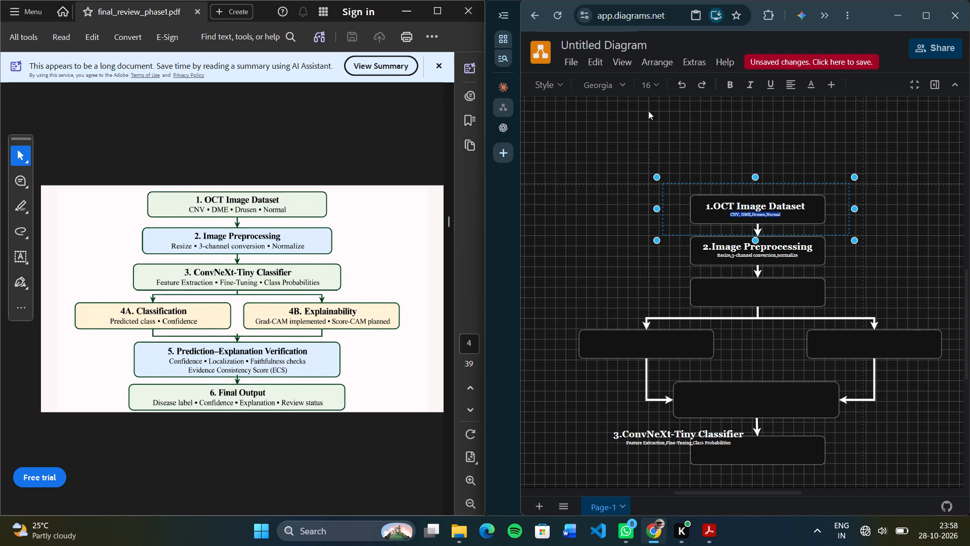
left_click(647, 86)
left_click(676, 207)
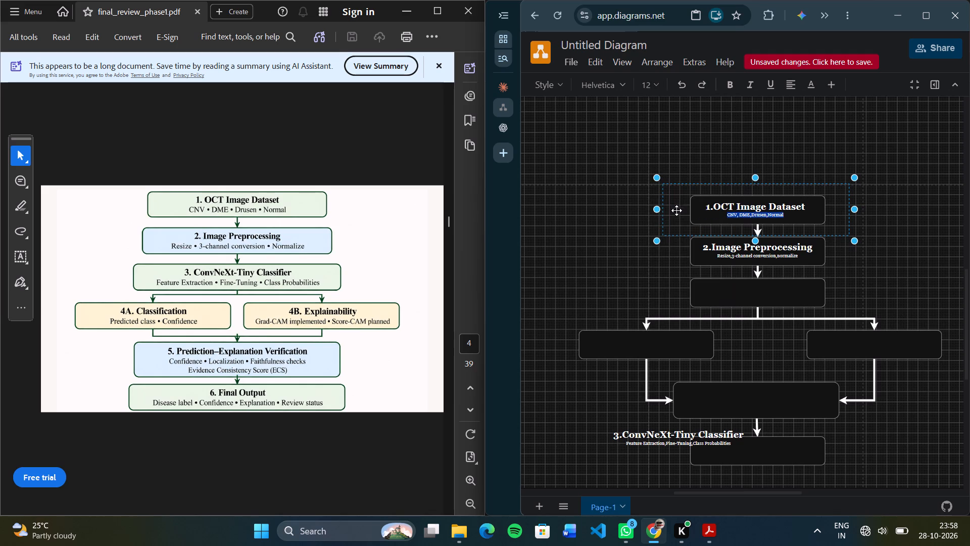
Set the description line under "2.Image Preprocessing" to Georgia, size 18.
left_click(737, 254)
left_click(739, 255)
triple_click(740, 257)
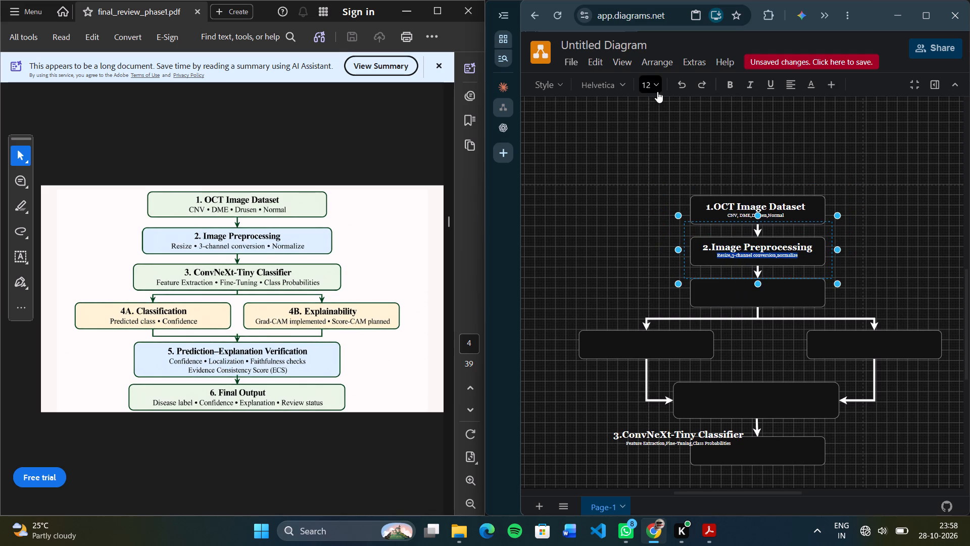
left_click(619, 82)
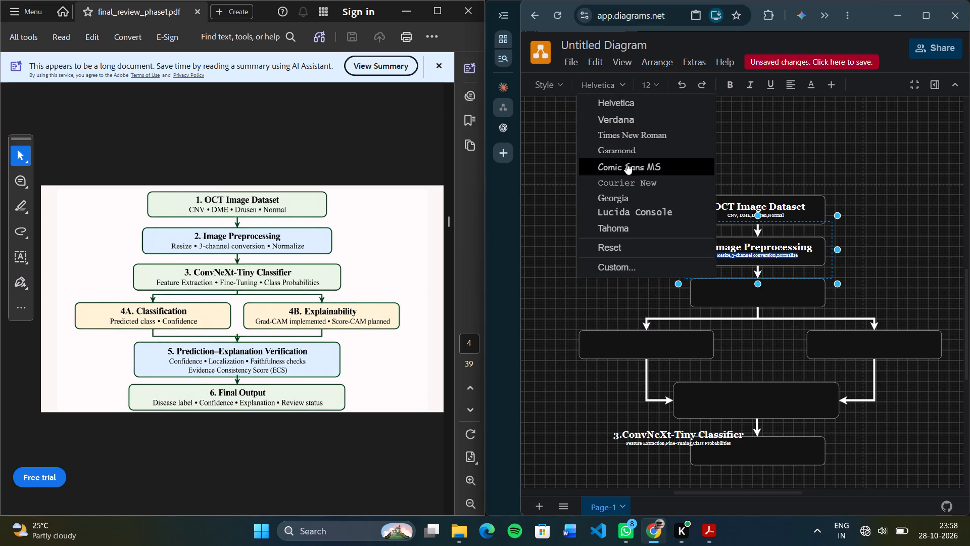
left_click(637, 193)
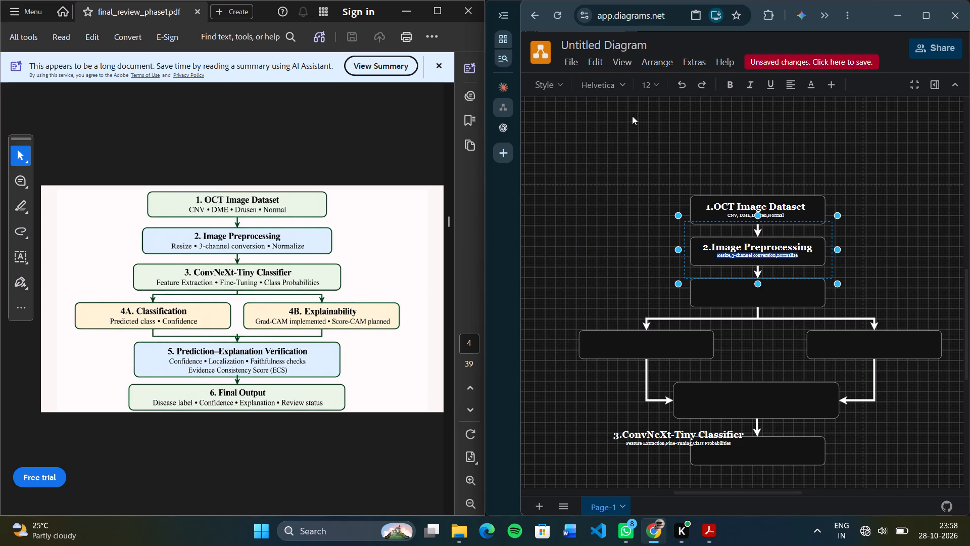
left_click(648, 86)
left_click(668, 206)
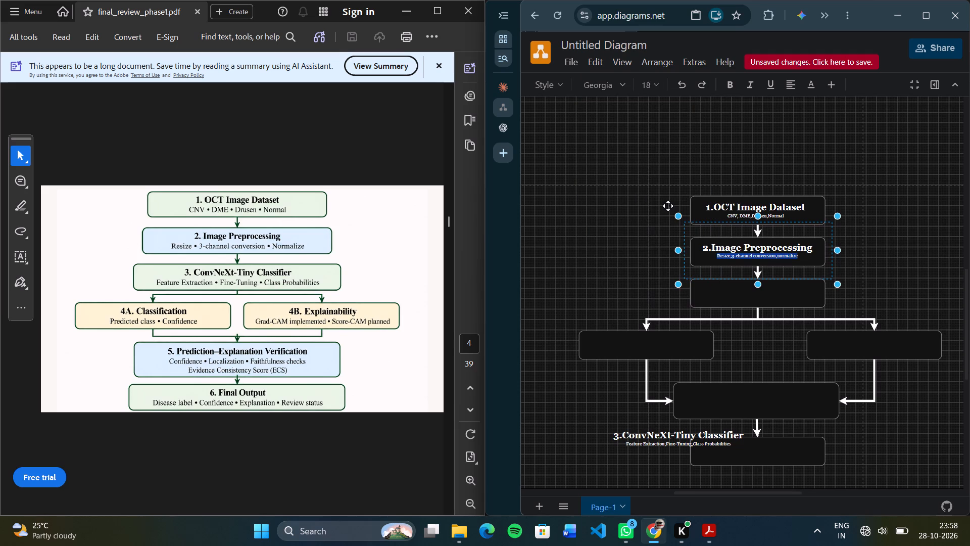
left_click(933, 199)
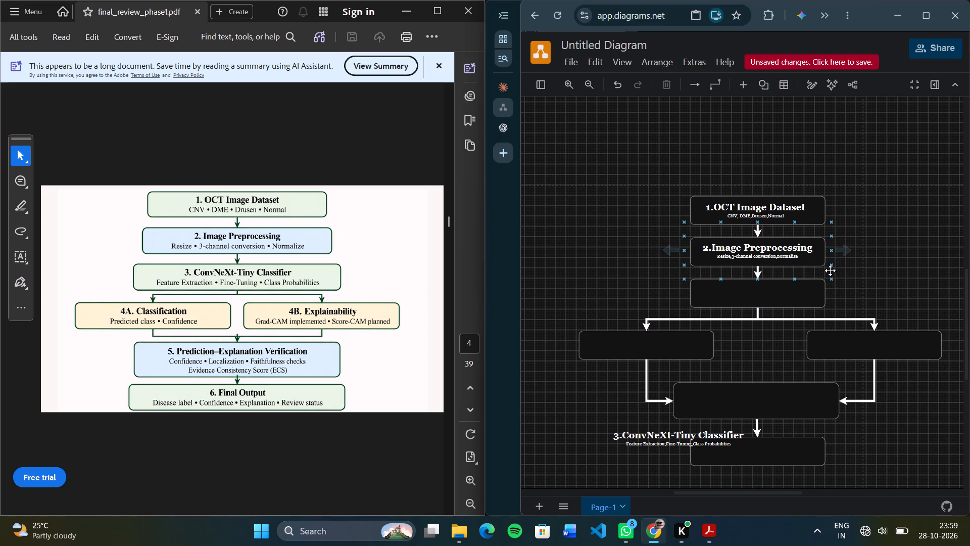
Move the classifier label into the empty third box below the Image Preprocessing box.
triple_click(668, 443)
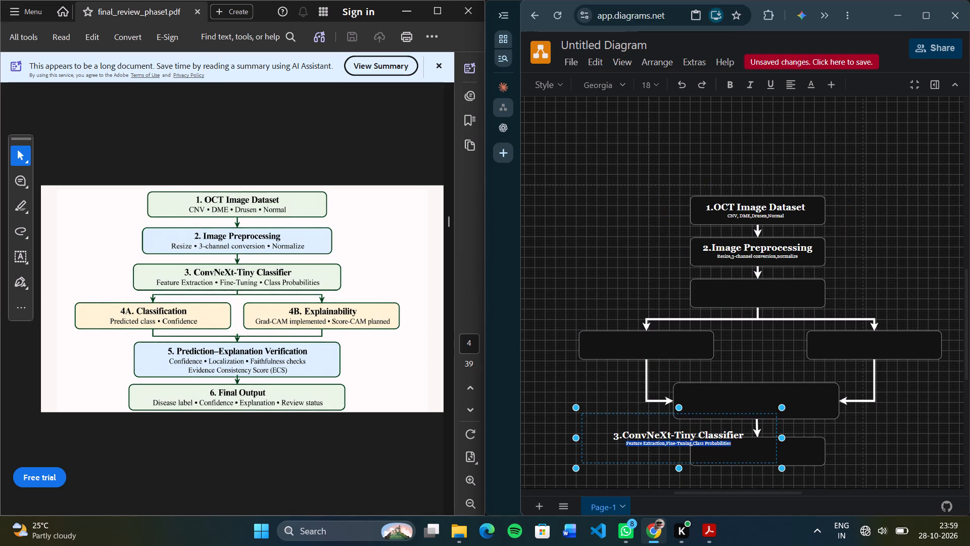
left_click(672, 431)
left_click_drag(677, 425, 692, 407)
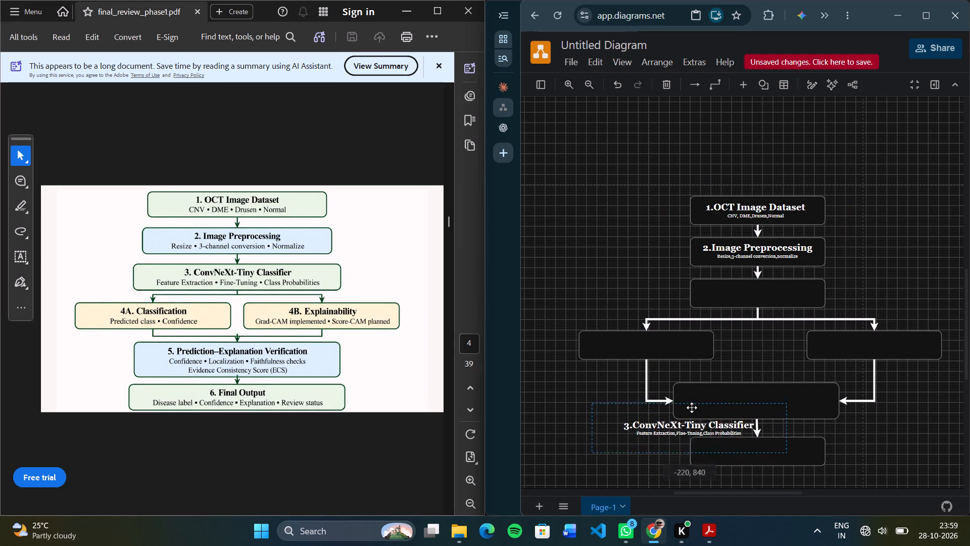
left_click_drag(692, 407, 756, 280)
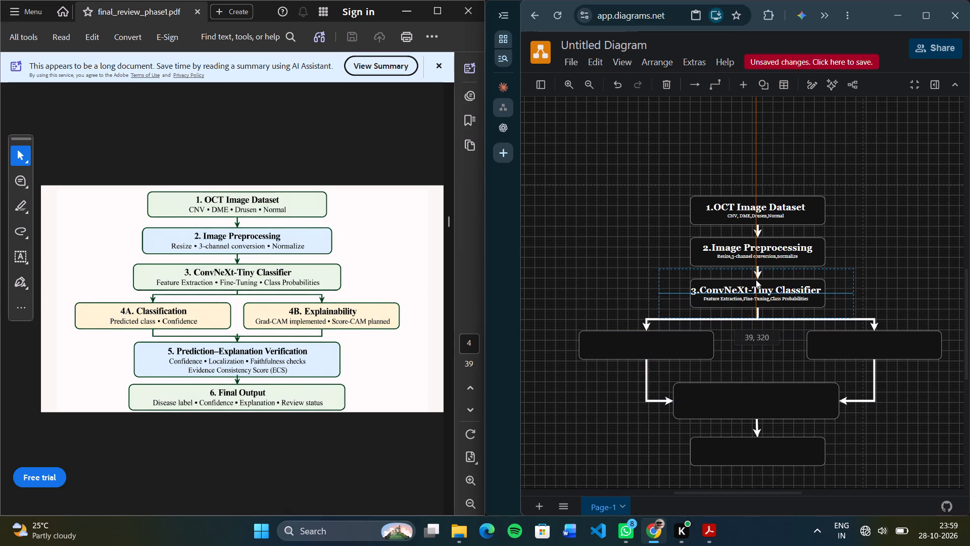
left_click_drag(756, 280, 757, 279)
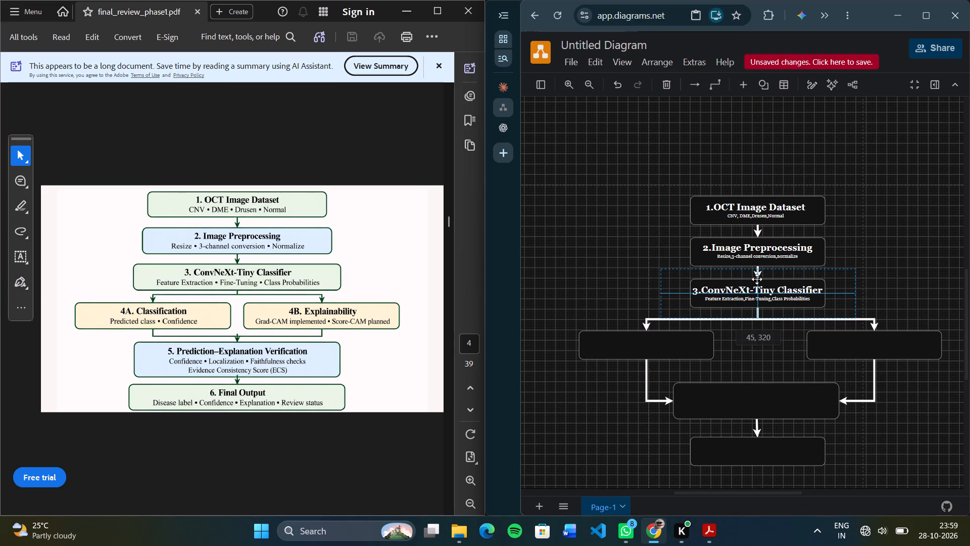
left_click(947, 221)
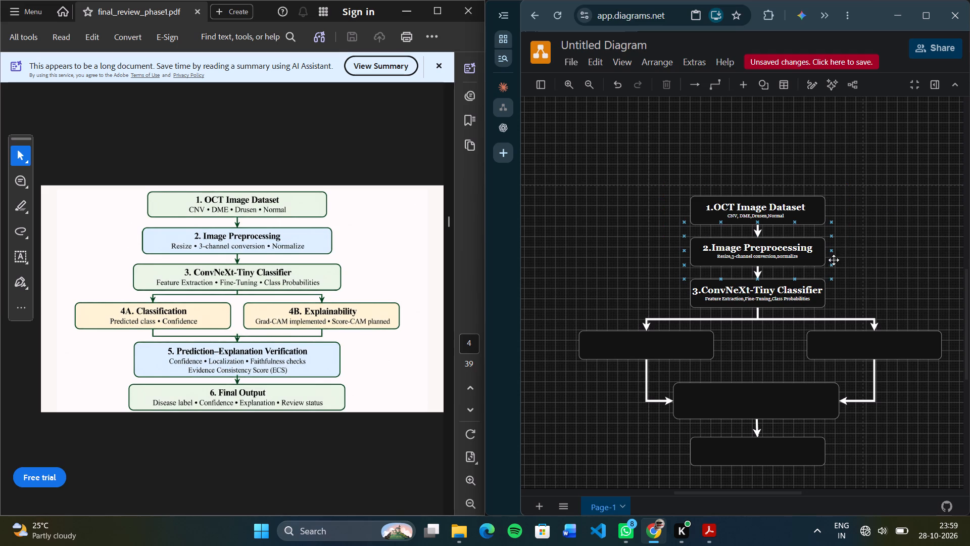
Narrow the classifier label's frame from both sides to about the third box's width, keeping the heading on one line.
left_click(740, 292)
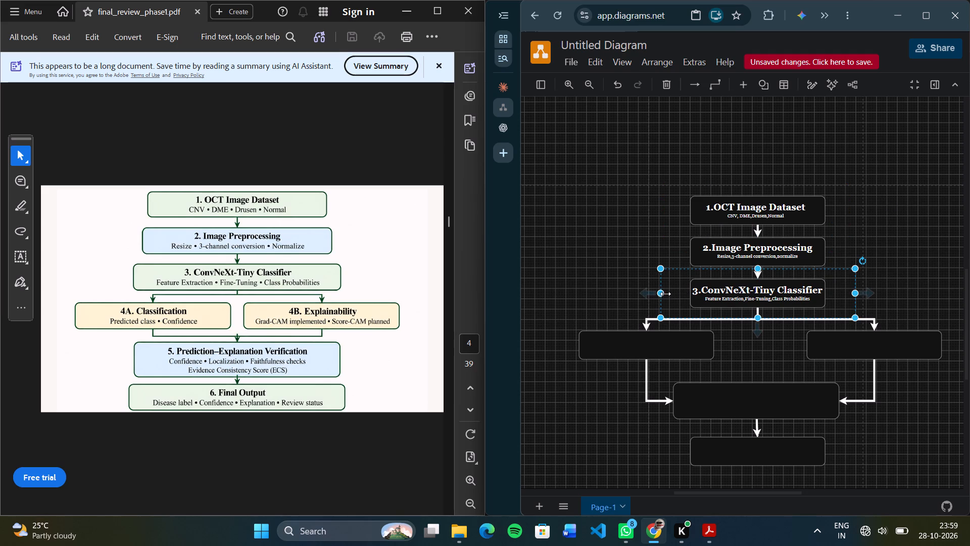
left_click_drag(661, 293, 668, 299)
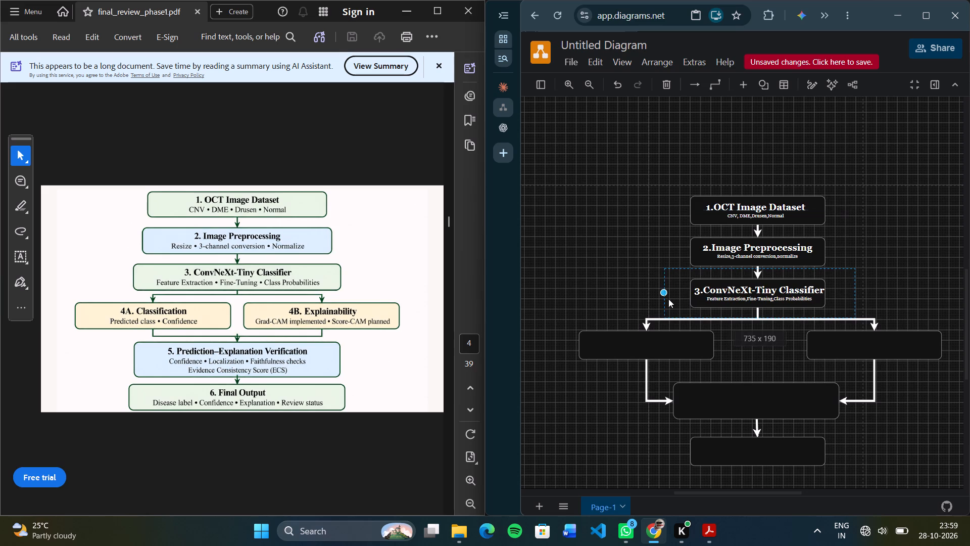
left_click_drag(668, 299, 690, 298)
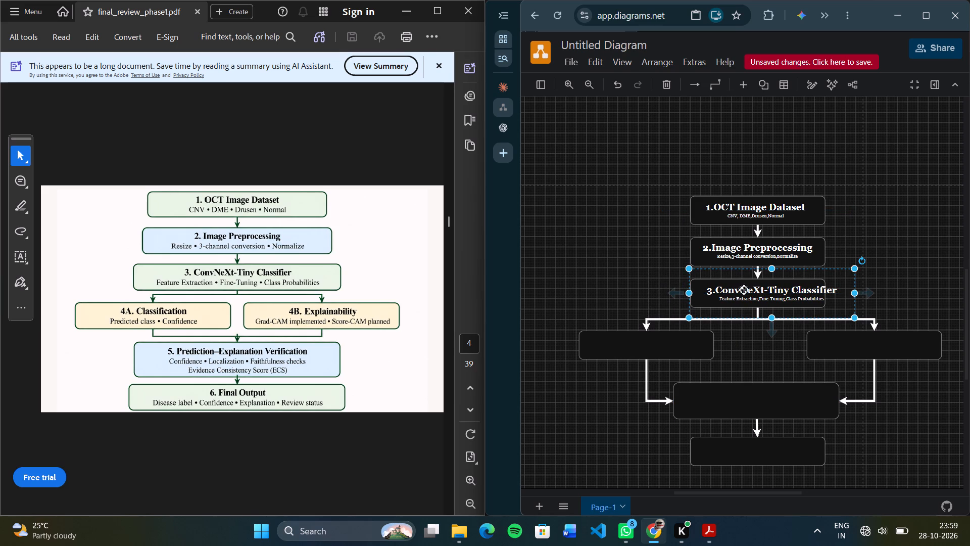
left_click_drag(776, 292, 763, 292)
left_click_drag(839, 292, 836, 294)
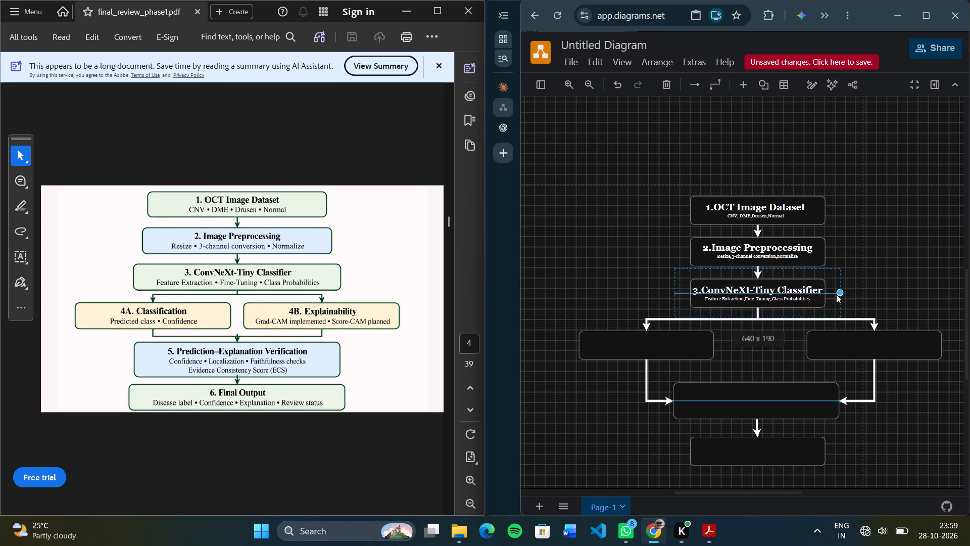
left_click_drag(836, 294, 814, 299)
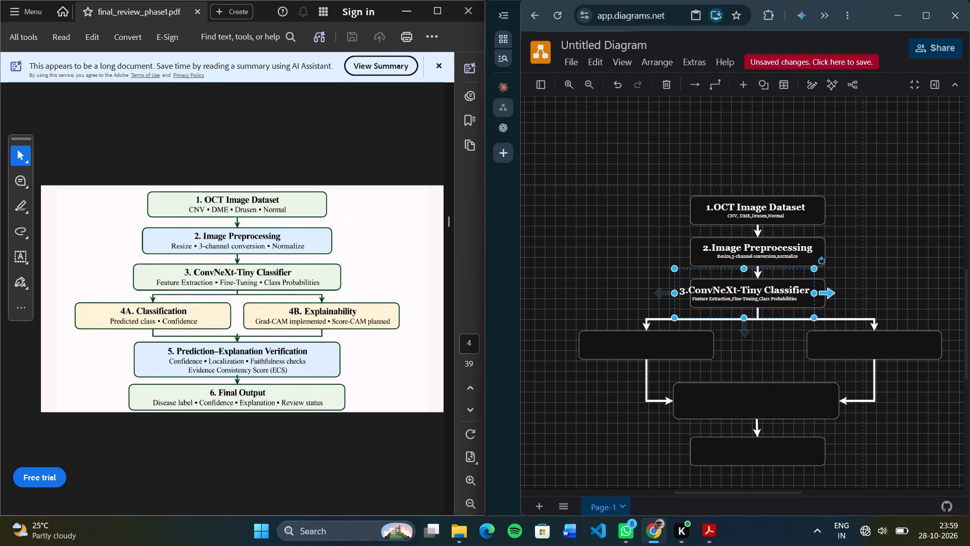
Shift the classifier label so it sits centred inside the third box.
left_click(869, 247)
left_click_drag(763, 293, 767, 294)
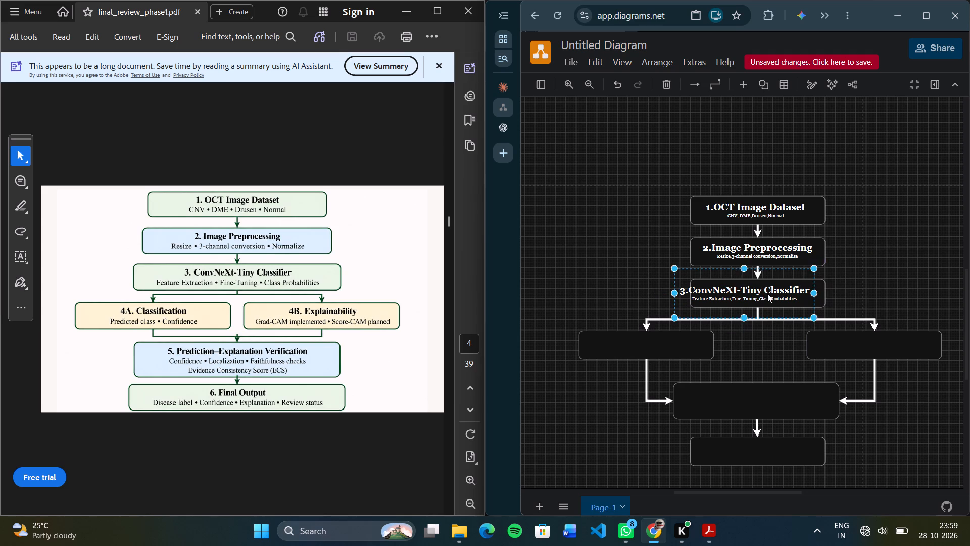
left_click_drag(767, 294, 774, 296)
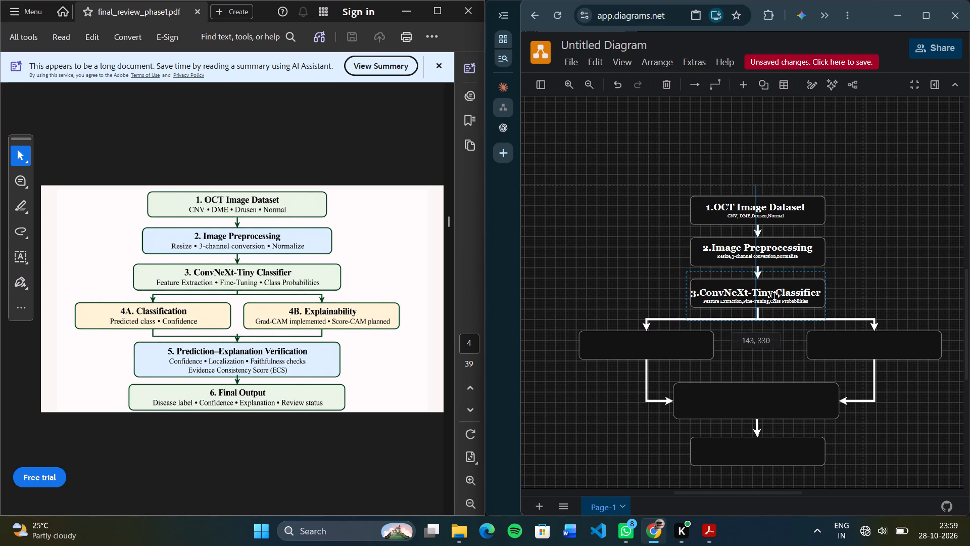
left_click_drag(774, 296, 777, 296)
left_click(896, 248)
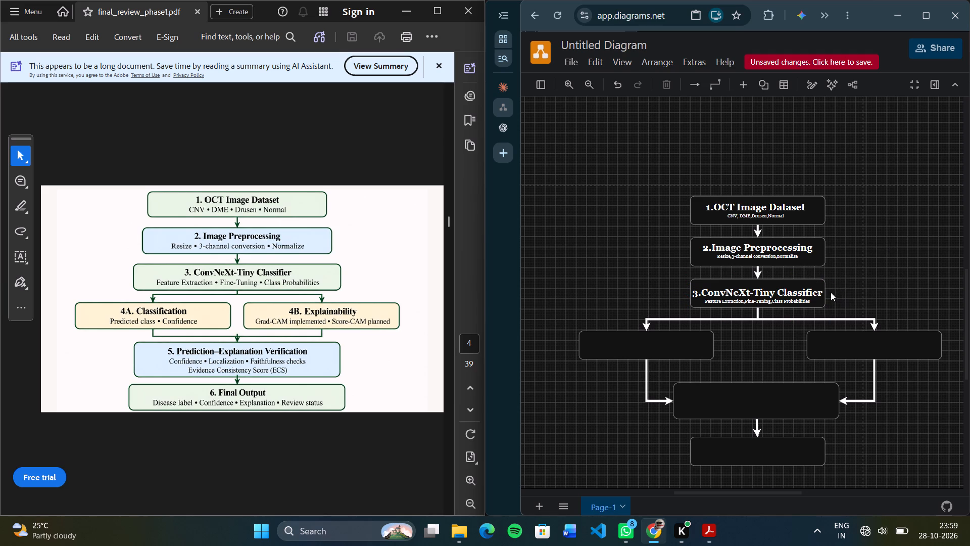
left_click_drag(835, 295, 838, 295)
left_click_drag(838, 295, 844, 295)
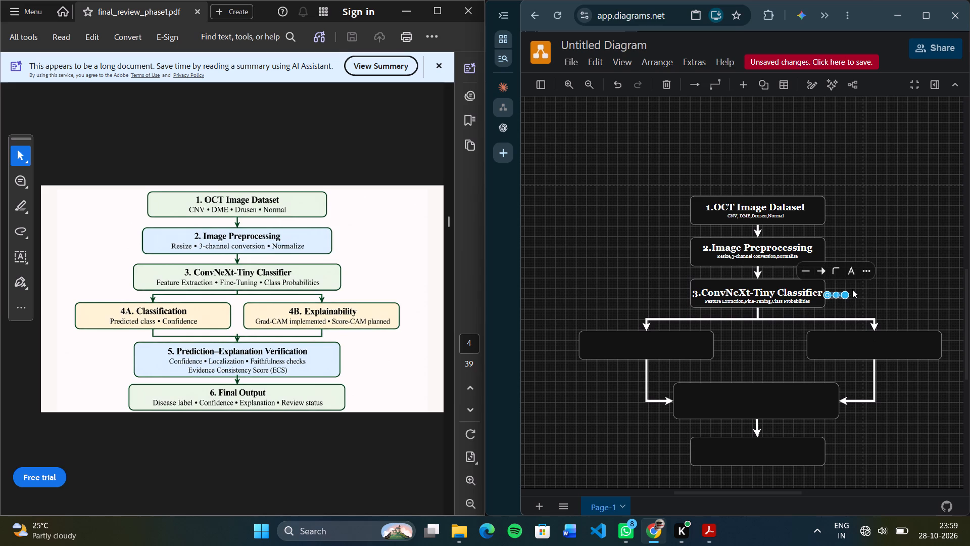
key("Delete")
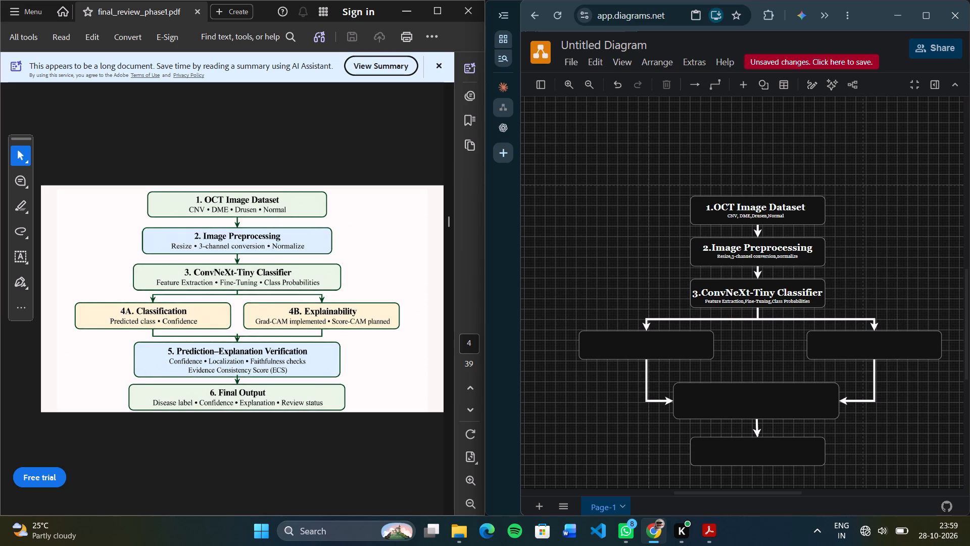
Set the classifier label aside, clear of the flowchart, and widen the empty third box slightly on its right side.
left_click(815, 283)
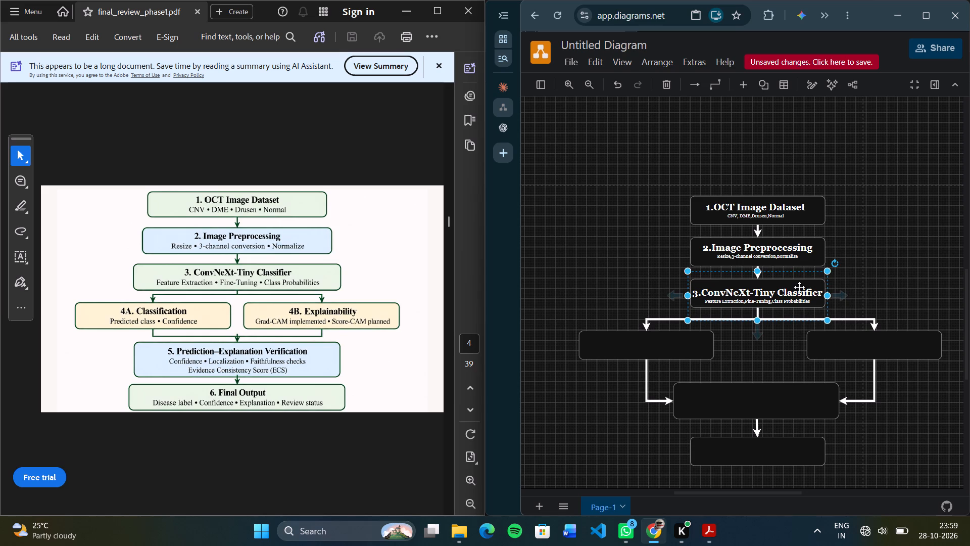
left_click_drag(781, 297, 608, 236)
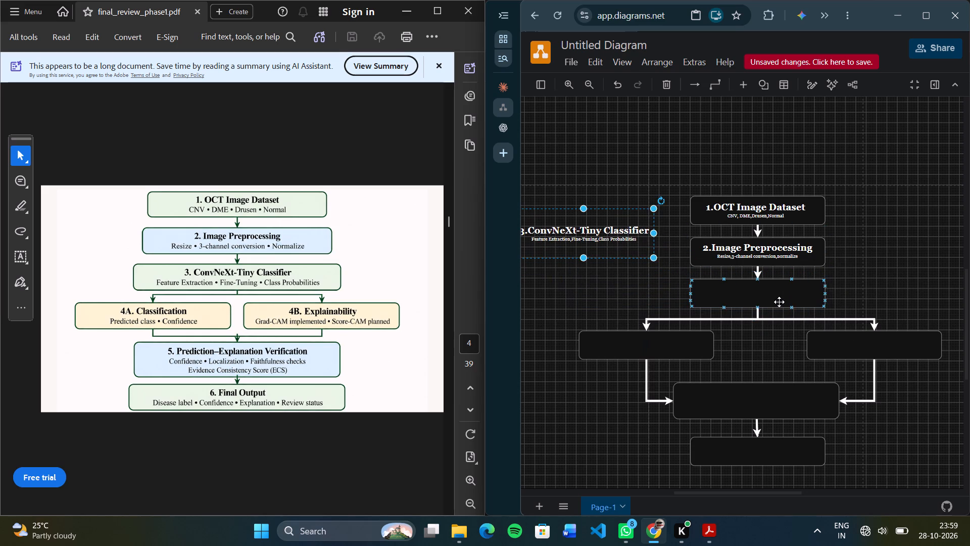
left_click(763, 293)
left_click_drag(830, 293, 837, 292)
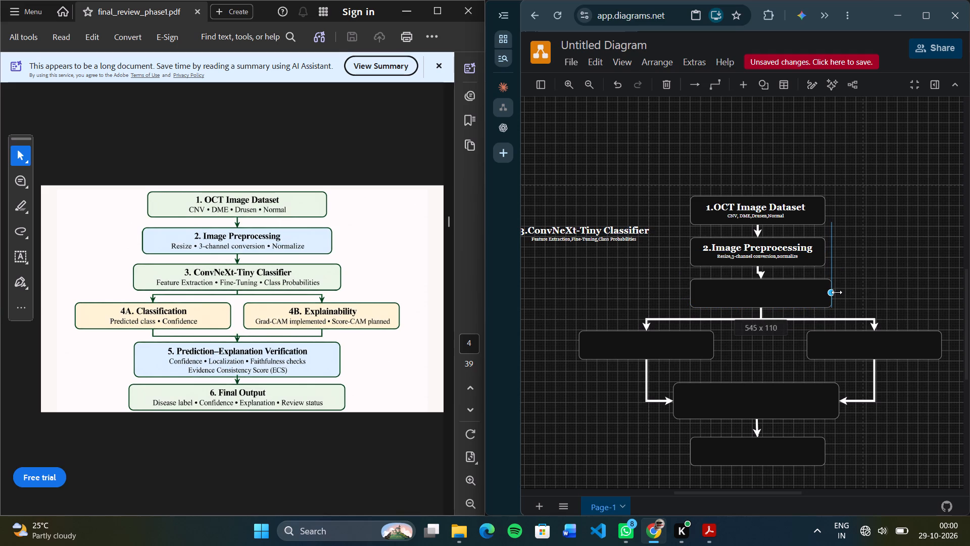
left_click_drag(837, 292, 839, 292)
Recentre the widened third box beneath the Image Preprocessing box so the arrow between them runs straight.
left_click_drag(779, 298, 765, 298)
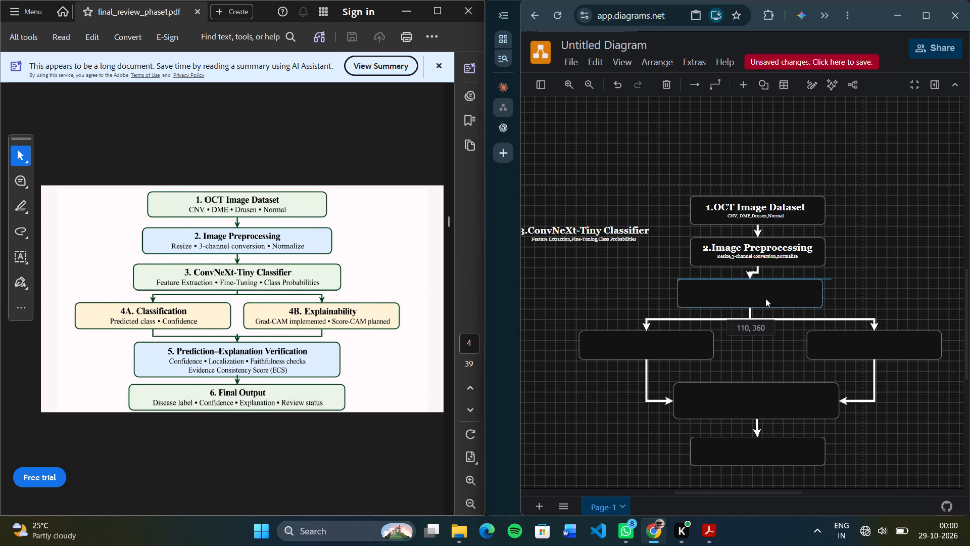
left_click_drag(765, 298, 772, 299)
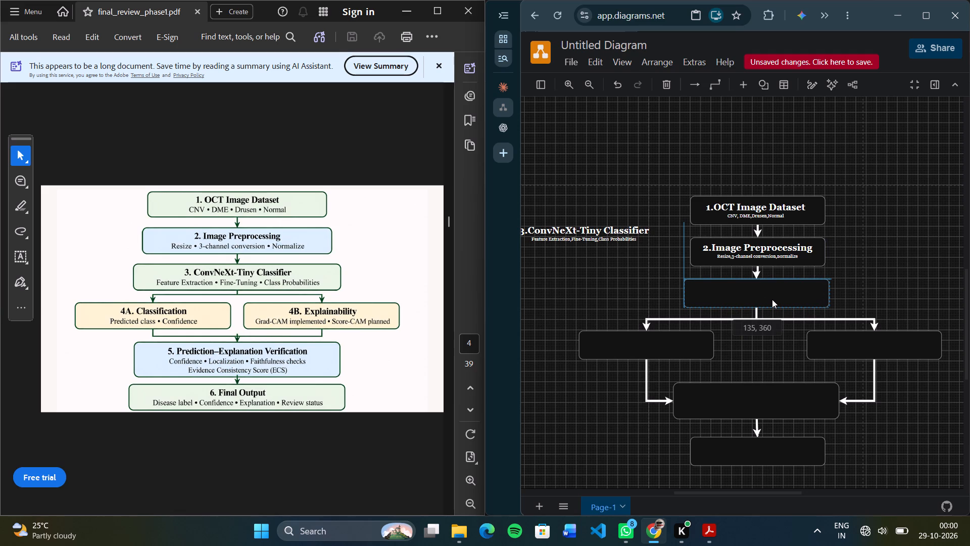
left_click_drag(772, 299, 773, 299)
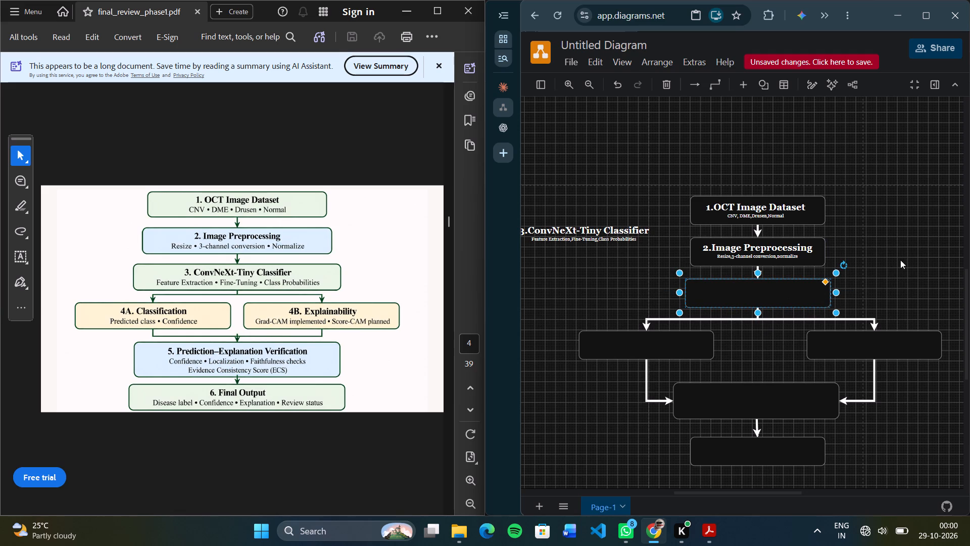
left_click(919, 251)
Move the classifier label back into the widened third box, fitting its heading and description inside the border.
left_click_drag(597, 232, 609, 250)
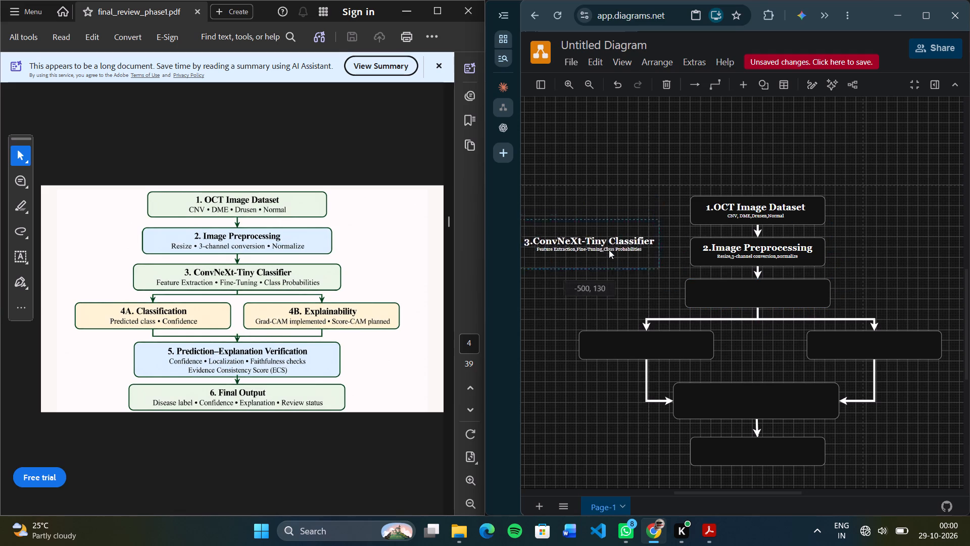
left_click_drag(609, 250, 765, 291)
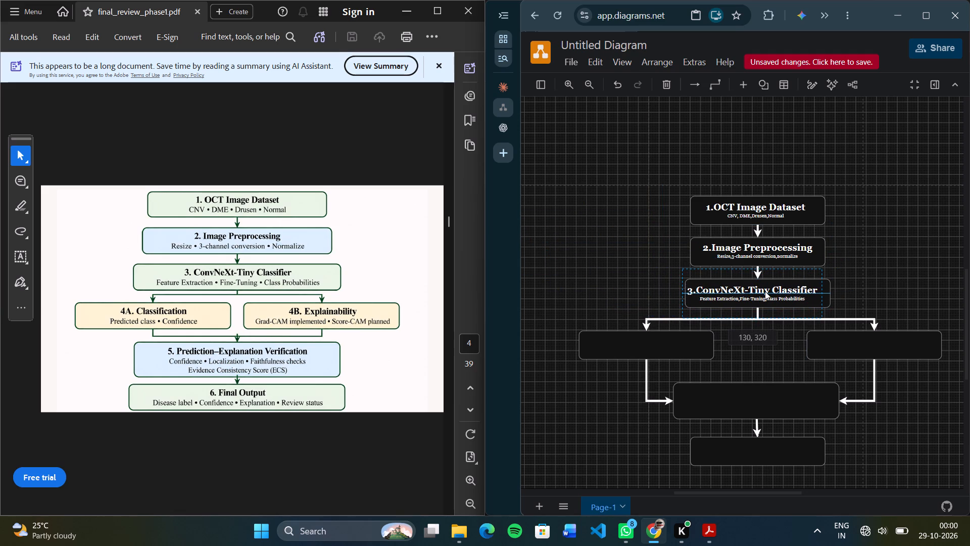
left_click_drag(765, 291, 768, 291)
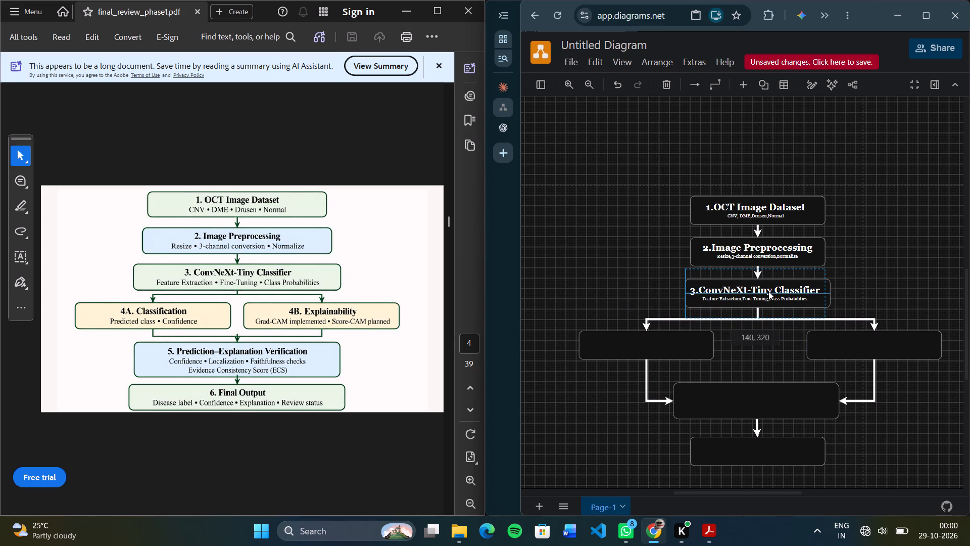
left_click_drag(768, 291, 769, 292)
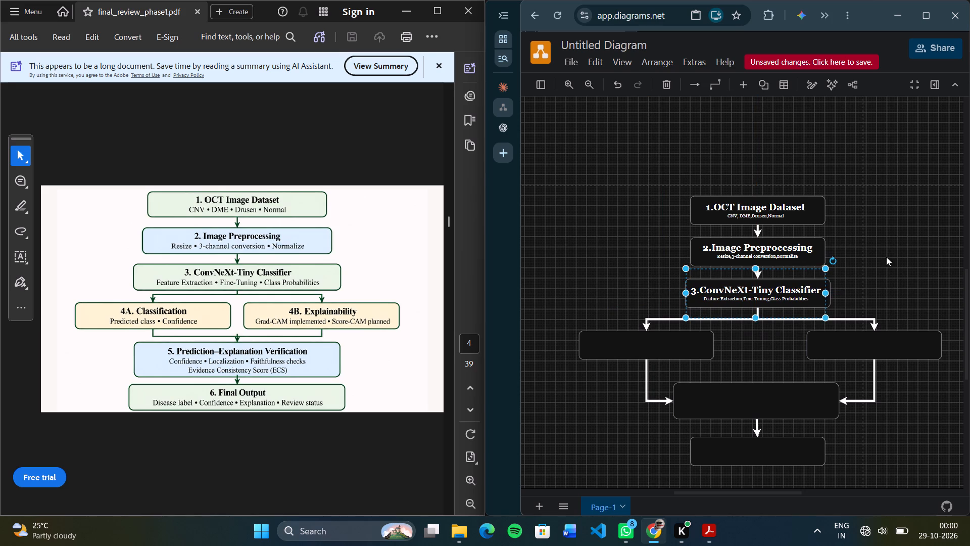
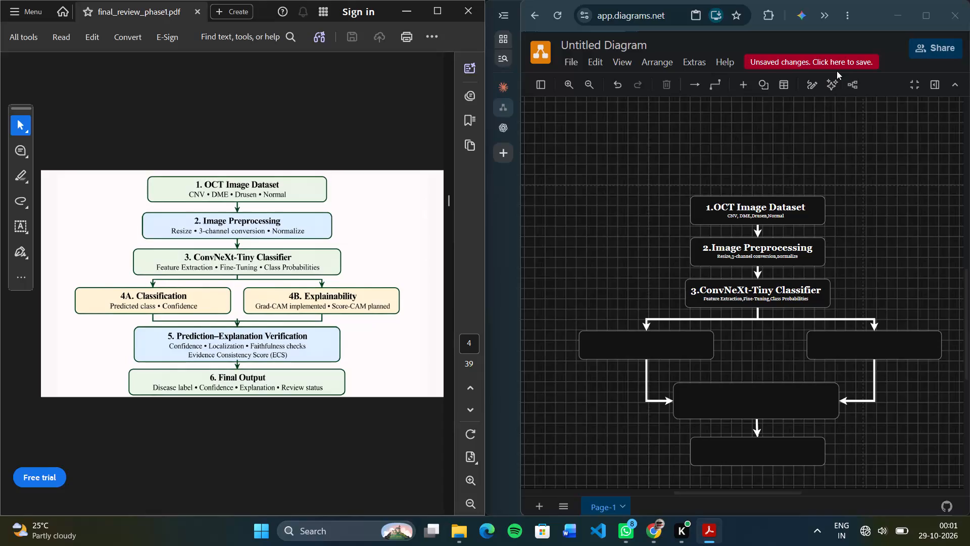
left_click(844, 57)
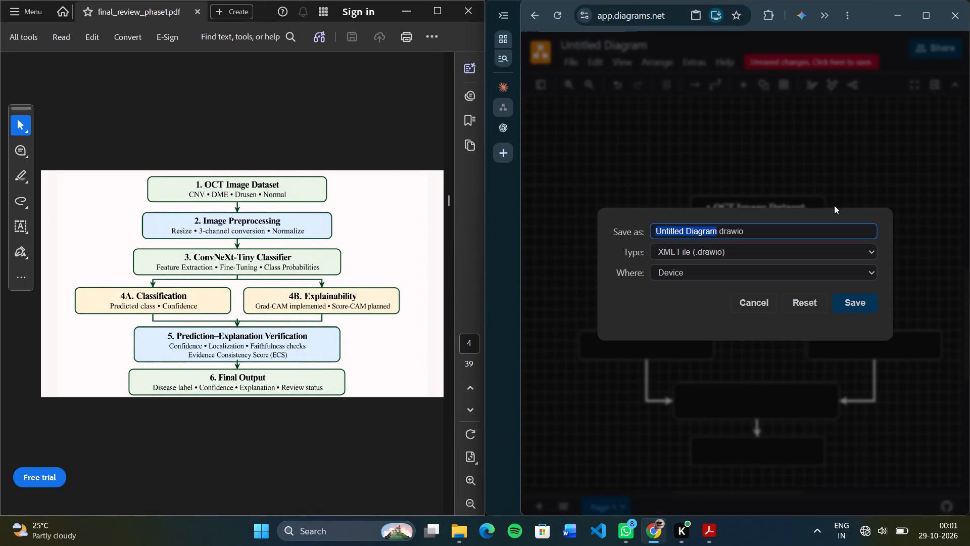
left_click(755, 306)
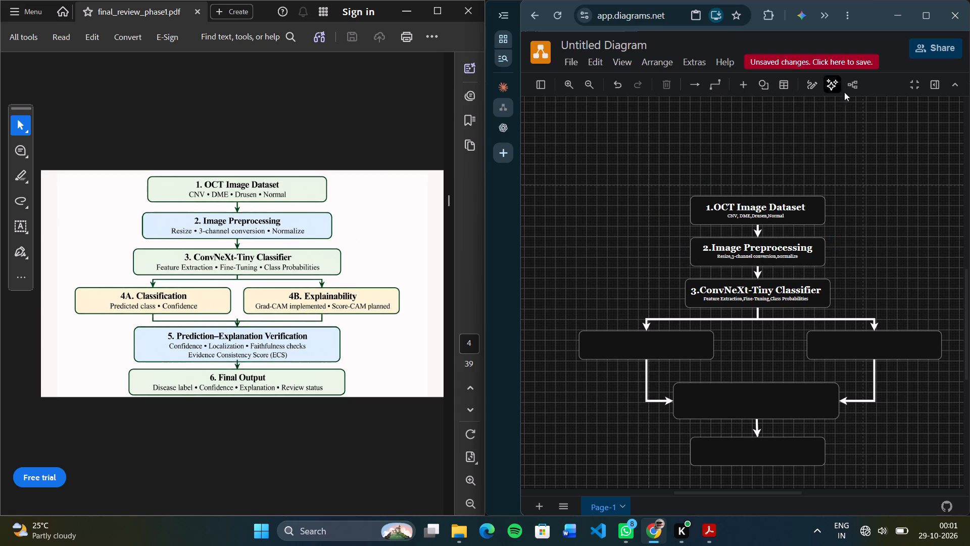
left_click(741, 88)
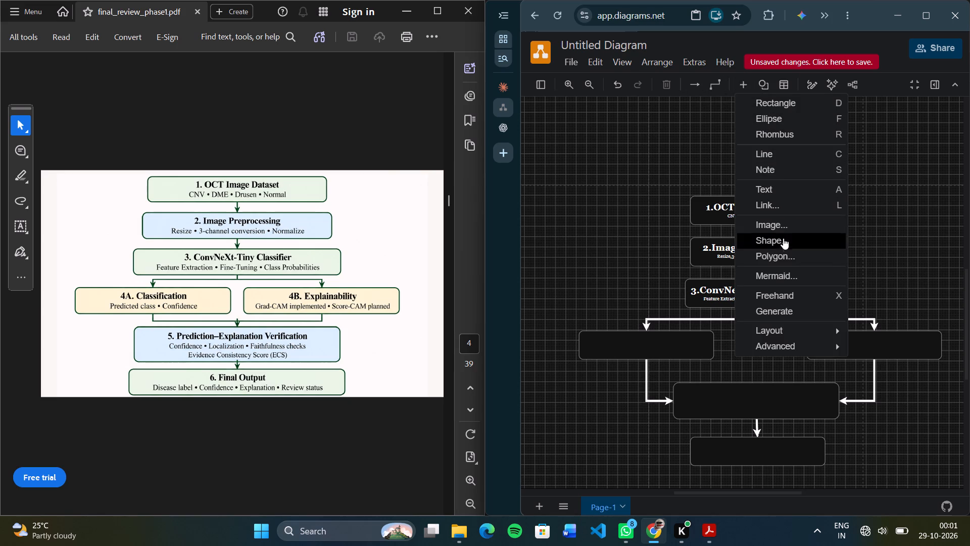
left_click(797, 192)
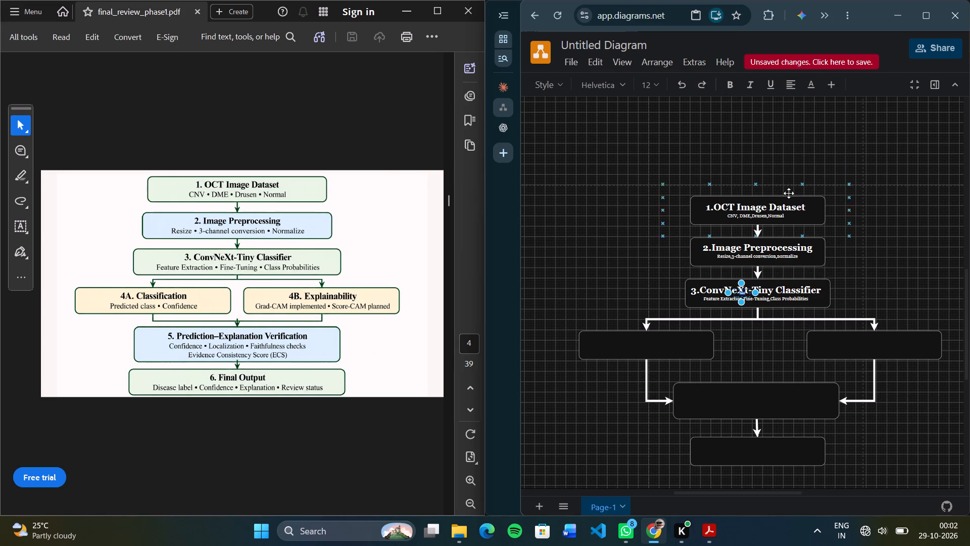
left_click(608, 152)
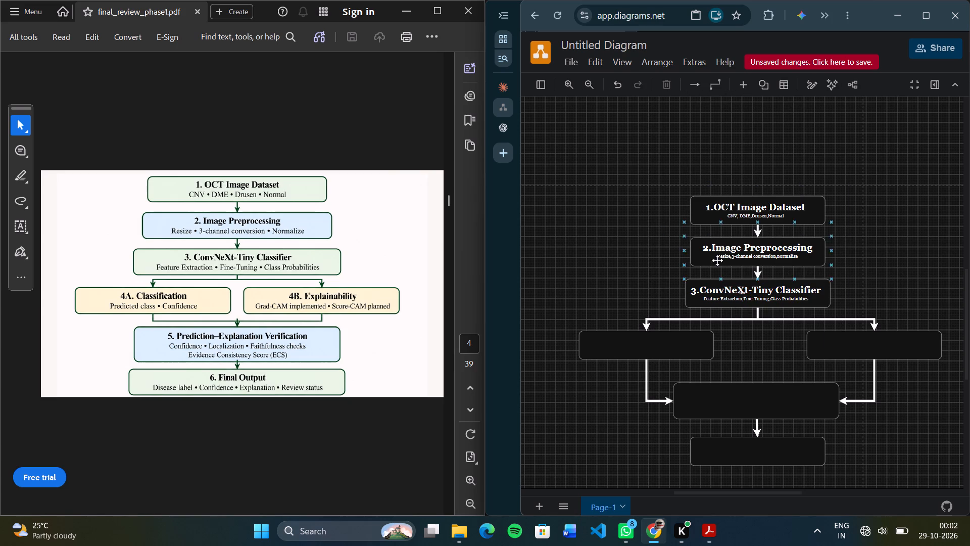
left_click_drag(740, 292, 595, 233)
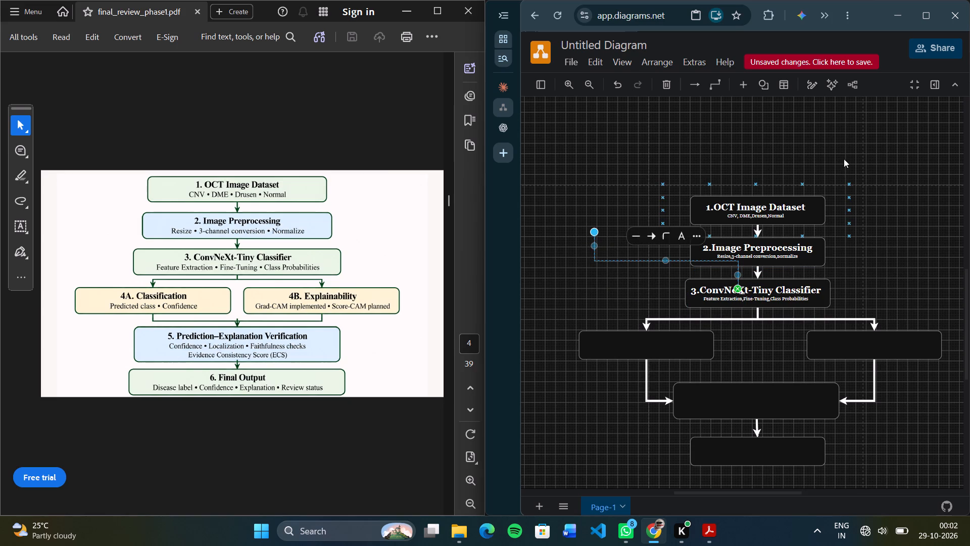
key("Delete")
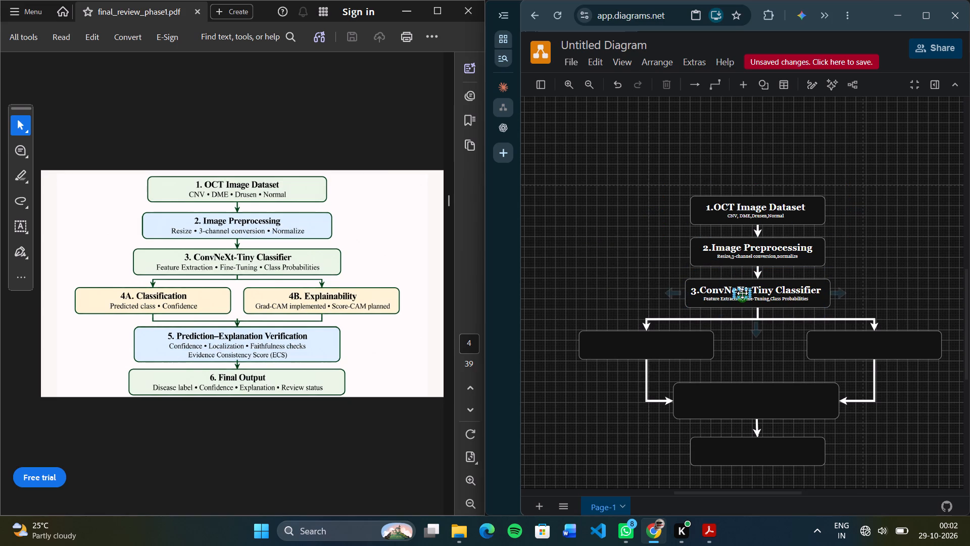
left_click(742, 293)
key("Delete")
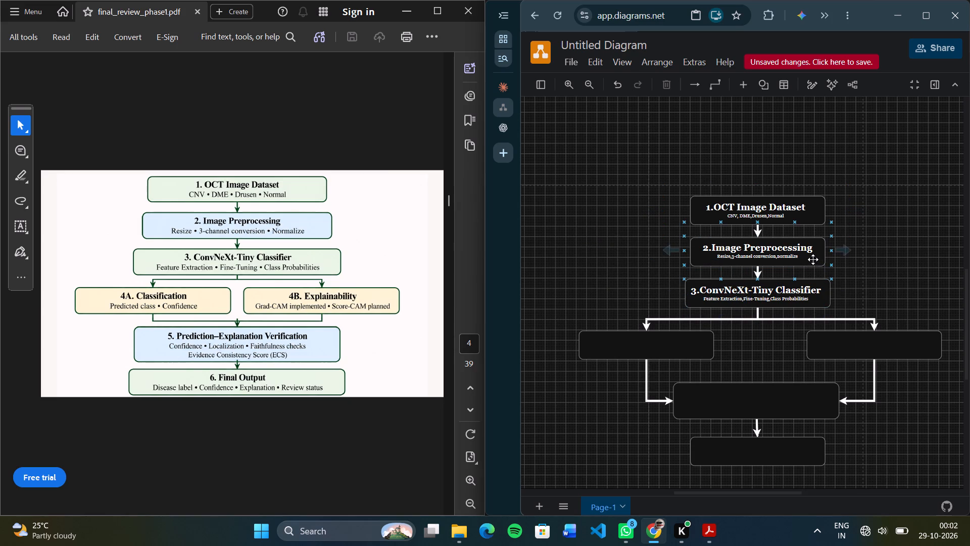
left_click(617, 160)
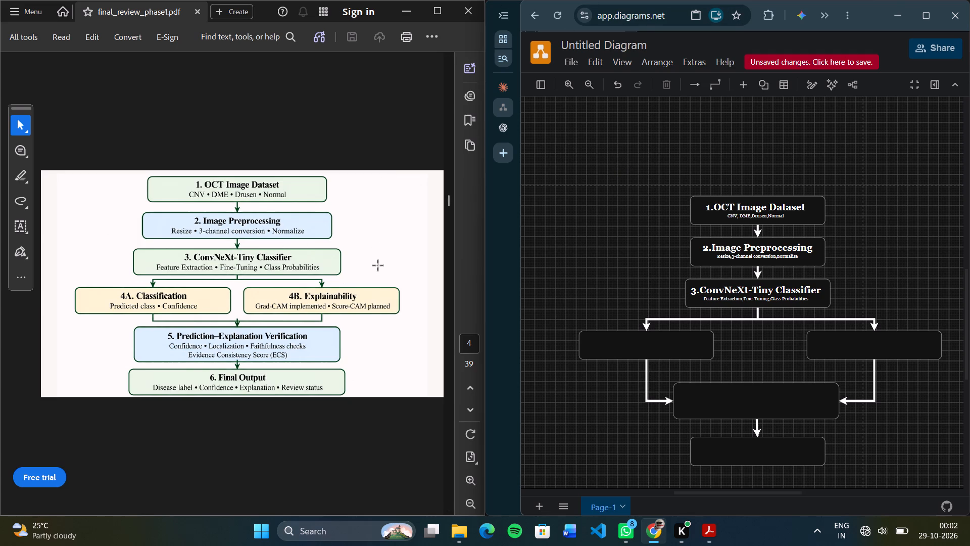
Look through the PDF slides on methodology, system modules, use case and dataset, and return to the architecture flowchart on page 4.
scroll(365, 249, "down", 2)
scroll(365, 246, "up", 2)
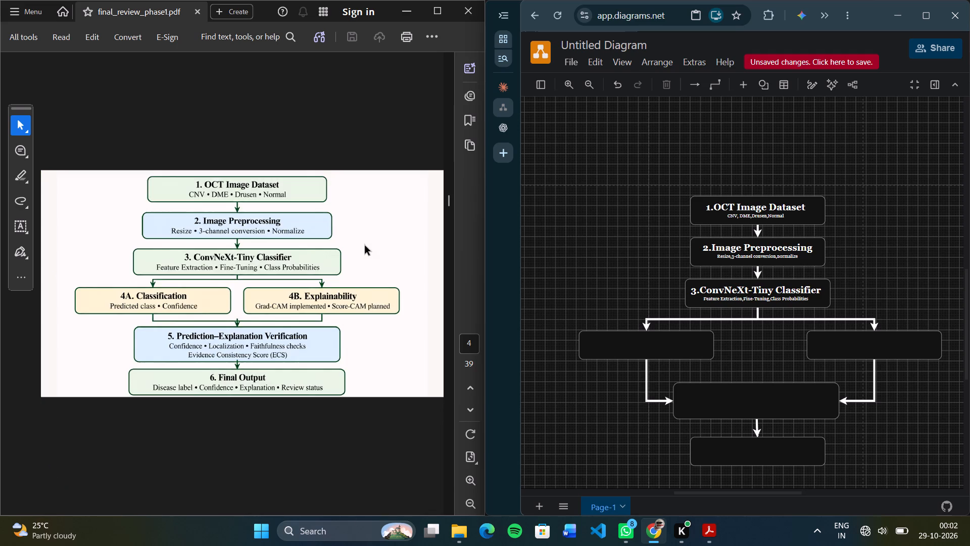
scroll(365, 246, "down", 4)
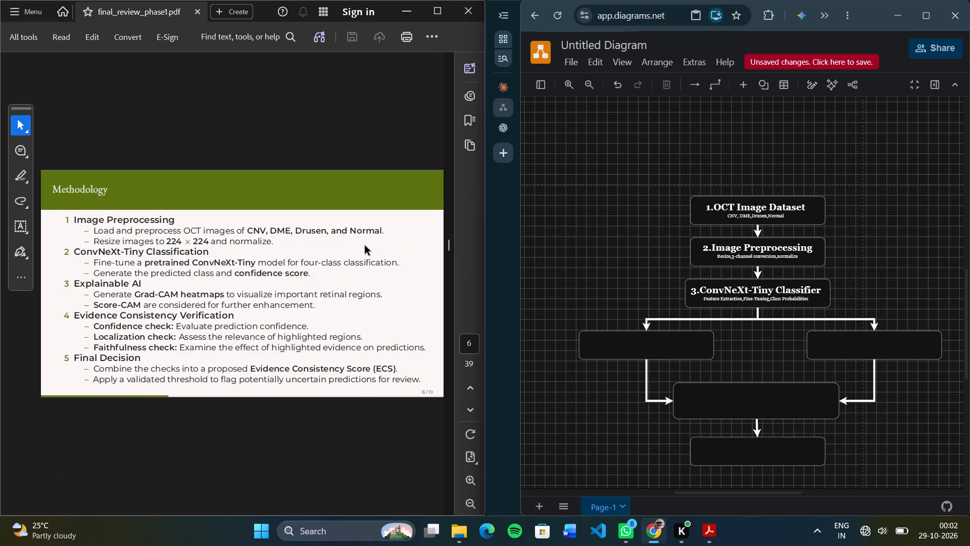
scroll(365, 246, "down", 2)
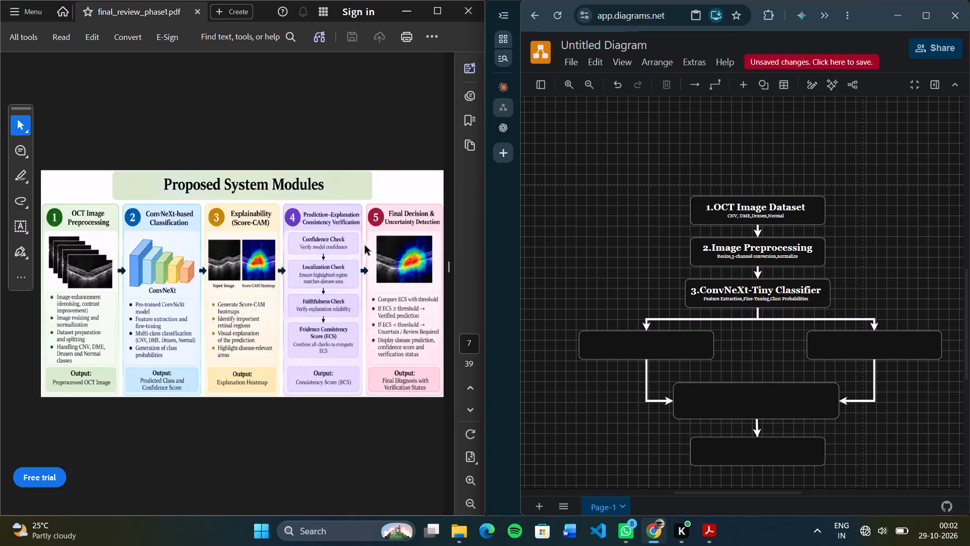
scroll(369, 237, "down", 1)
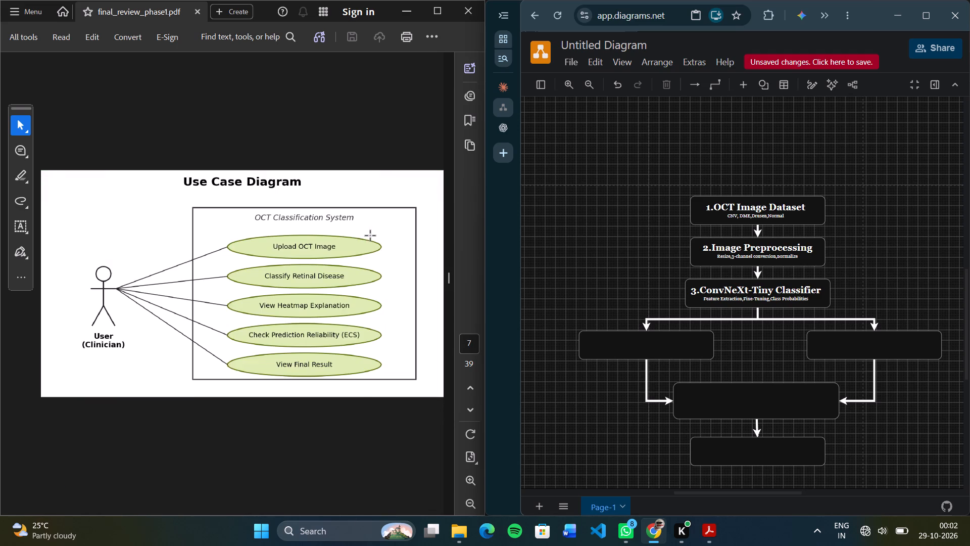
scroll(371, 236, "down", 1)
scroll(371, 236, "up", 1)
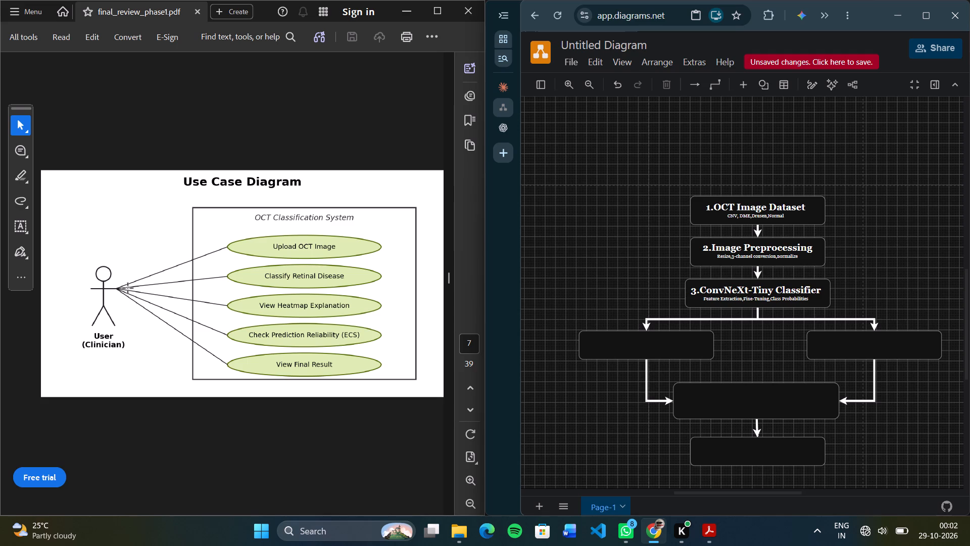
scroll(245, 263, "down", 2)
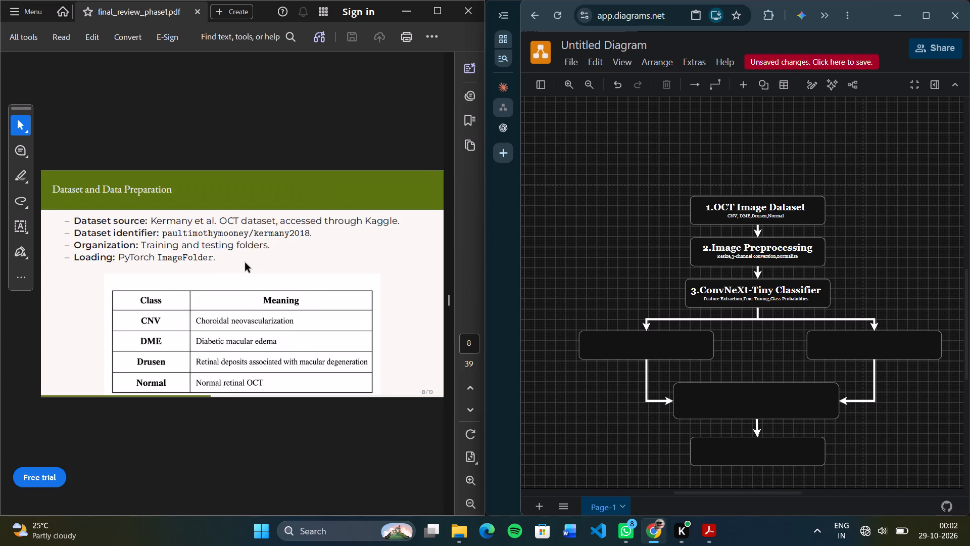
scroll(245, 263, "up", 4)
scroll(245, 263, "down", 1)
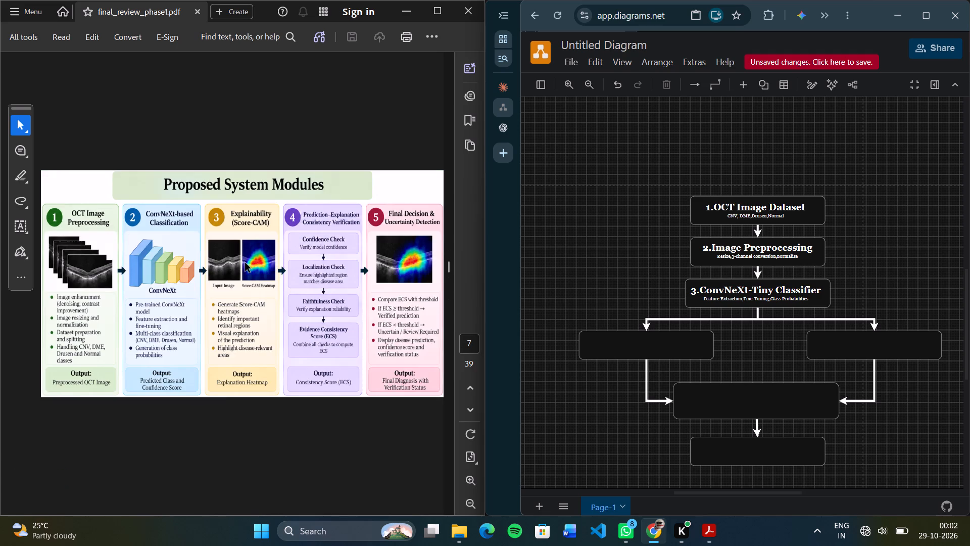
scroll(264, 261, "up", 2)
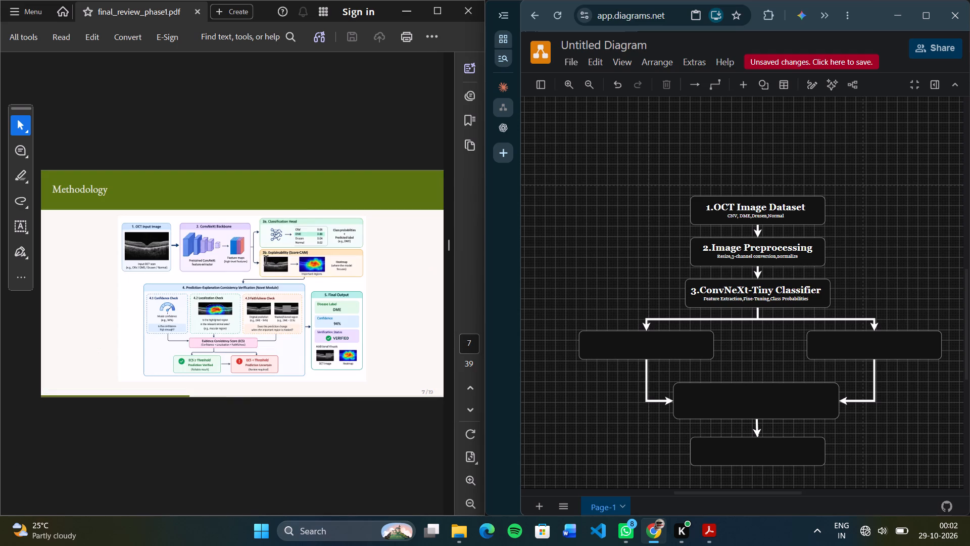
scroll(273, 260, "up", 4)
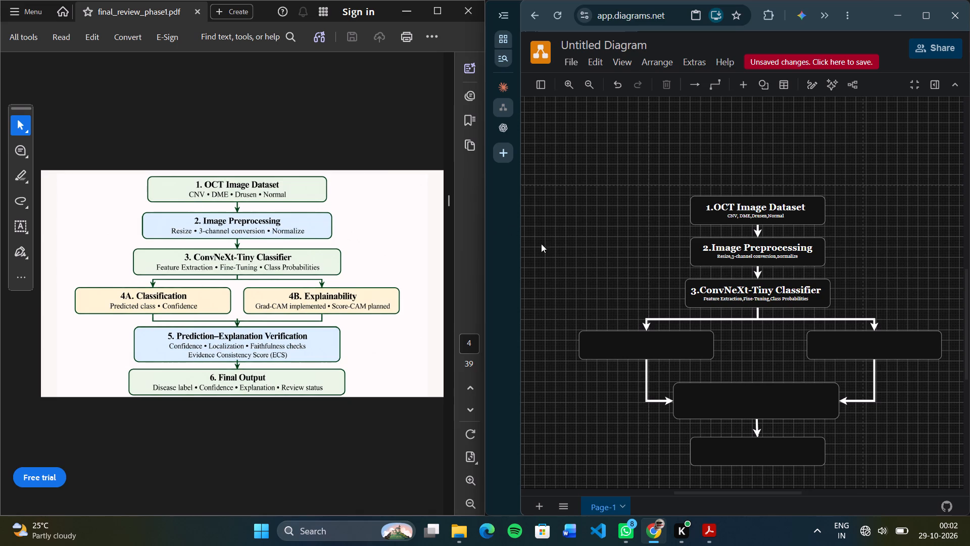
Insert a new text label and place it on the empty canvas to the left of the flowchart.
left_click(739, 90)
left_click(755, 187)
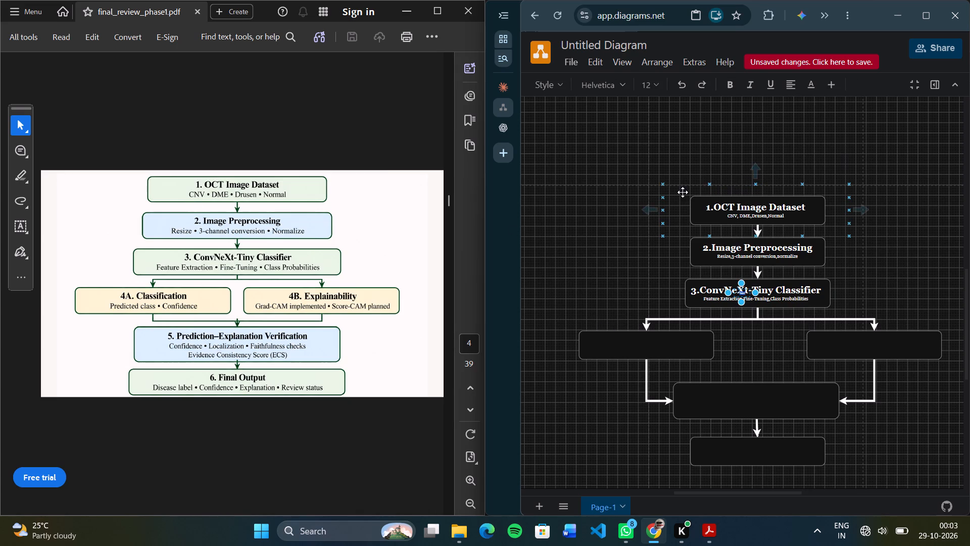
left_click_drag(741, 292, 724, 294)
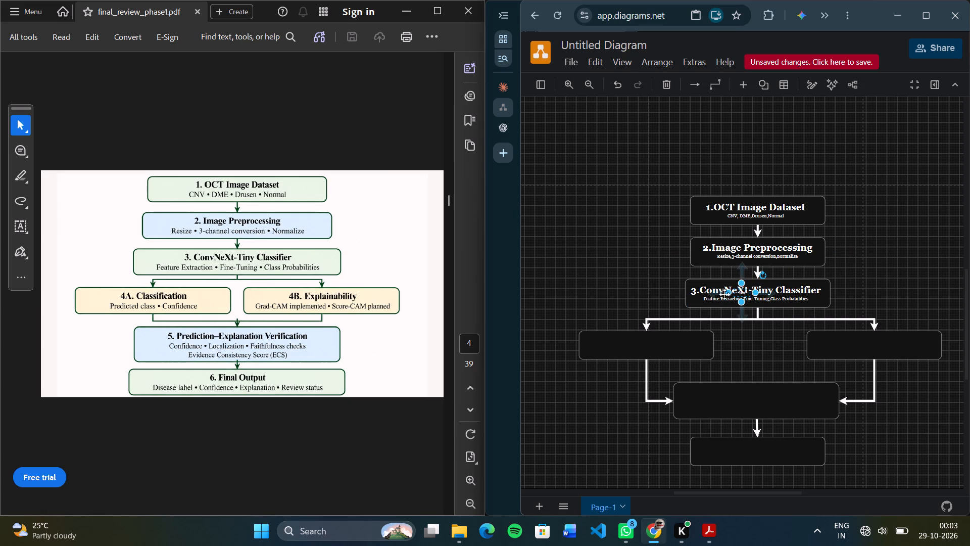
left_click_drag(724, 294, 569, 281)
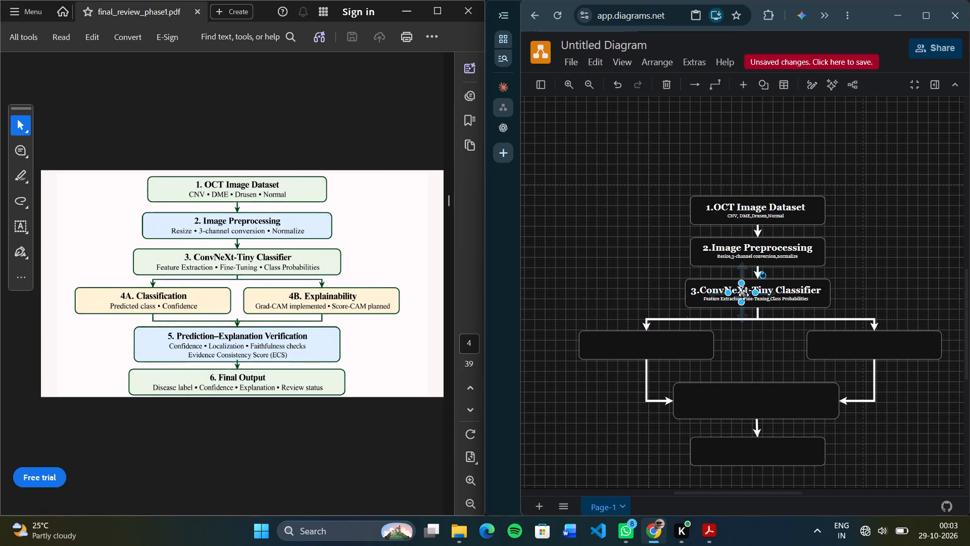
left_click(744, 295)
left_click_drag(740, 291, 573, 264)
Replace the new label's placeholder with the heading "4A.Classification" and a second line "Predicted class,Confidence".
triple_click(573, 267)
left_click(573, 267)
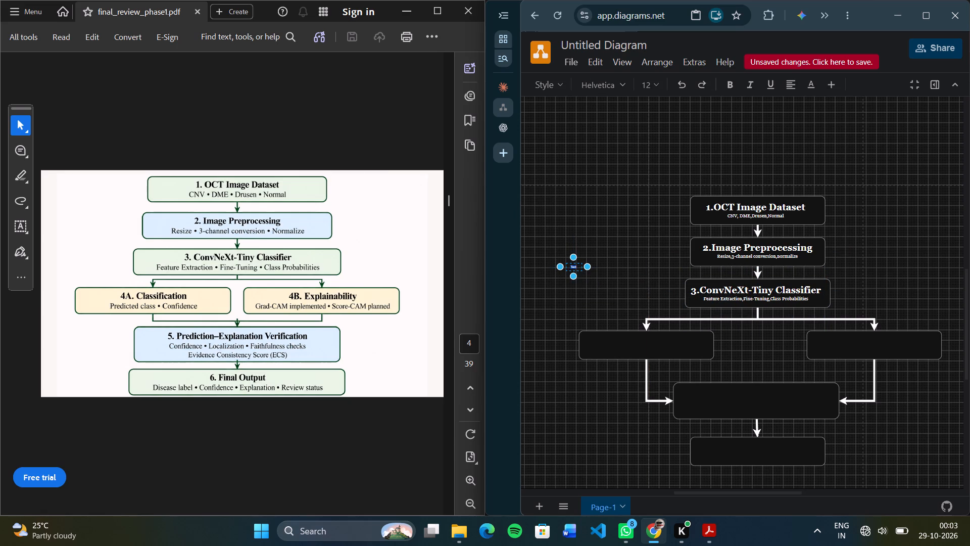
key("BackSpace")
key("4")
key("shift+a")
key("period")
type("Classification")
key("Return")
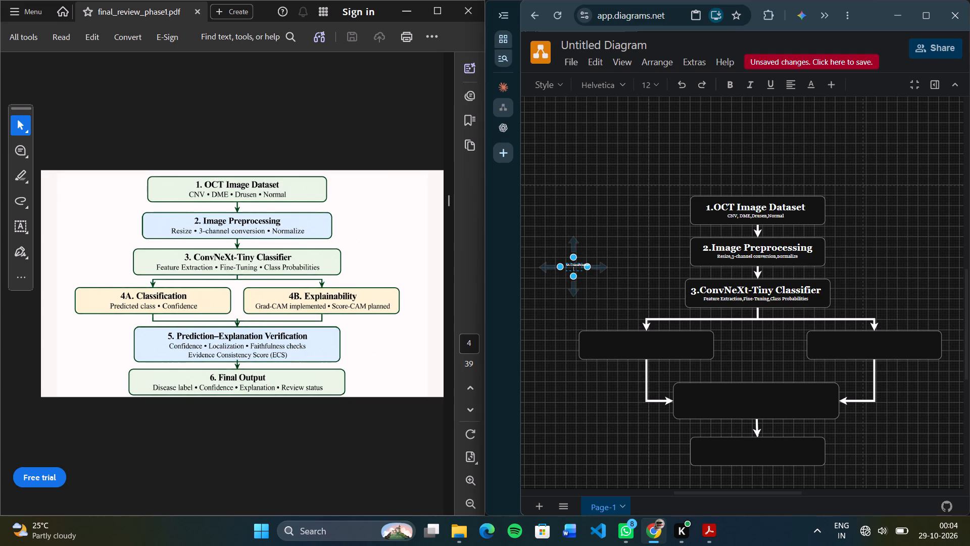
type("Predicted")
key("space")
type("class")
key("comma")
type("Confidence")
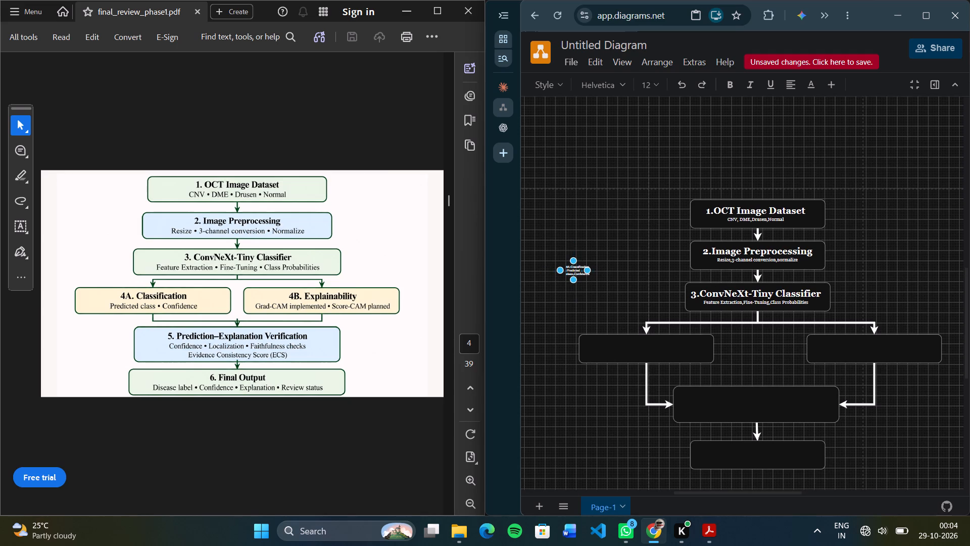
Enlarge the classification label's frame to a width of 220 and extend its bottom edge downward.
left_click_drag(587, 270, 629, 269)
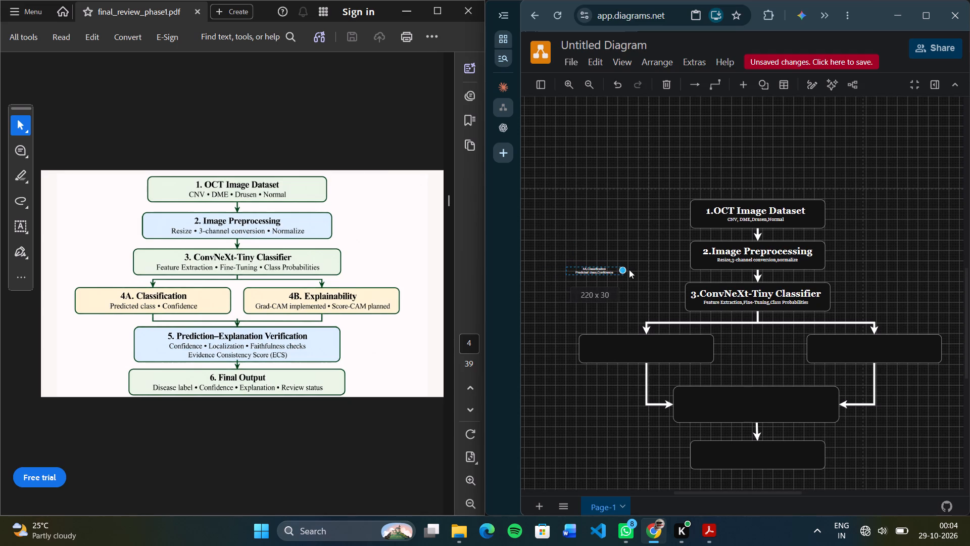
left_click_drag(629, 269, 629, 269)
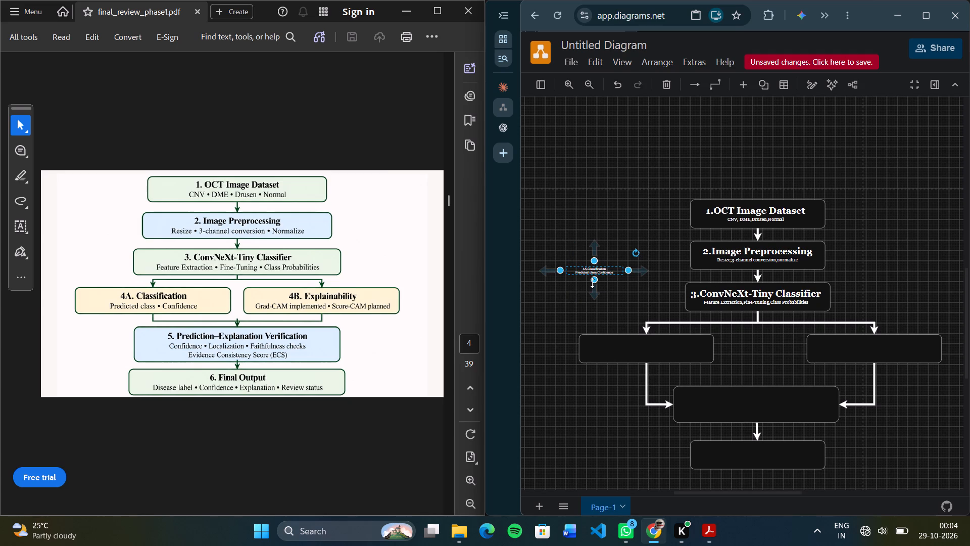
left_click_drag(594, 280, 594, 305)
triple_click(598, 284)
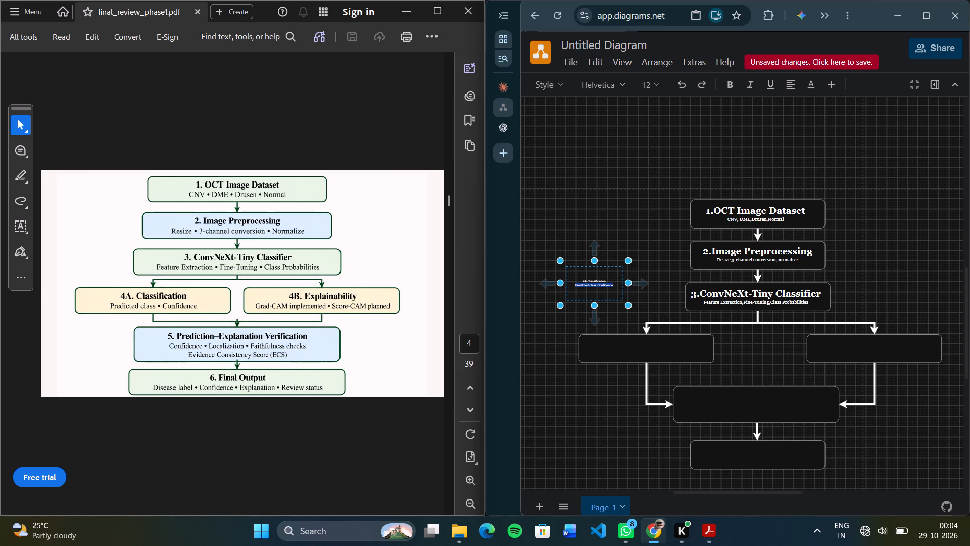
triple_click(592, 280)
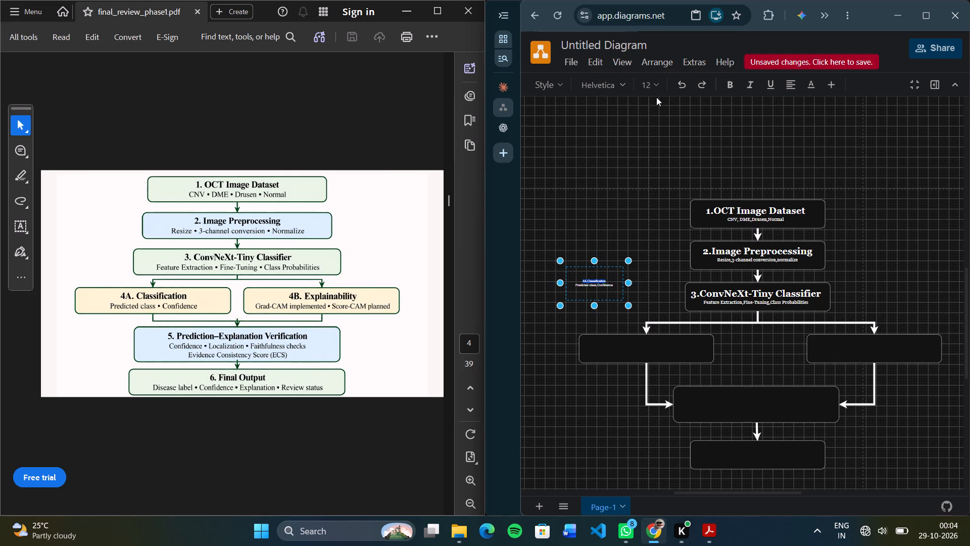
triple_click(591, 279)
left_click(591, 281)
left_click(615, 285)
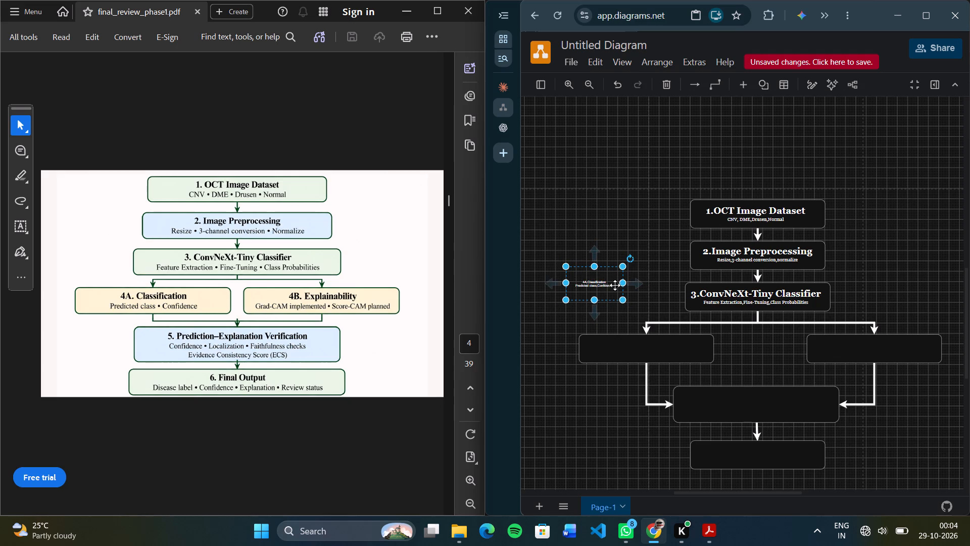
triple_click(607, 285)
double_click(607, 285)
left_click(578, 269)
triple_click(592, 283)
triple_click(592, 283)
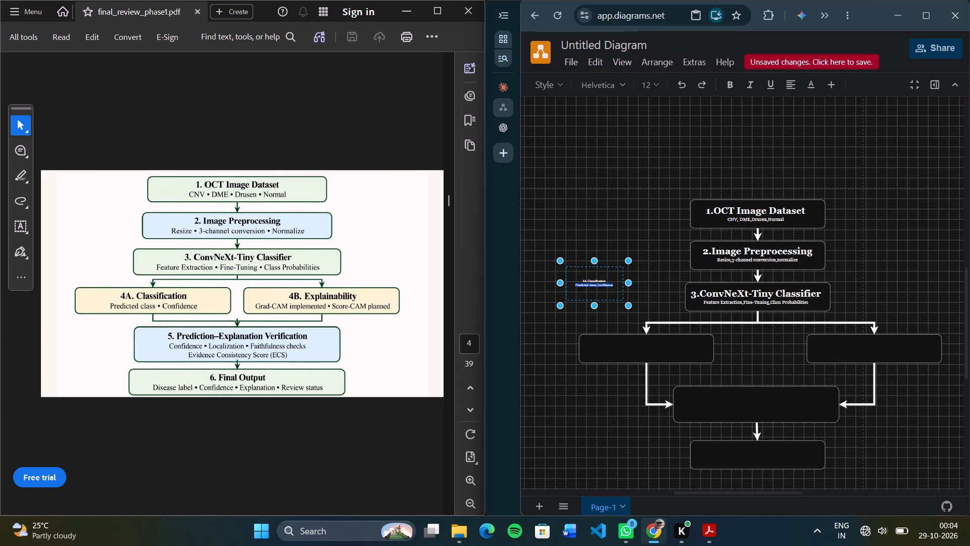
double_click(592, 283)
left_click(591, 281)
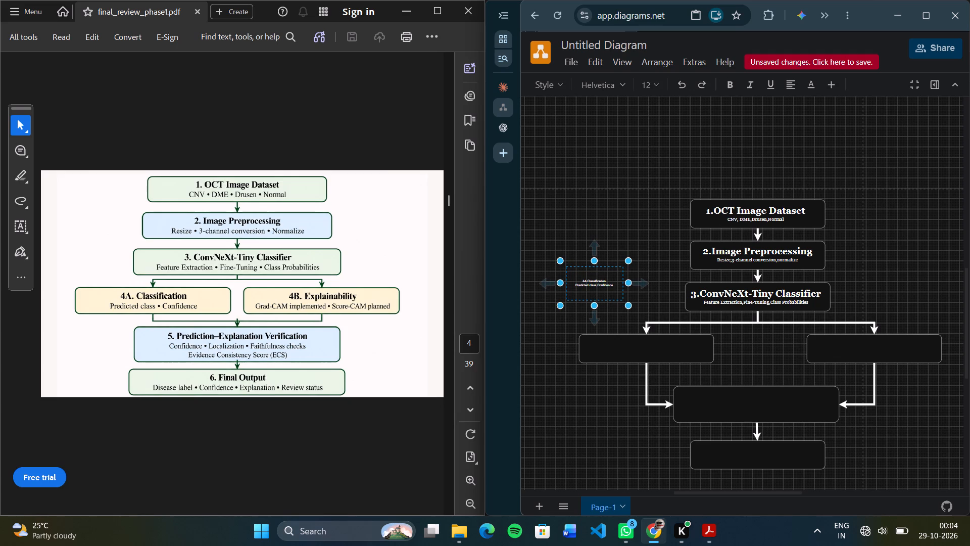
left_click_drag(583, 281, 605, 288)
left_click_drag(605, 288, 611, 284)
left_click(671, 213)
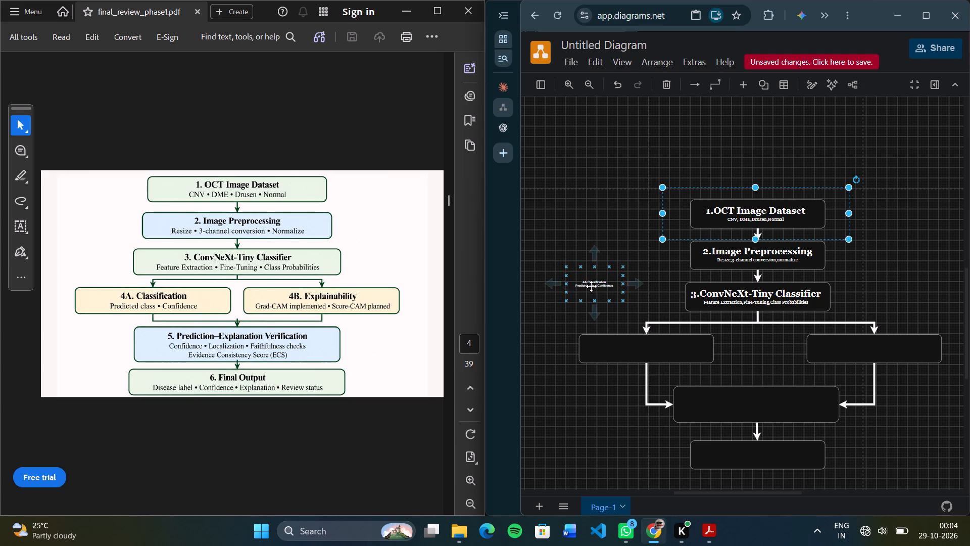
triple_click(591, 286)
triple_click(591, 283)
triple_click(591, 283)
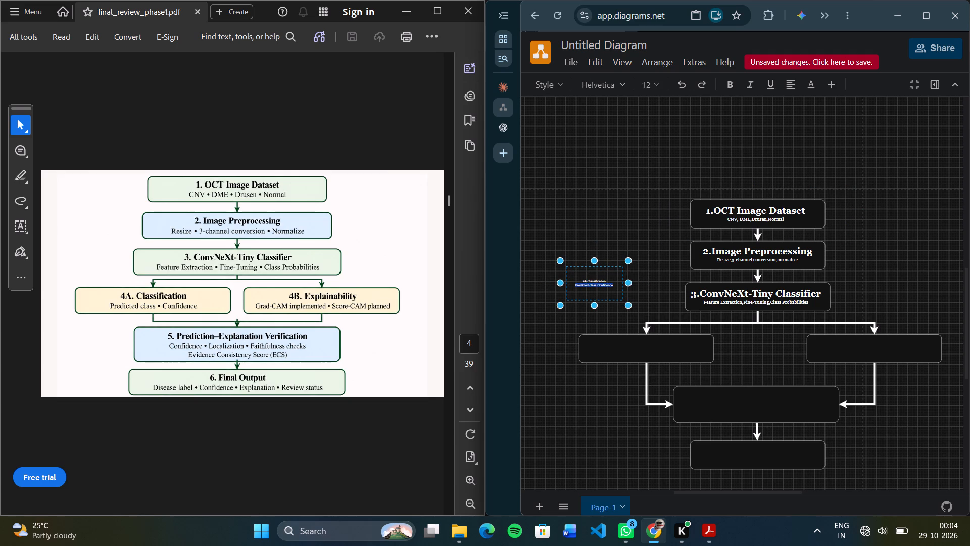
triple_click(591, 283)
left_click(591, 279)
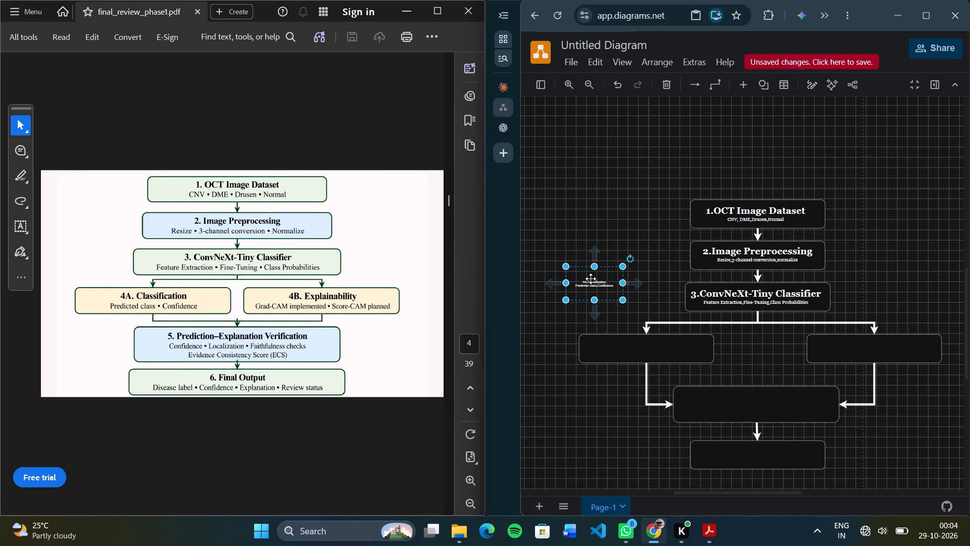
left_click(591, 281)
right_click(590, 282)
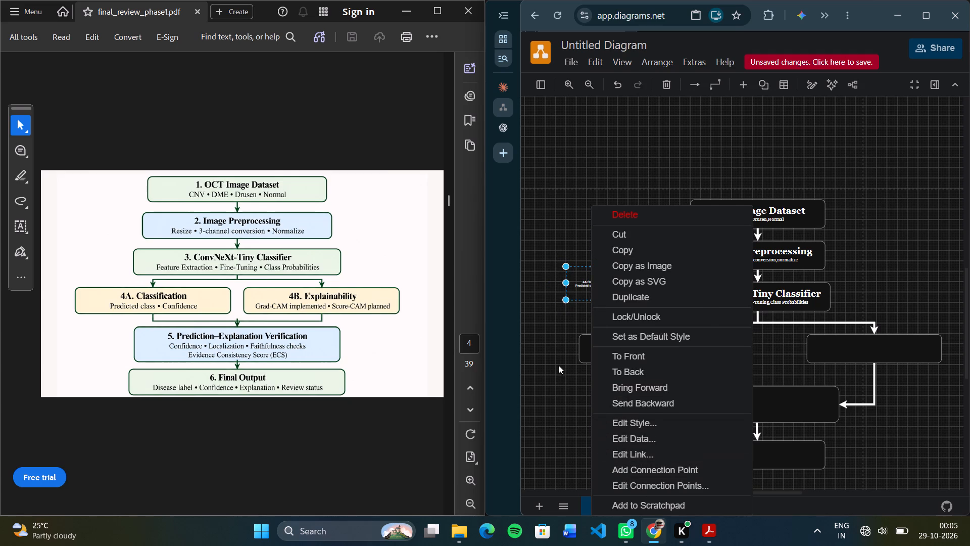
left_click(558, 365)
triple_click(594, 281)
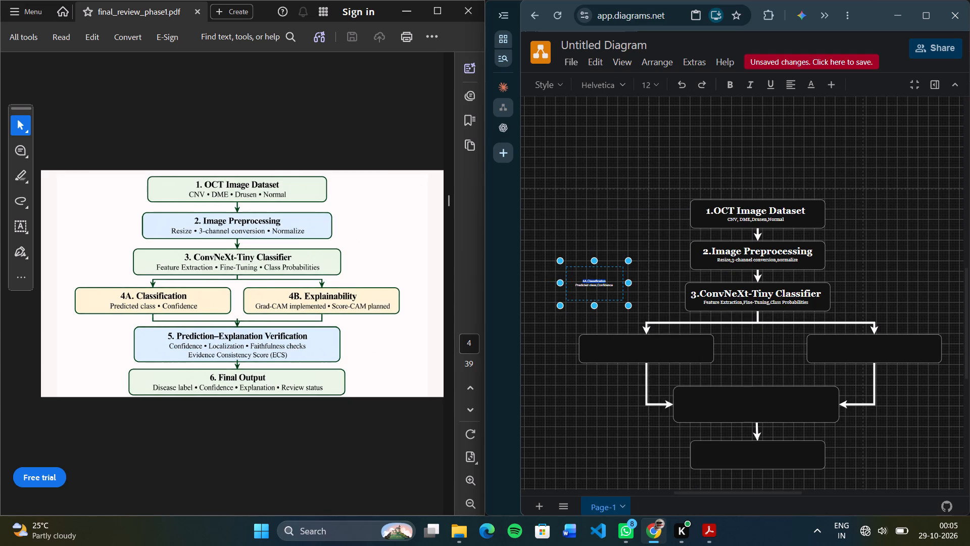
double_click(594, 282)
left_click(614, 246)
Apply font size 36 and the Georgia font to the classification label's text, enlarging its "4A.Classification" heading.
double_click(598, 280)
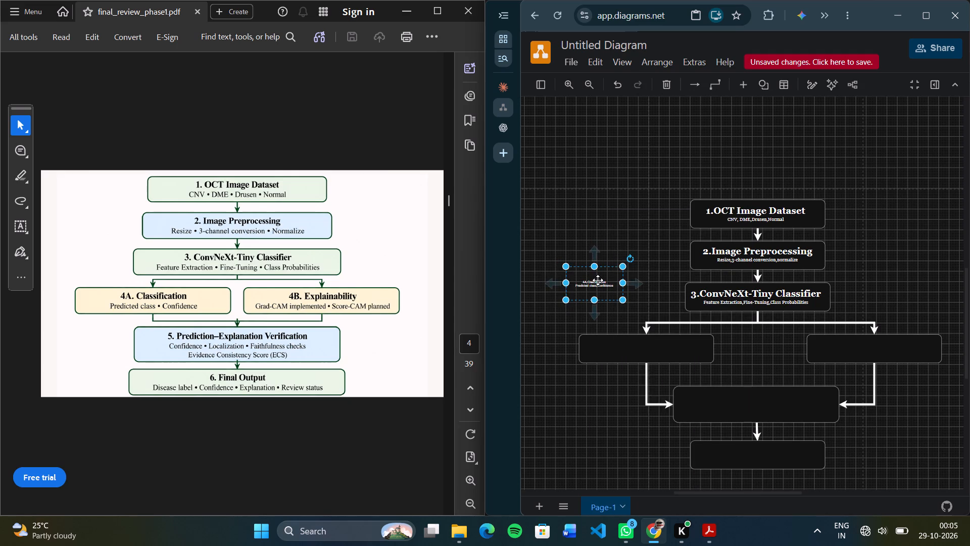
left_click(657, 80)
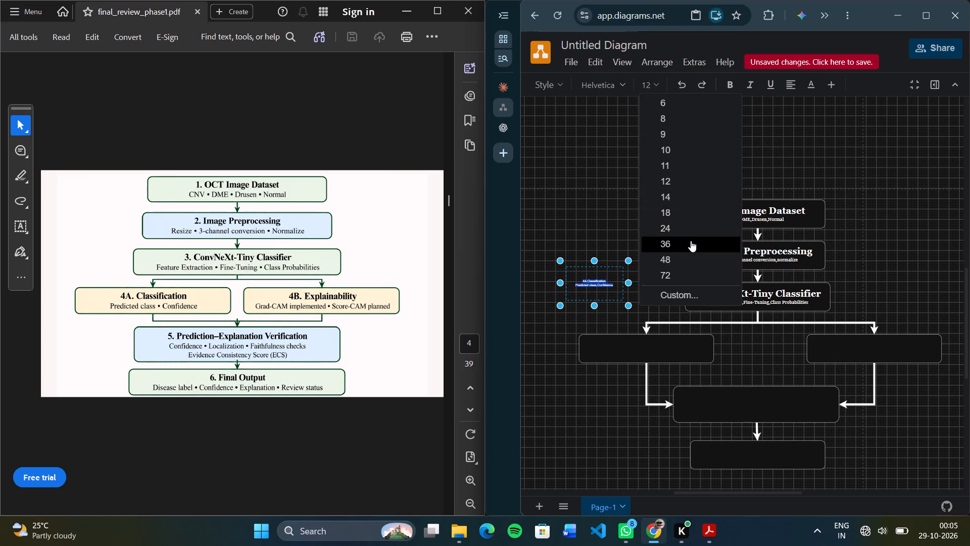
left_click(691, 241)
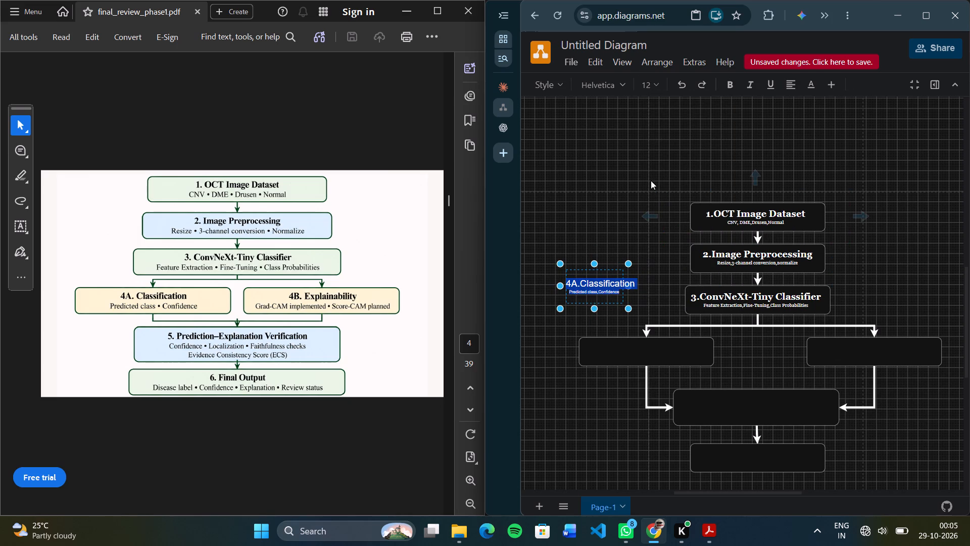
left_click(613, 85)
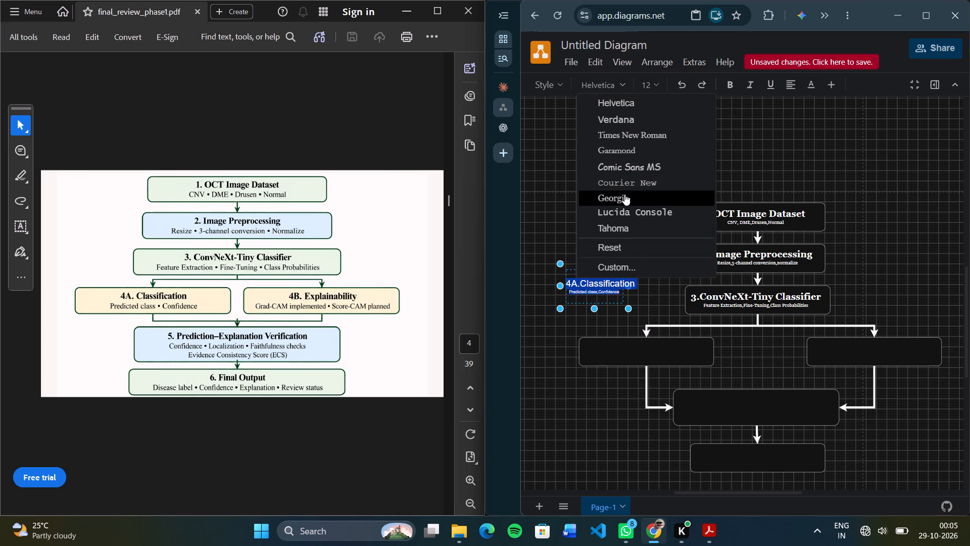
left_click(624, 194)
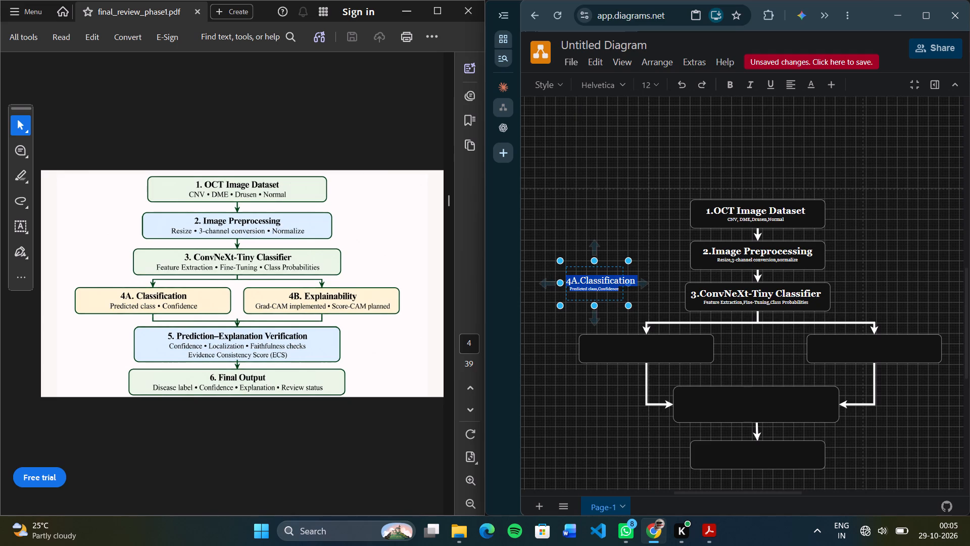
Shift the classification label slightly on the empty canvas and widen its frame to contain the enlarged heading.
left_click_drag(626, 287, 630, 297)
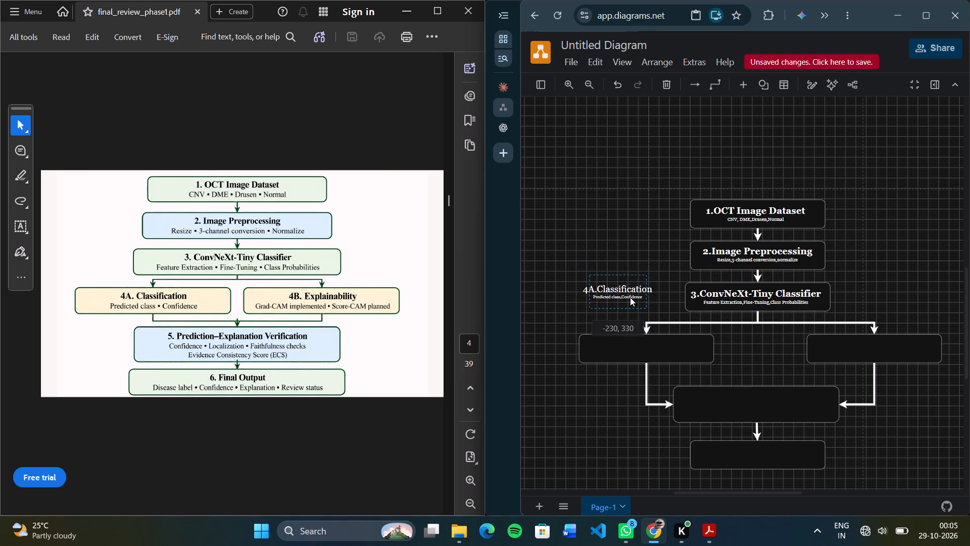
left_click_drag(630, 297, 612, 289)
left_click_drag(608, 286, 615, 288)
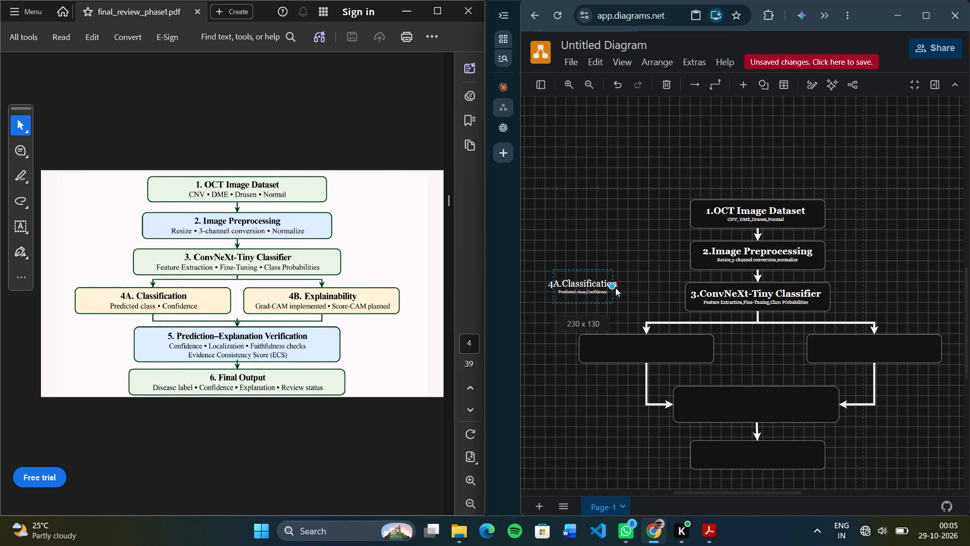
left_click_drag(615, 288, 647, 286)
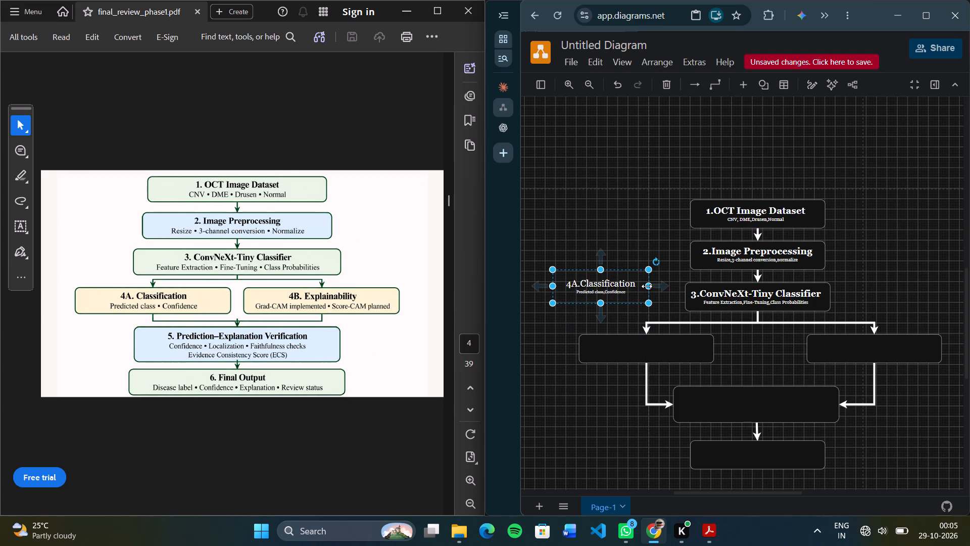
Format only the "4A.Classification" heading line as size 36, Georgia and bold.
left_click(604, 281)
double_click(604, 281)
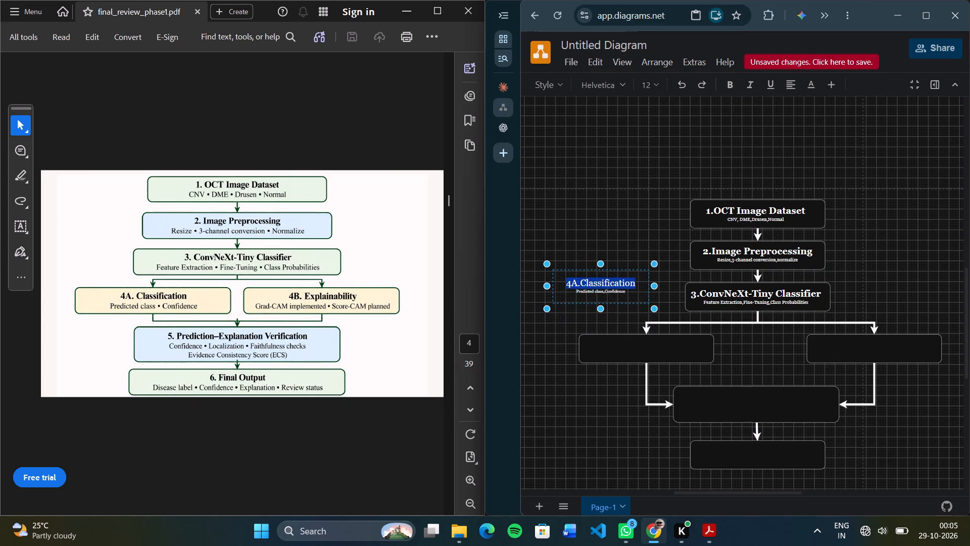
left_click(653, 86)
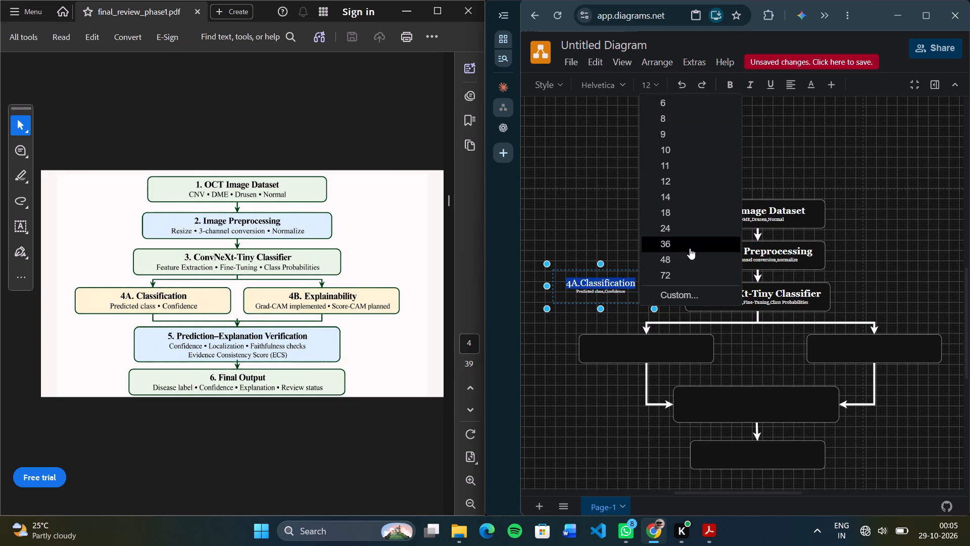
left_click(691, 249)
left_click(615, 84)
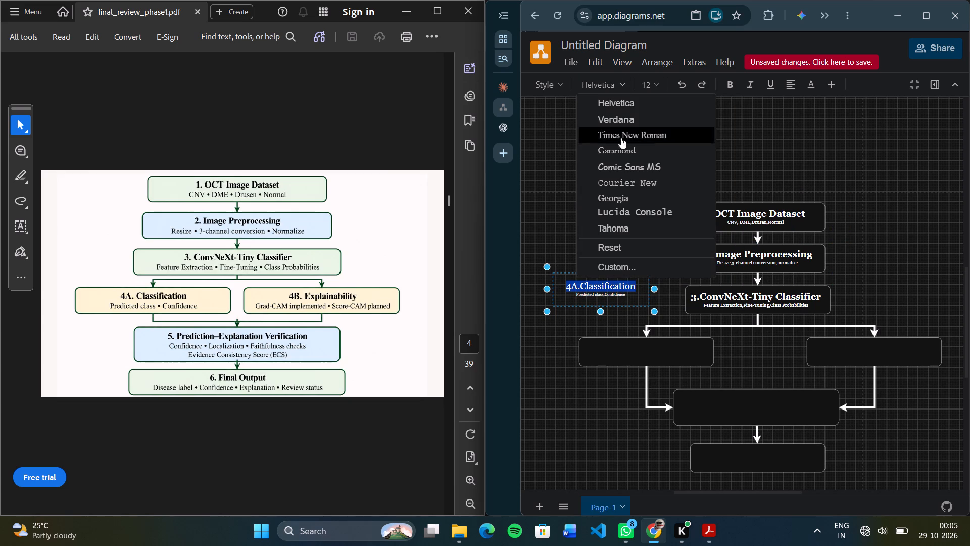
left_click(631, 199)
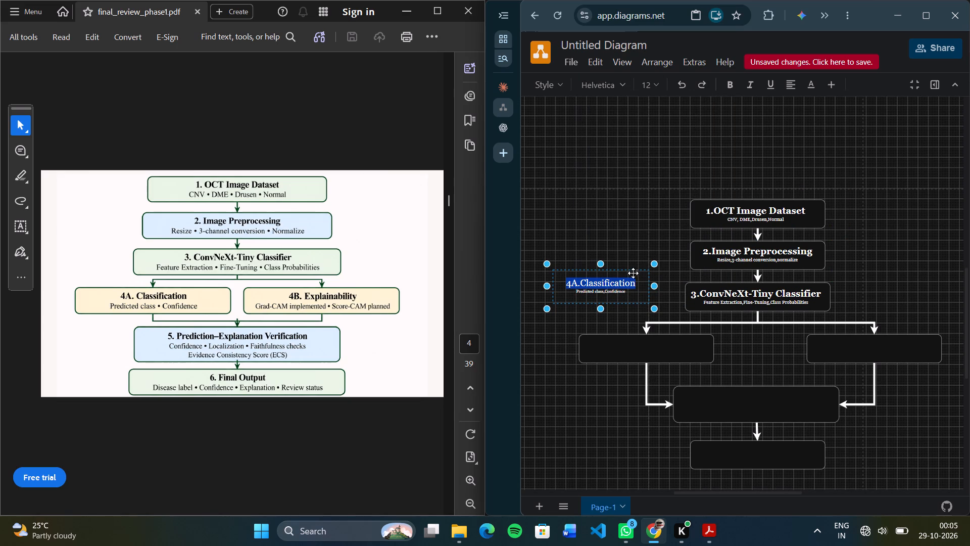
left_click(725, 83)
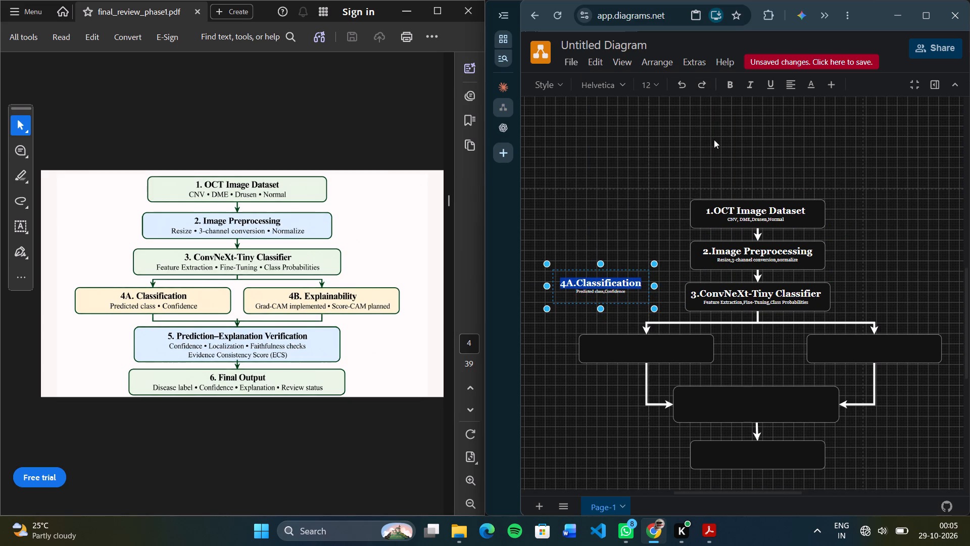
Move the classification label slightly and widen its frame to about 430 by 130.
double_click(606, 293)
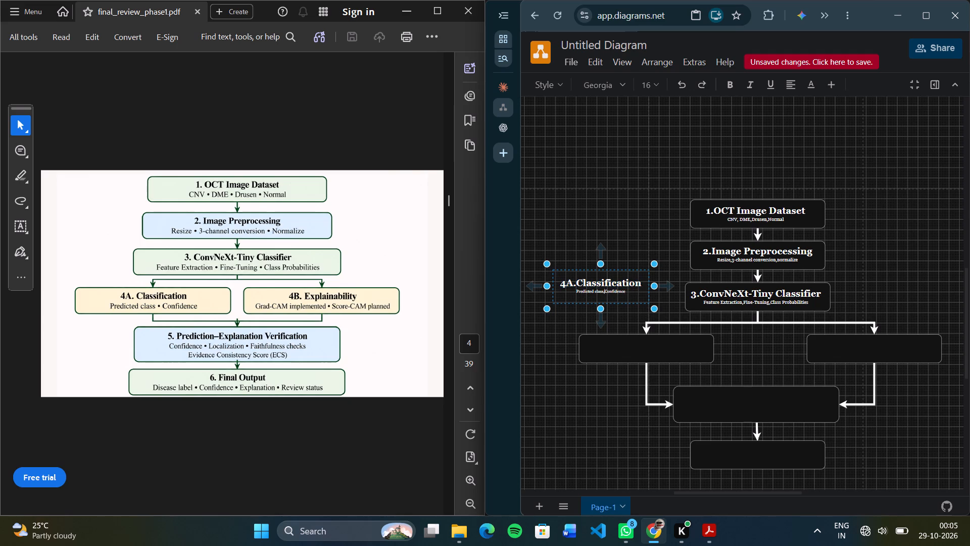
double_click(606, 293)
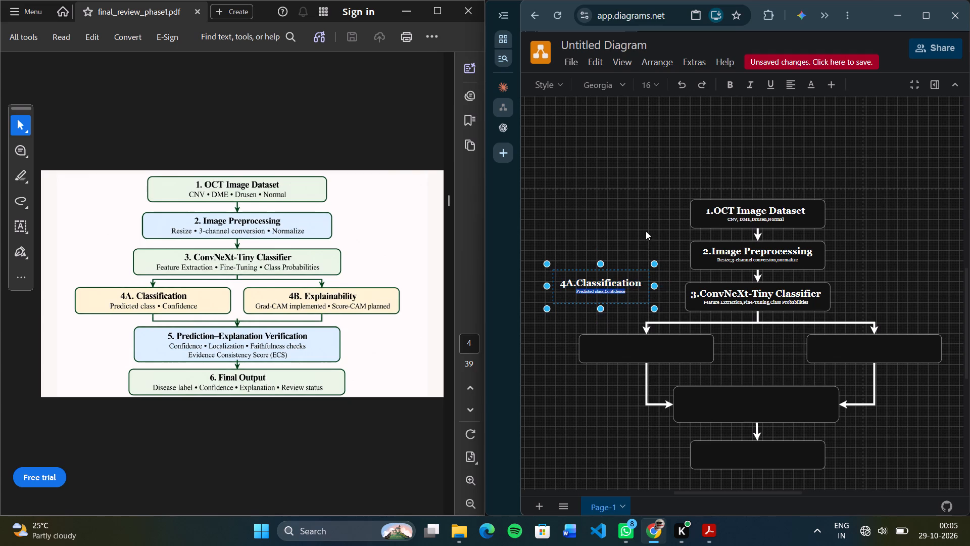
left_click_drag(652, 289, 654, 289)
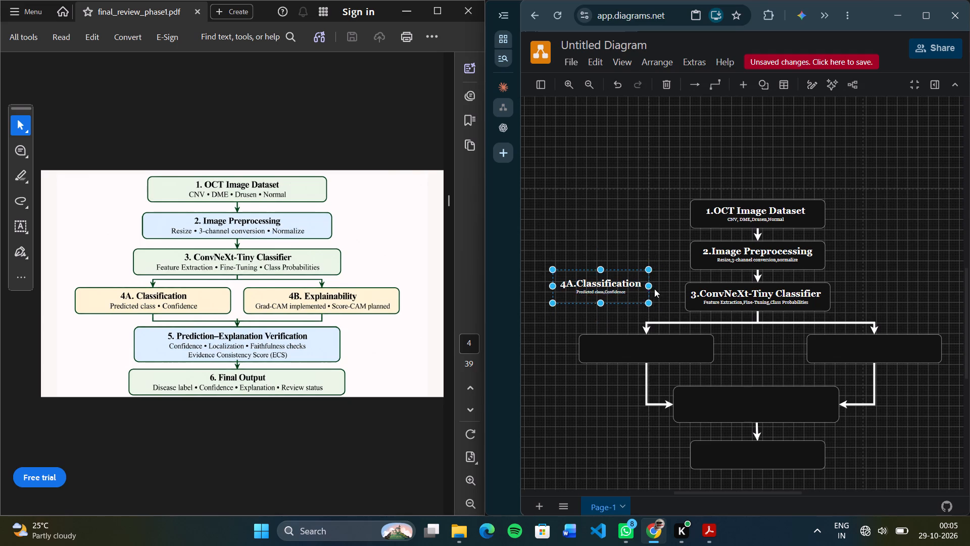
left_click_drag(654, 289, 661, 287)
left_click_drag(660, 283, 675, 282)
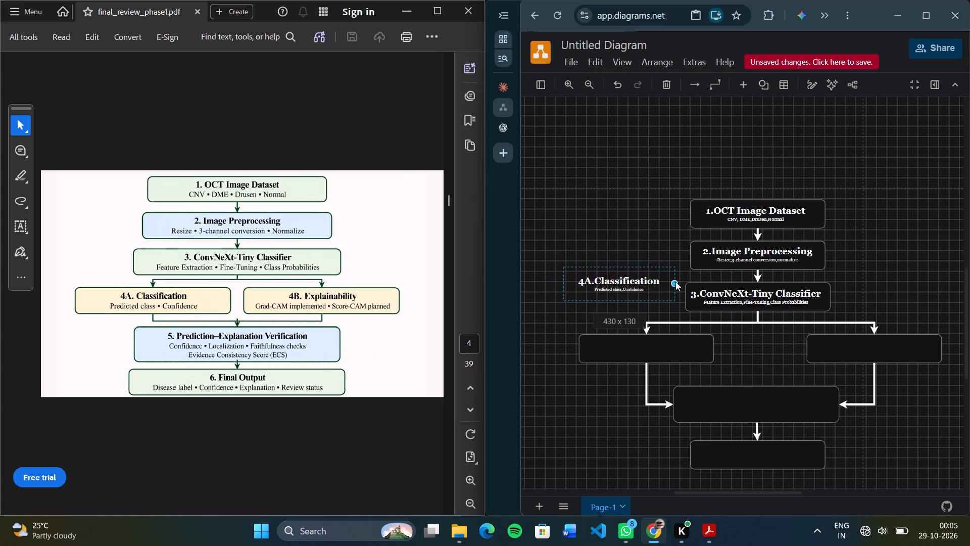
left_click_drag(675, 282, 679, 282)
Move the classification label into the empty left branch box below the ConvNeXt-Tiny Classifier and center it there.
left_click_drag(624, 280, 635, 318)
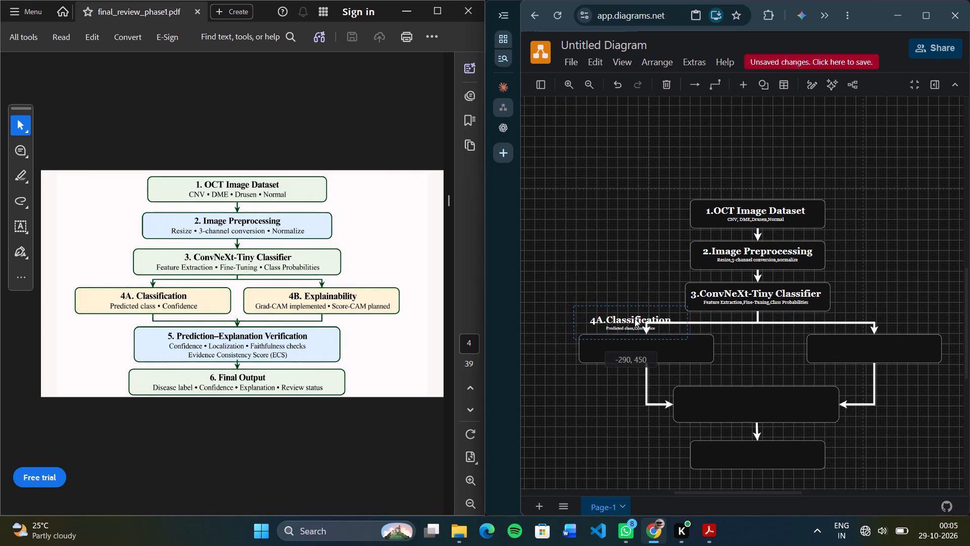
left_click_drag(635, 318, 648, 345)
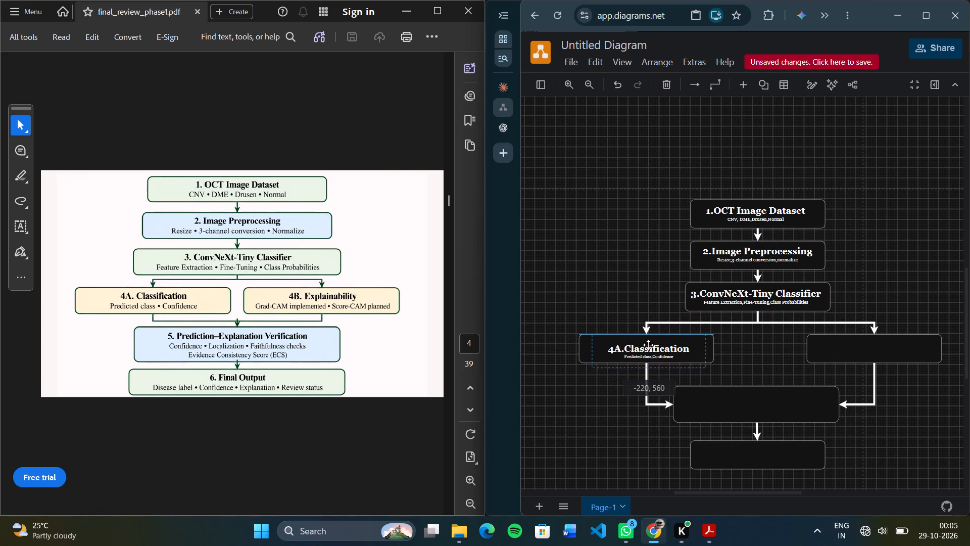
left_click_drag(648, 345, 649, 345)
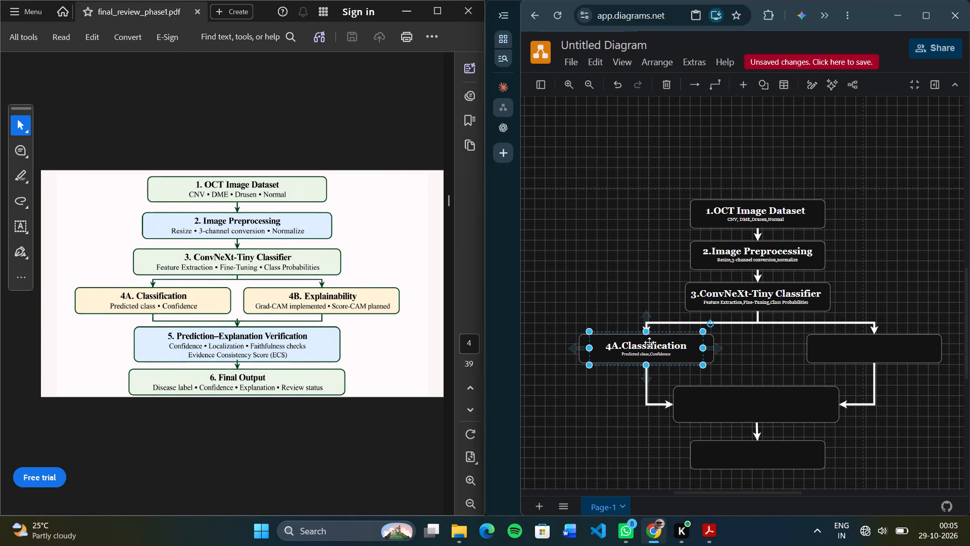
left_click(647, 208)
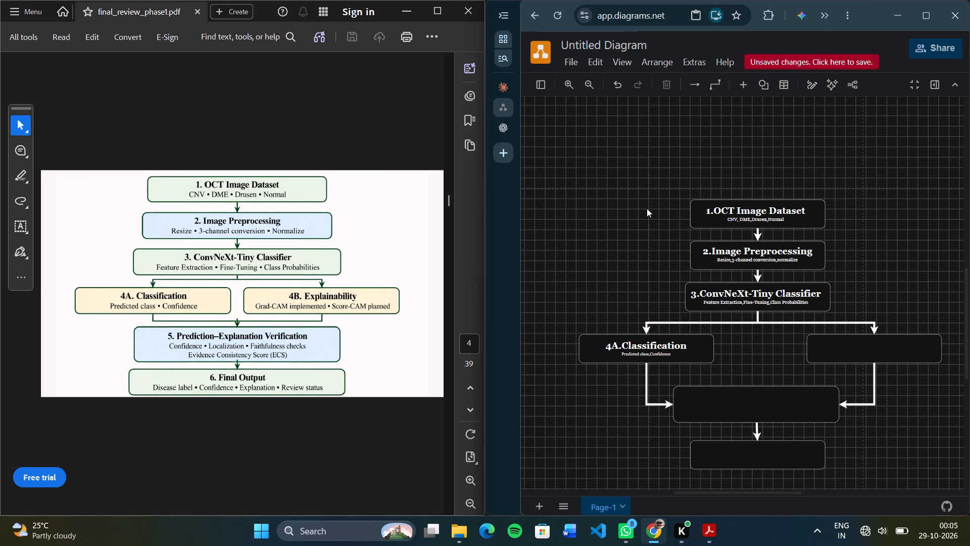
Set the label's second line "Predicted class,Confidence" to font size 18.
triple_click(637, 354)
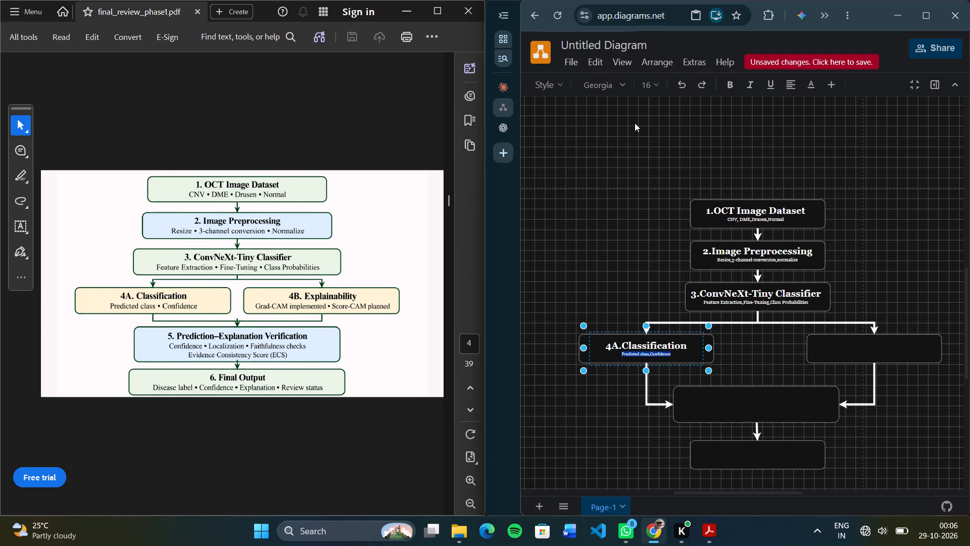
left_click(655, 87)
left_click(671, 209)
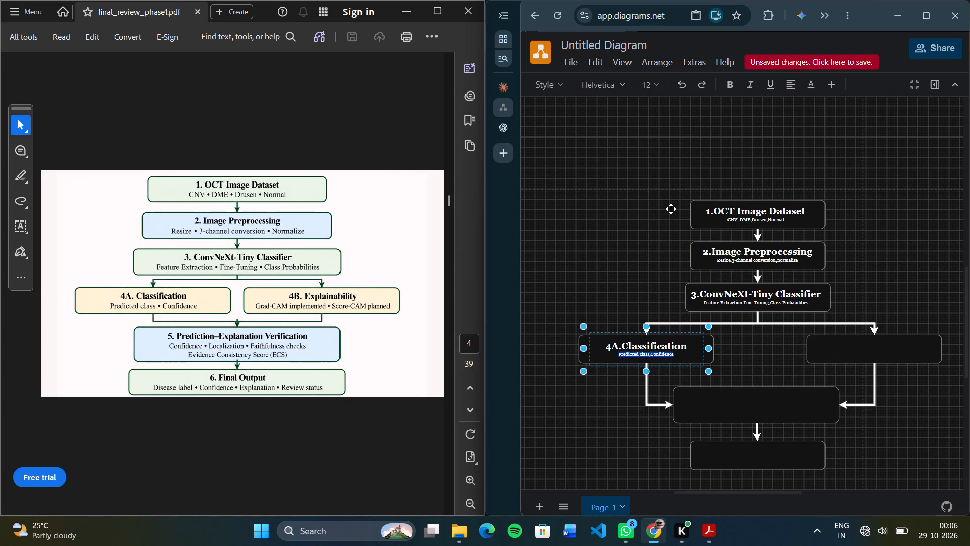
left_click(624, 202)
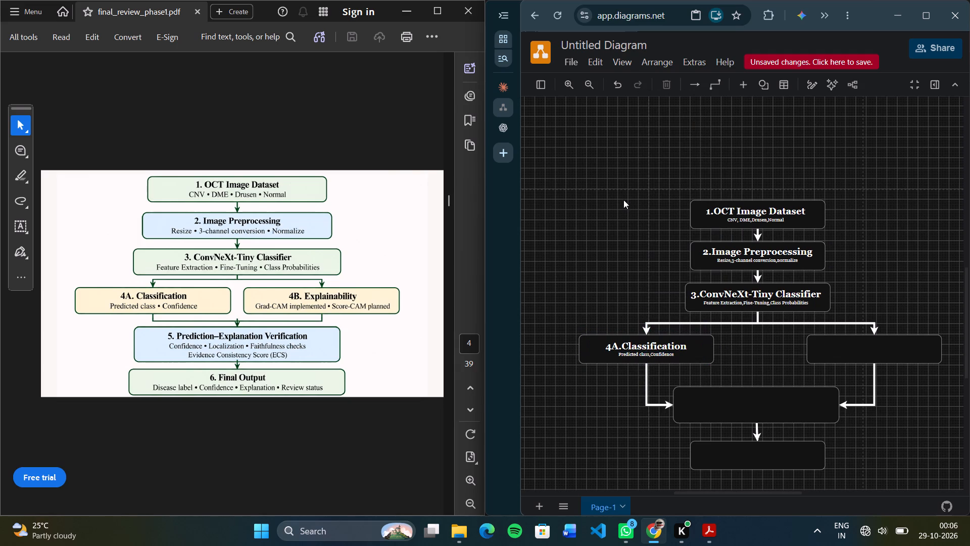
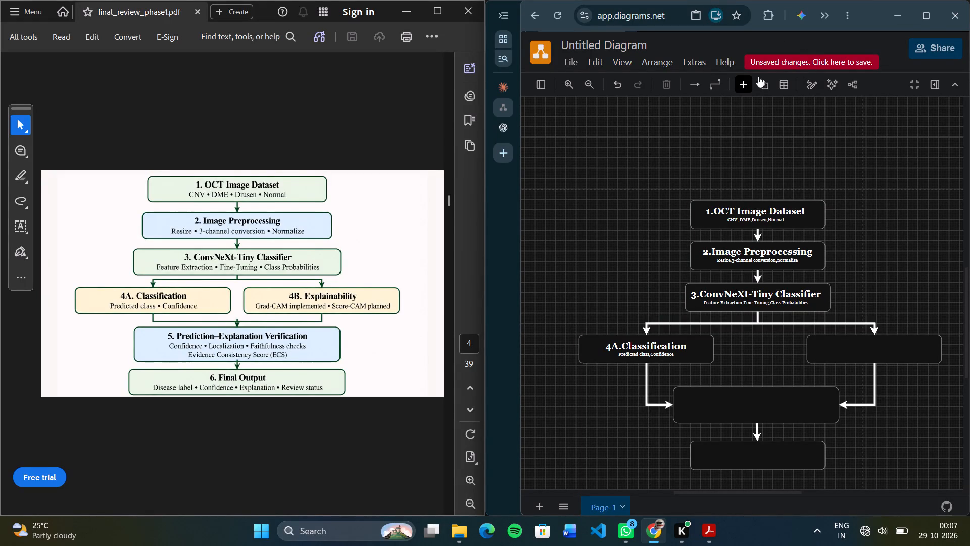
Add a new text element and place it on the empty canvas beside the Image Preprocessing box, outside the flowchart.
left_click(746, 86)
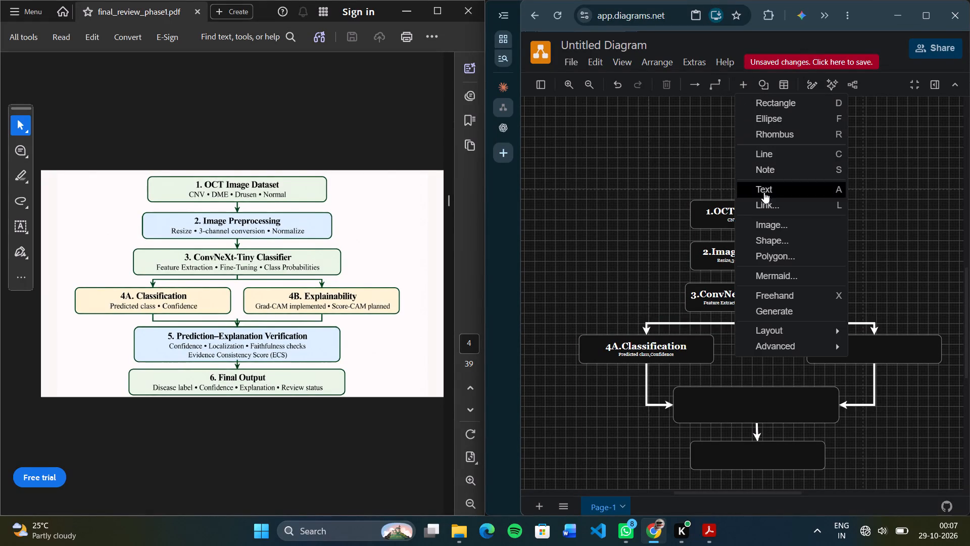
left_click(771, 190)
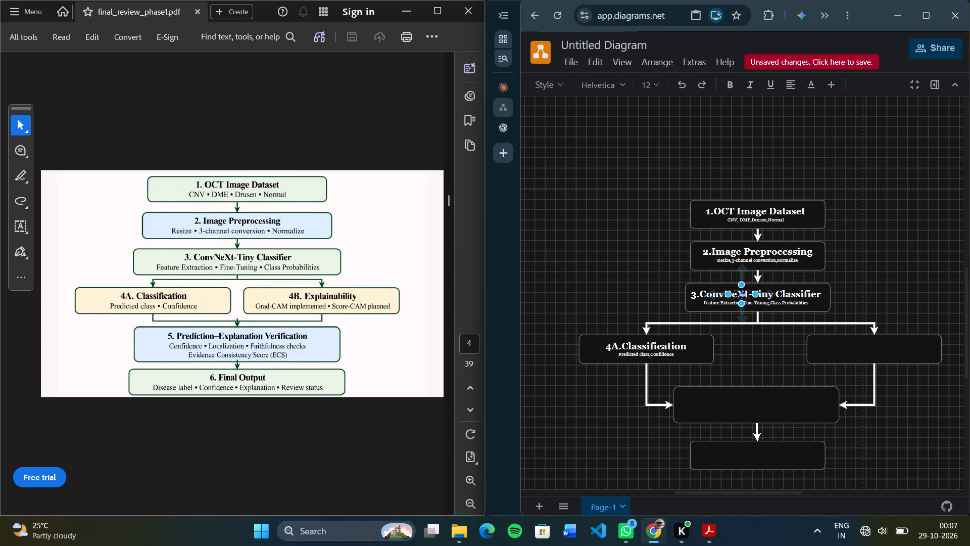
left_click(740, 296)
left_click_drag(735, 290, 580, 255)
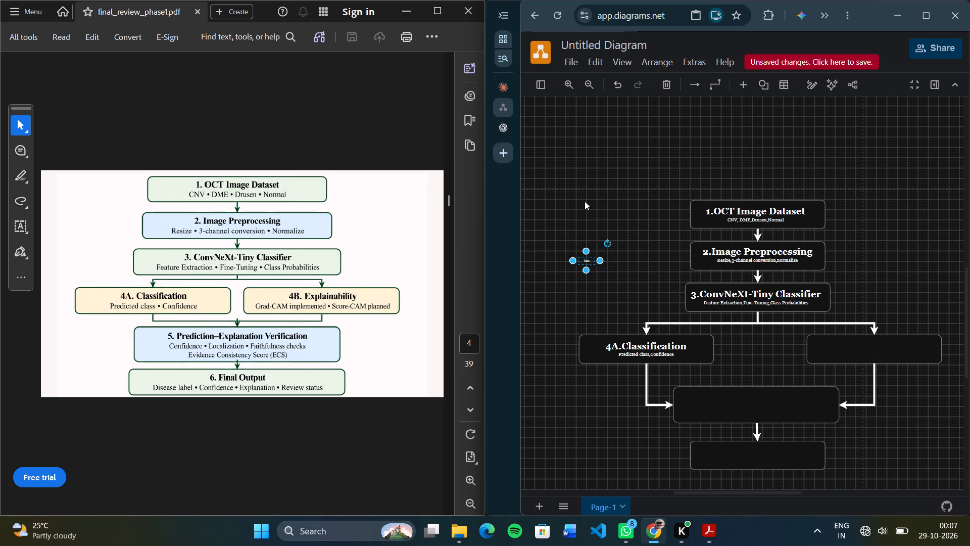
Replace the placeholder text with the heading "4B.explainability" and start a second line.
triple_click(589, 260)
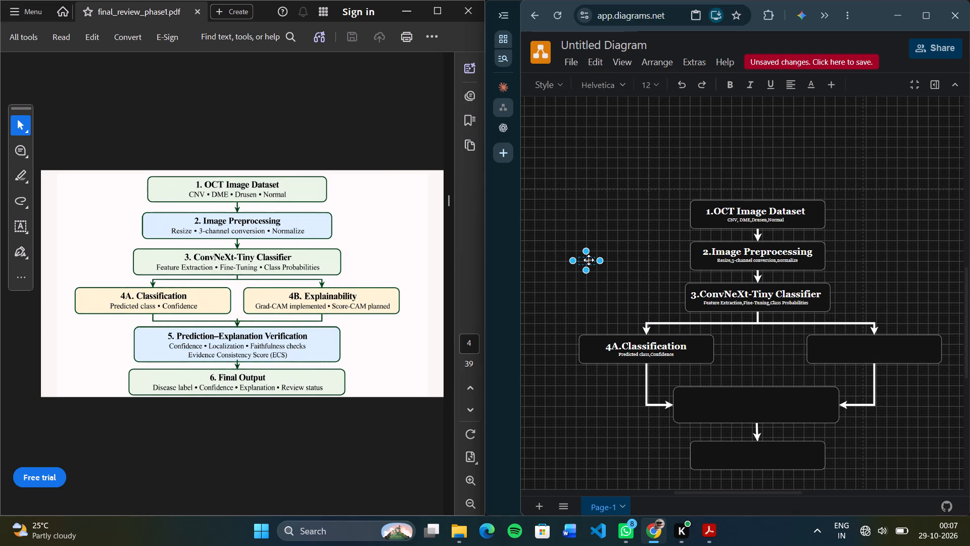
key("BackSpace")
key("4")
key("shift+b")
key("period")
type("explaina")
type("bility")
key("Return")
Enter "Grad-CAM implemented, Score-CAM planned" as the second line of the explainability label.
type("Grad")
key("space")
key("BackSpace")
key("minus")
type("Ca")
key("BackSpace")
type("AM")
key("space")
type("implemented")
type(", Score")
type("-CAM")
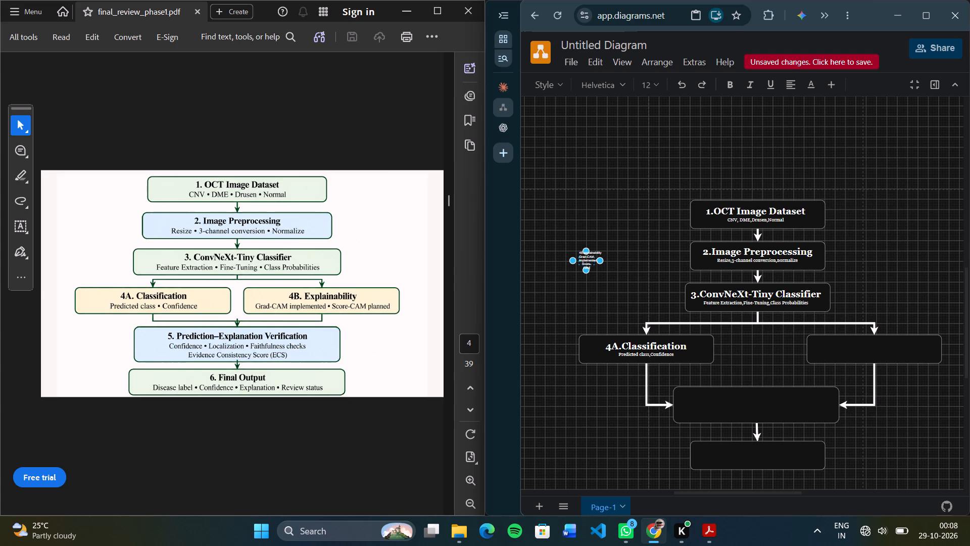
key("space")
type("planned")
Enlarge the explainability label's frame to about 400 by 120 so each line fits on one row.
left_click_drag(598, 269, 659, 280)
left_click_drag(615, 281, 619, 297)
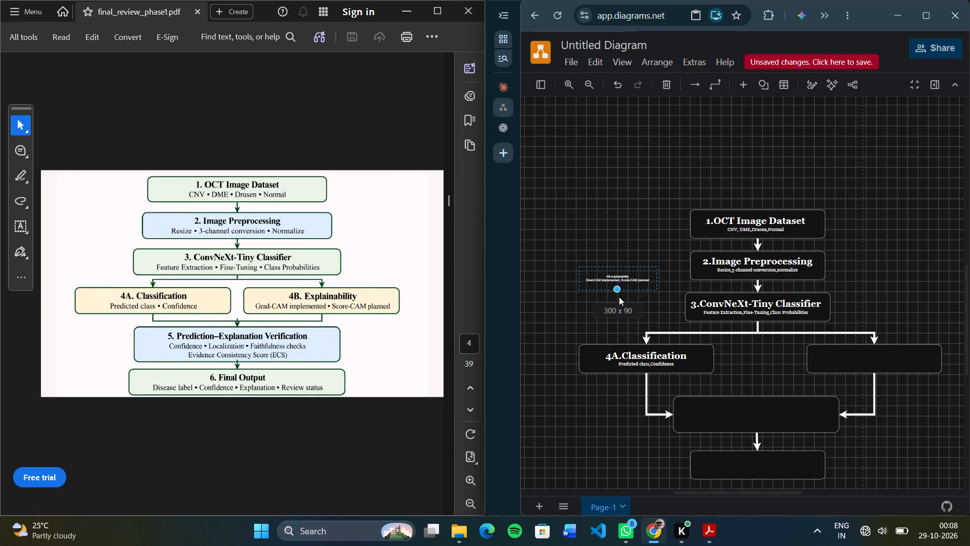
left_click_drag(619, 297, 619, 304)
left_click_drag(657, 280, 669, 280)
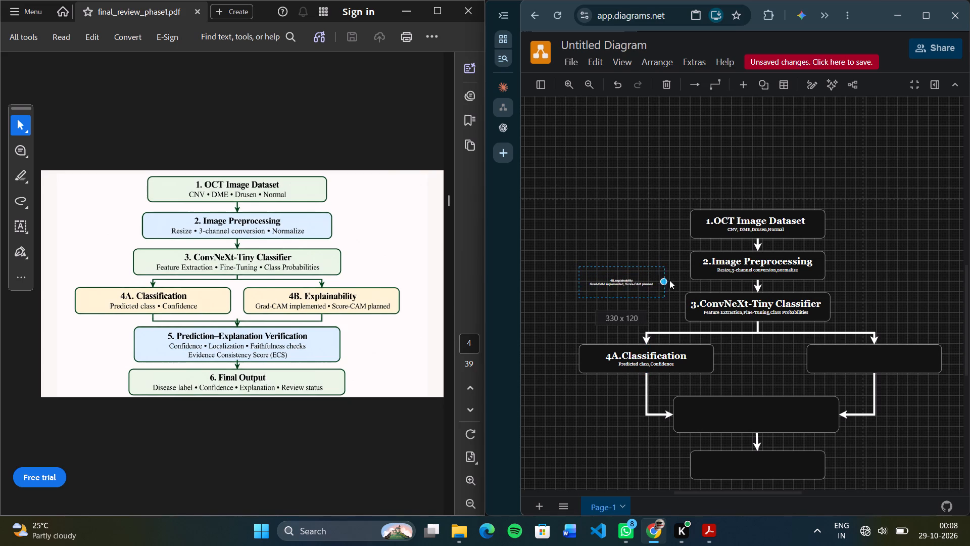
left_click_drag(669, 280, 685, 280)
Format both lines of the explainability label in Georgia, size 18.
left_click(646, 285)
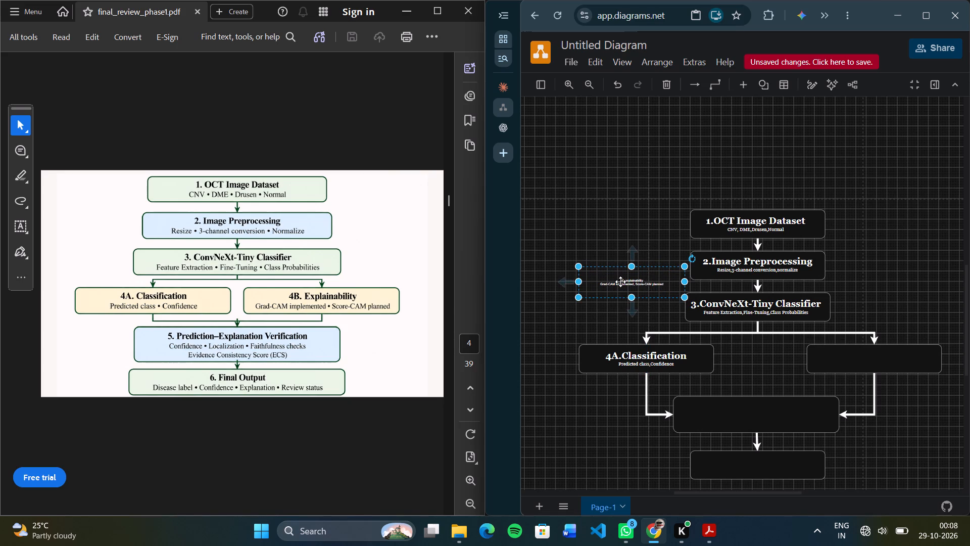
left_click(620, 281)
triple_click(626, 285)
left_click(626, 285)
triple_click(628, 278)
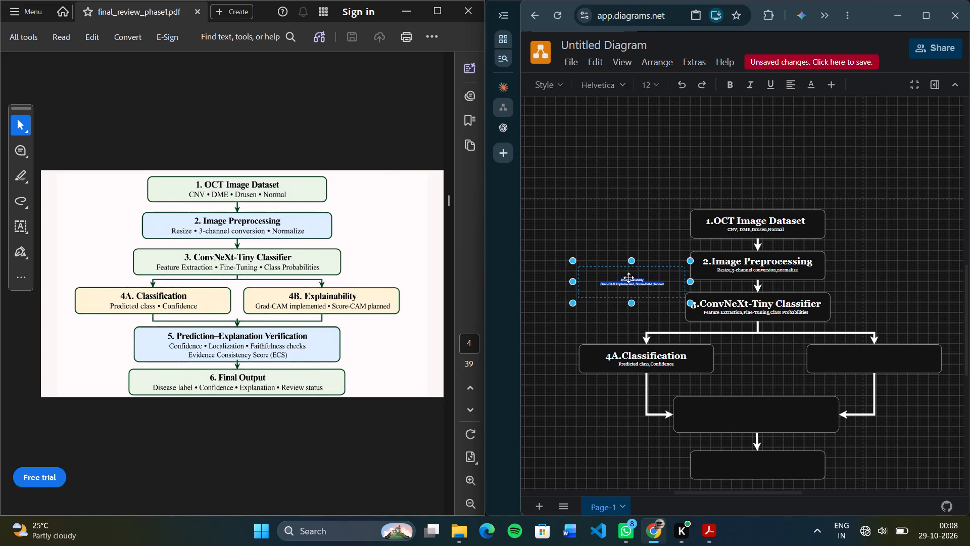
left_click(628, 277)
triple_click(630, 281)
double_click(630, 281)
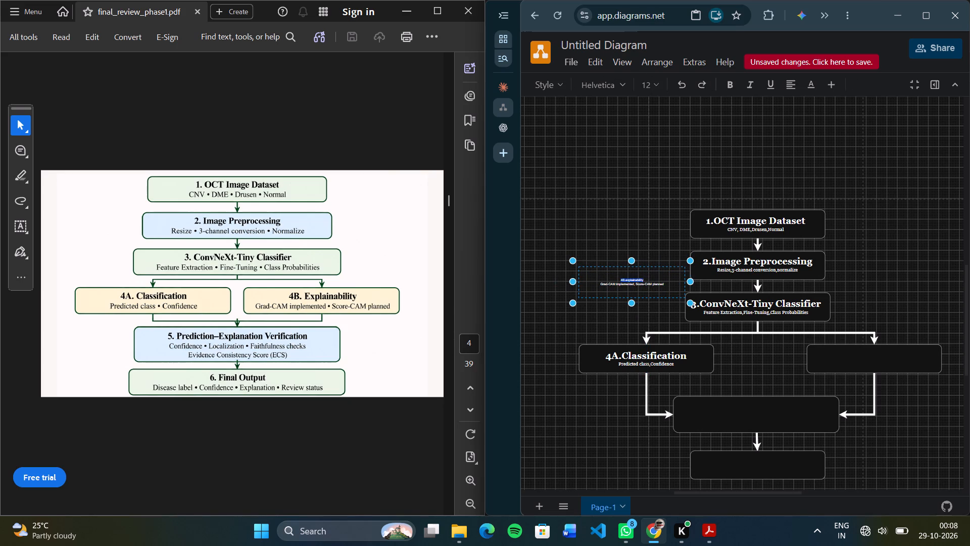
left_click(630, 281)
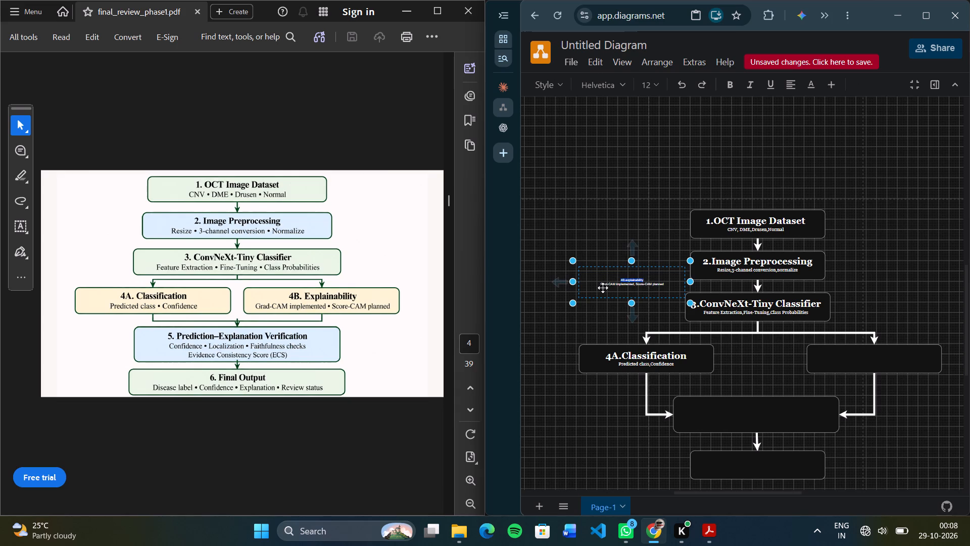
left_click(602, 287)
triple_click(602, 285)
left_click(602, 285)
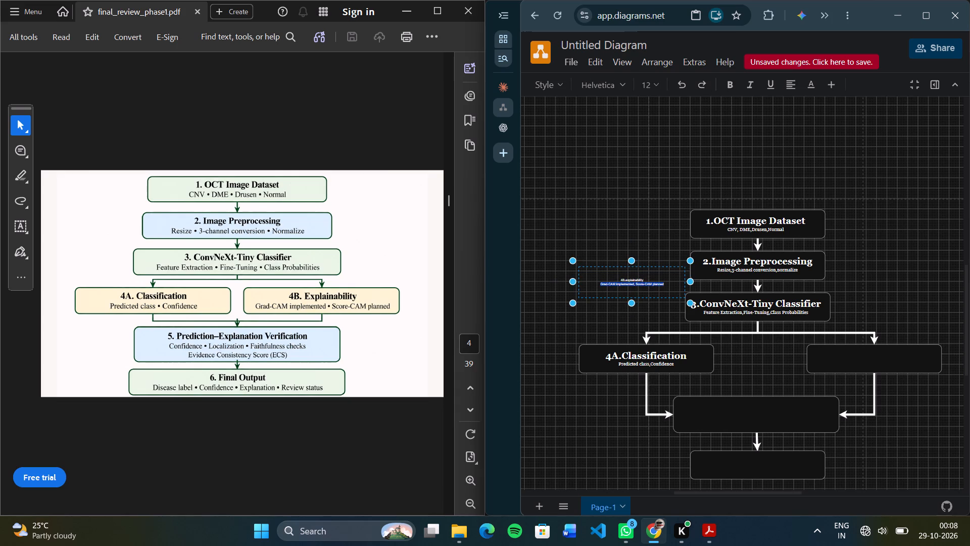
left_click(601, 283)
triple_click(601, 283)
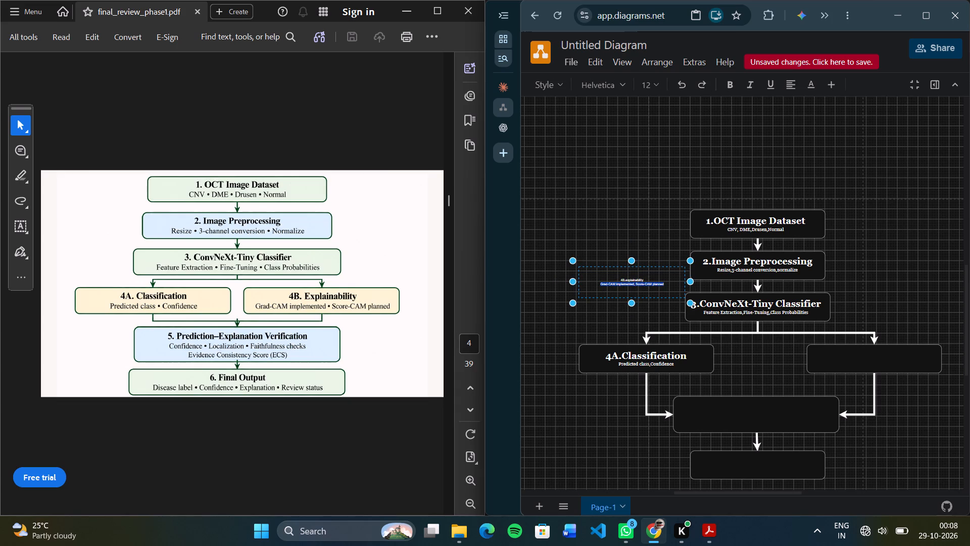
double_click(601, 283)
left_click(600, 281)
triple_click(600, 278)
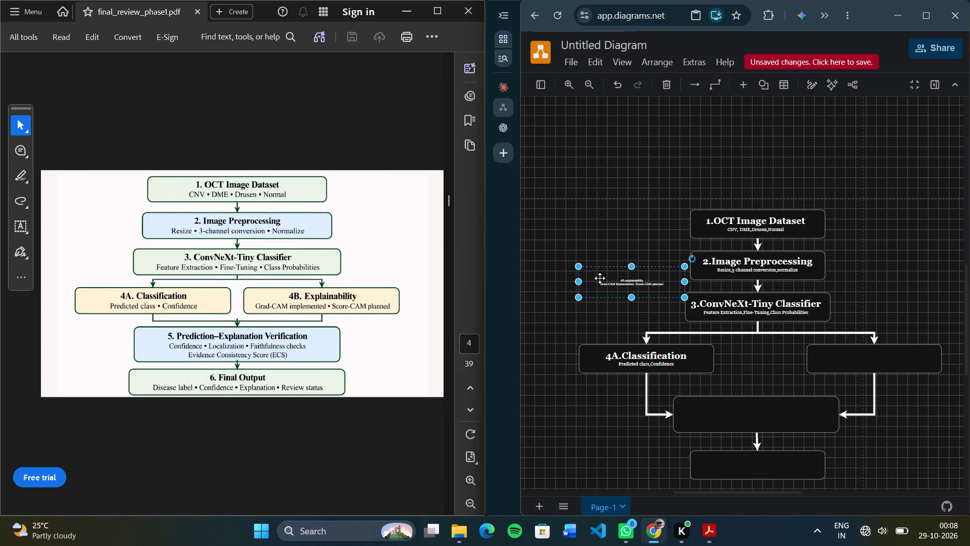
double_click(600, 278)
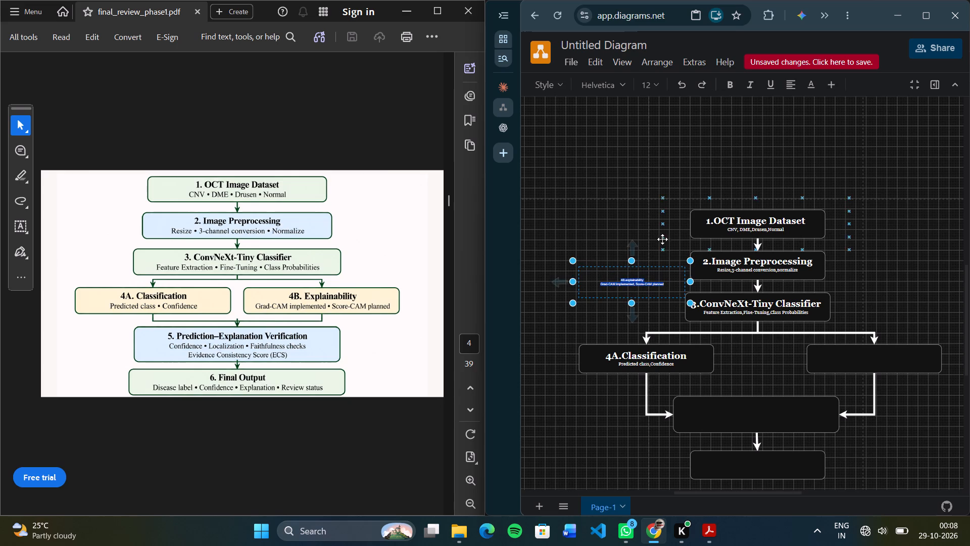
left_click(619, 83)
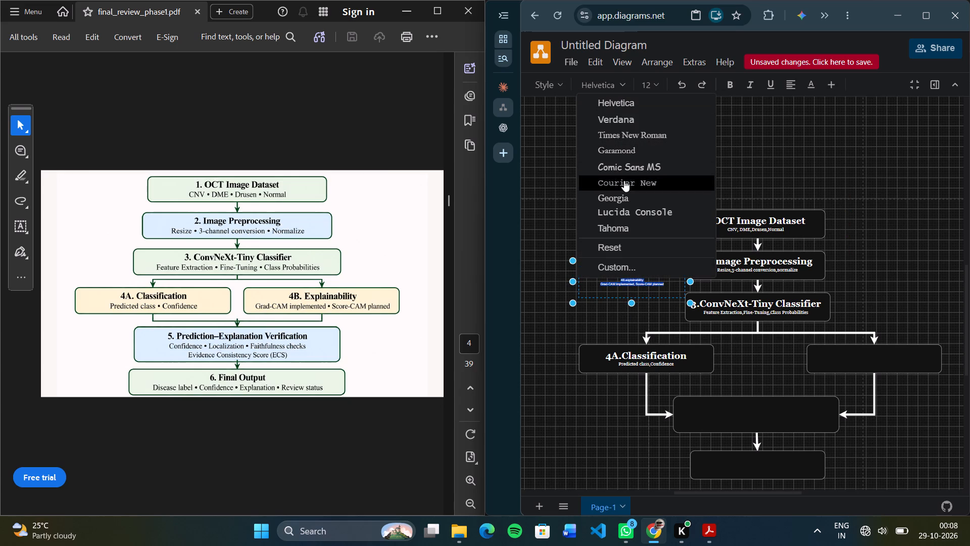
left_click(629, 194)
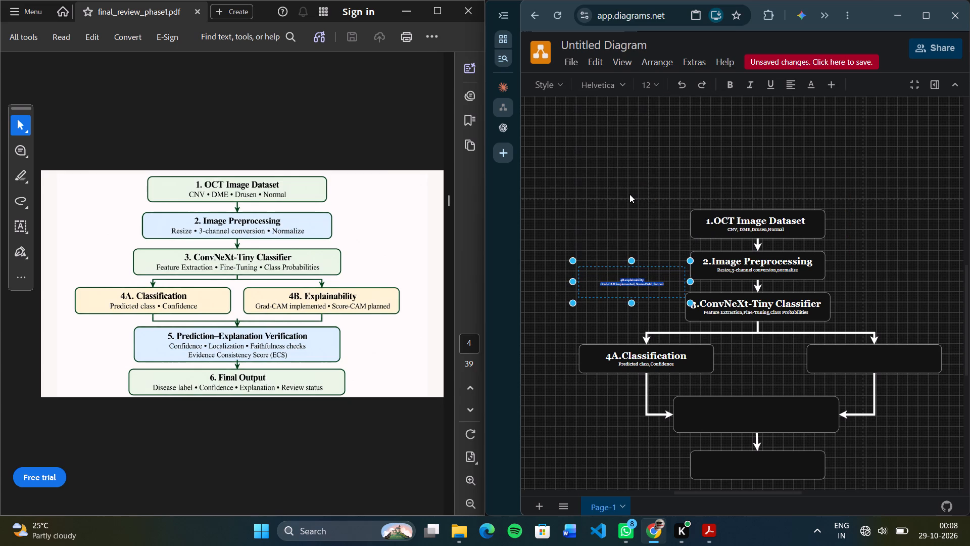
left_click(653, 82)
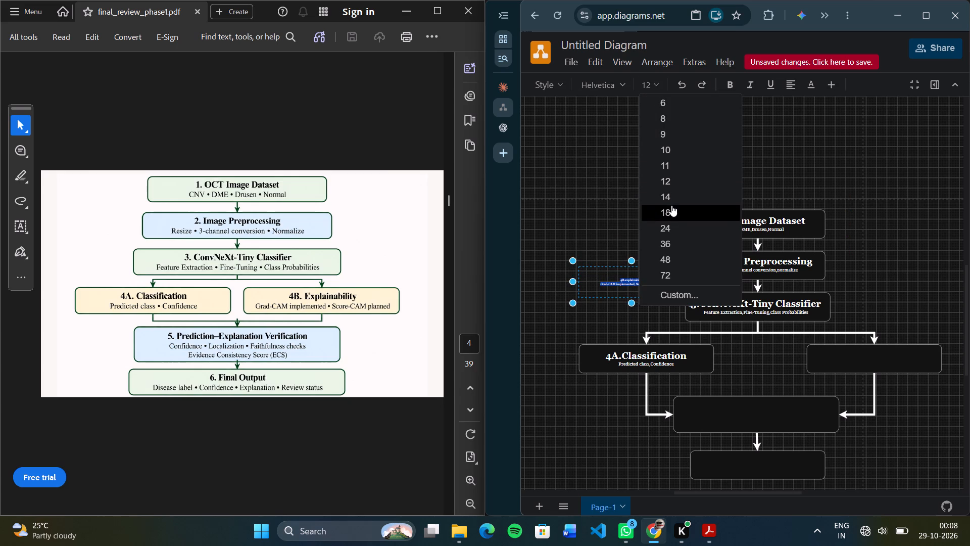
left_click(672, 212)
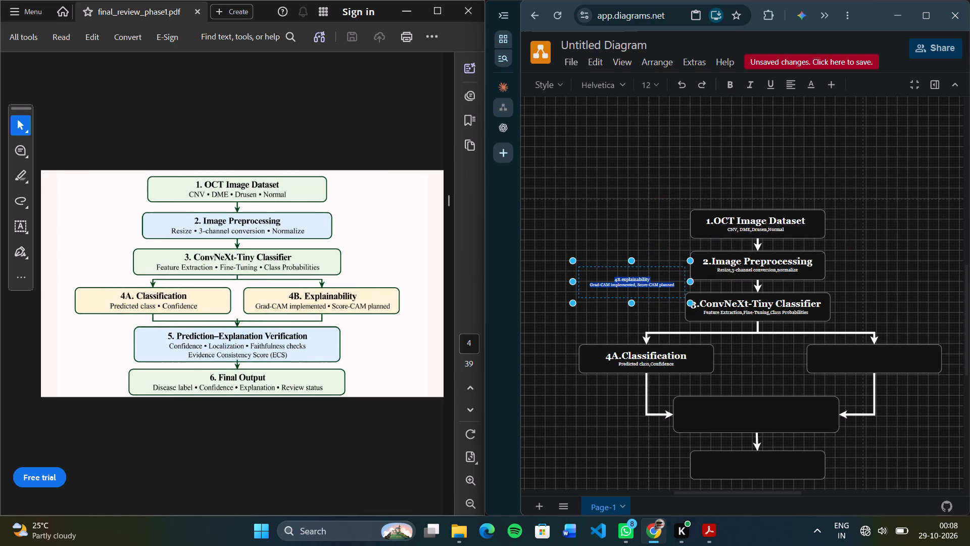
Make the "4B.explainability" heading line bold and set it to size 36.
left_click(632, 278)
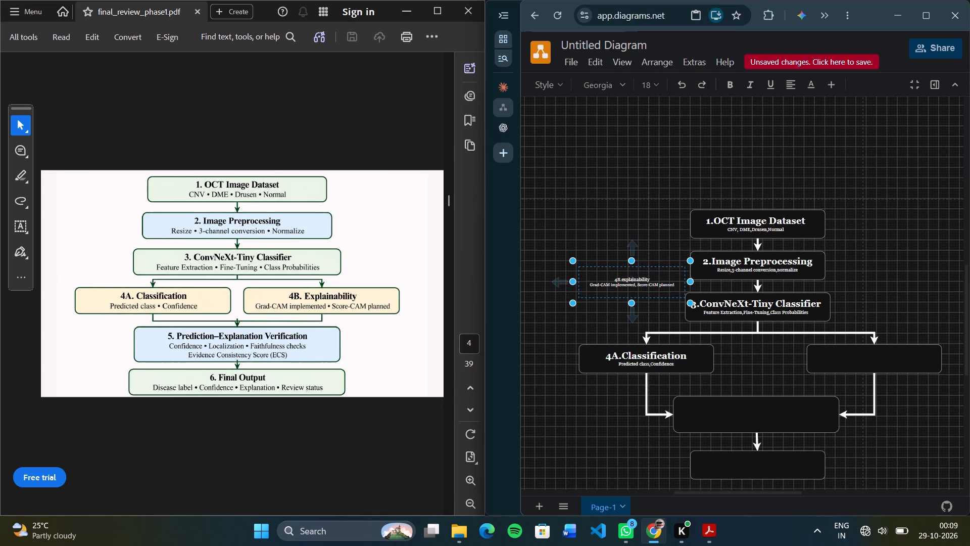
left_click_drag(652, 278, 611, 279)
left_click(655, 83)
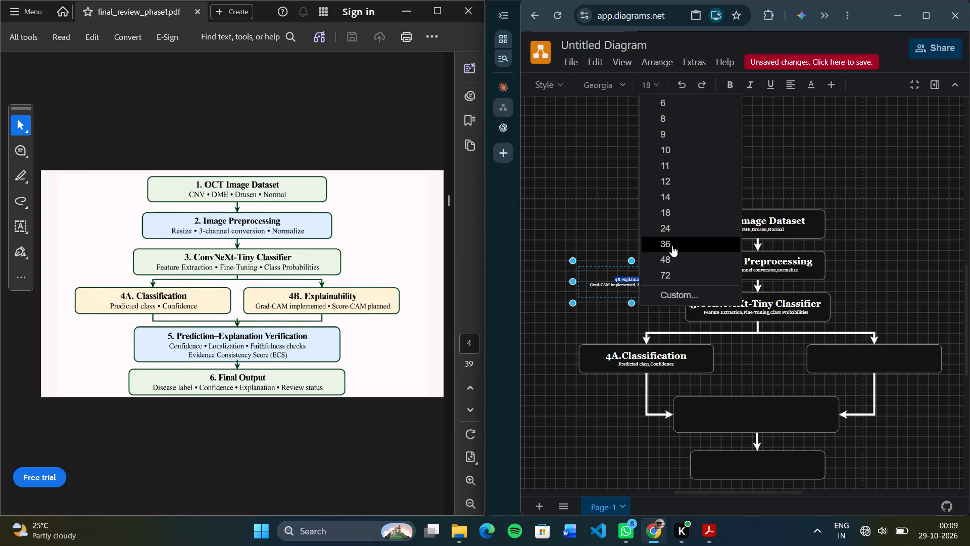
left_click(672, 246)
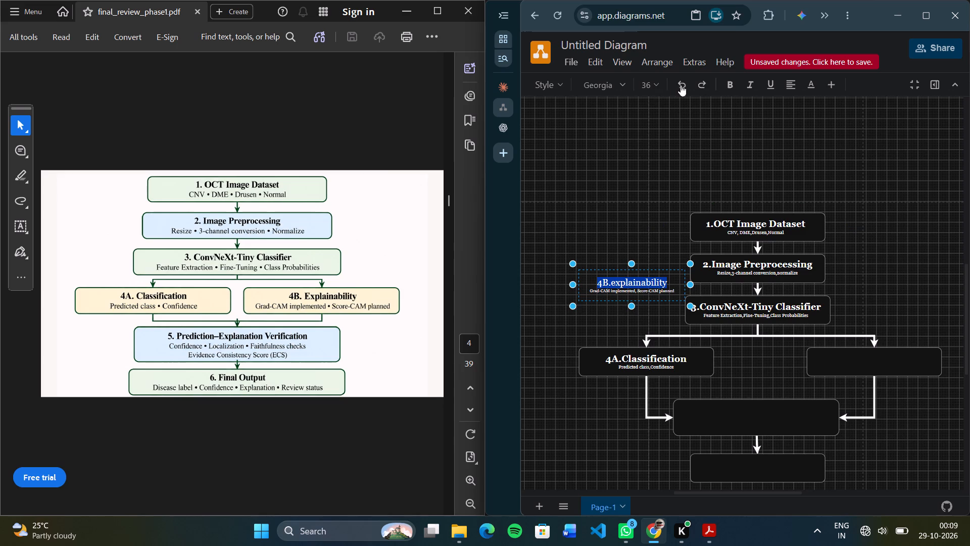
left_click(724, 84)
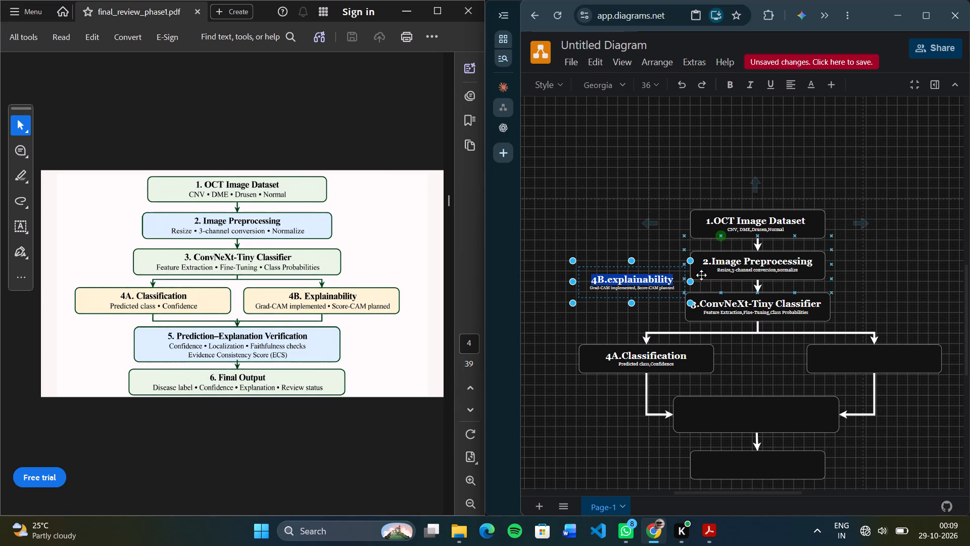
Widen the explainability label's frame slightly and centre the label inside the empty box opposite 4A.Classification.
left_click_drag(690, 282, 699, 282)
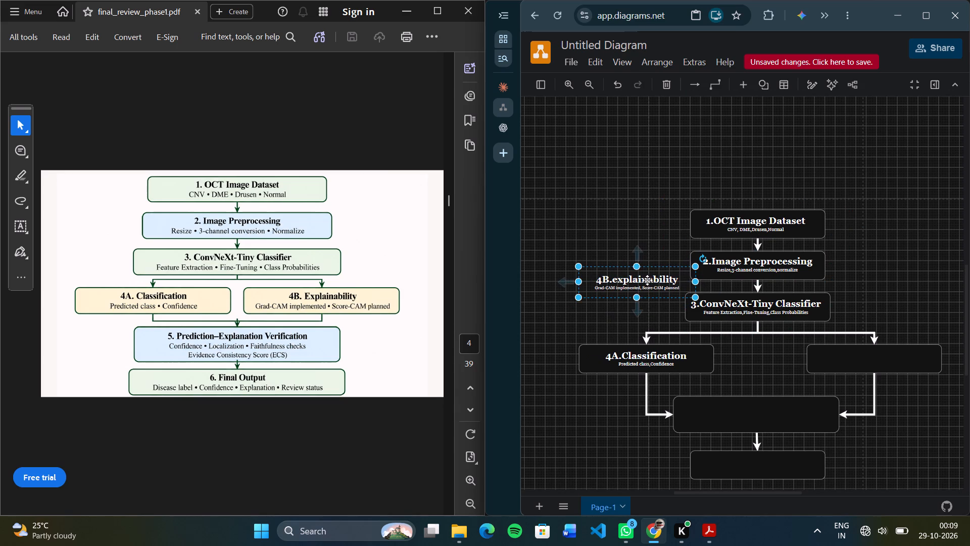
left_click_drag(647, 280, 883, 356)
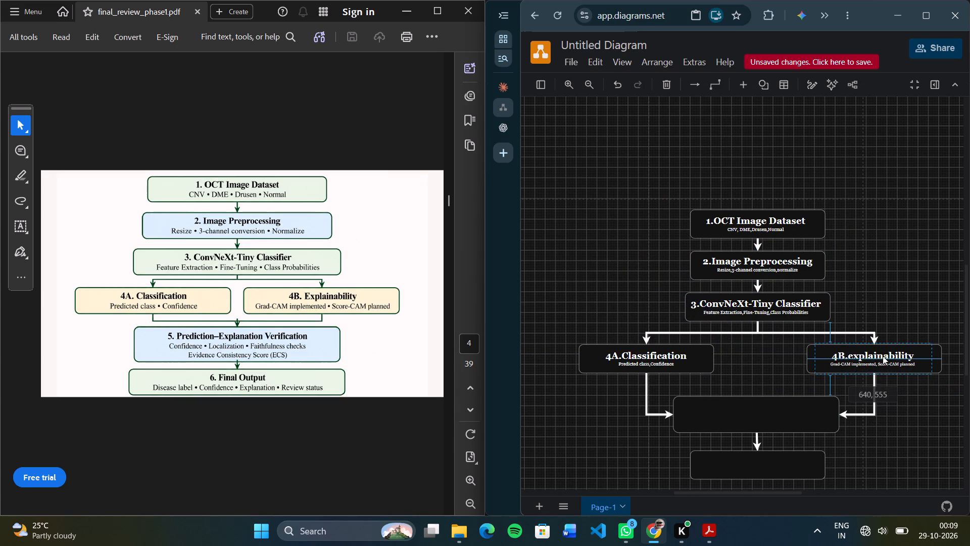
left_click_drag(883, 356, 885, 357)
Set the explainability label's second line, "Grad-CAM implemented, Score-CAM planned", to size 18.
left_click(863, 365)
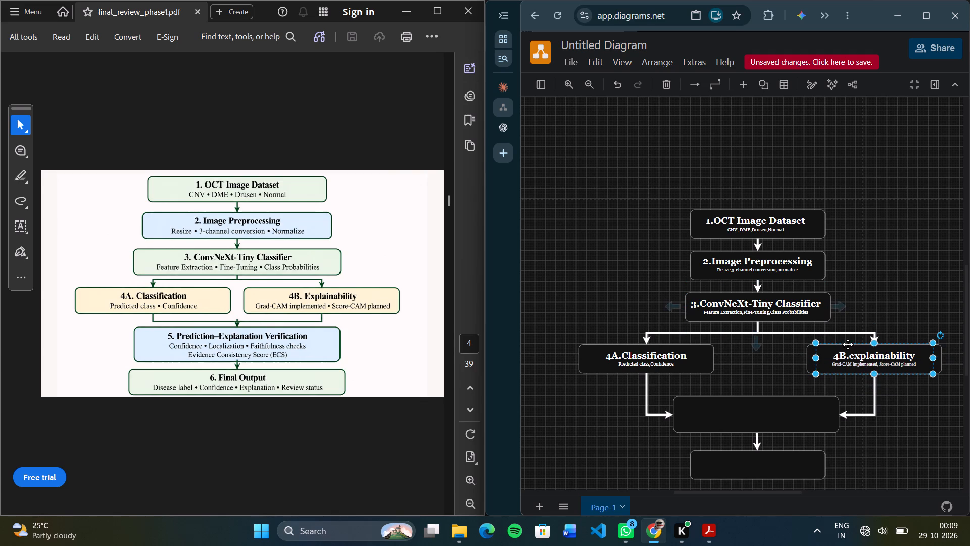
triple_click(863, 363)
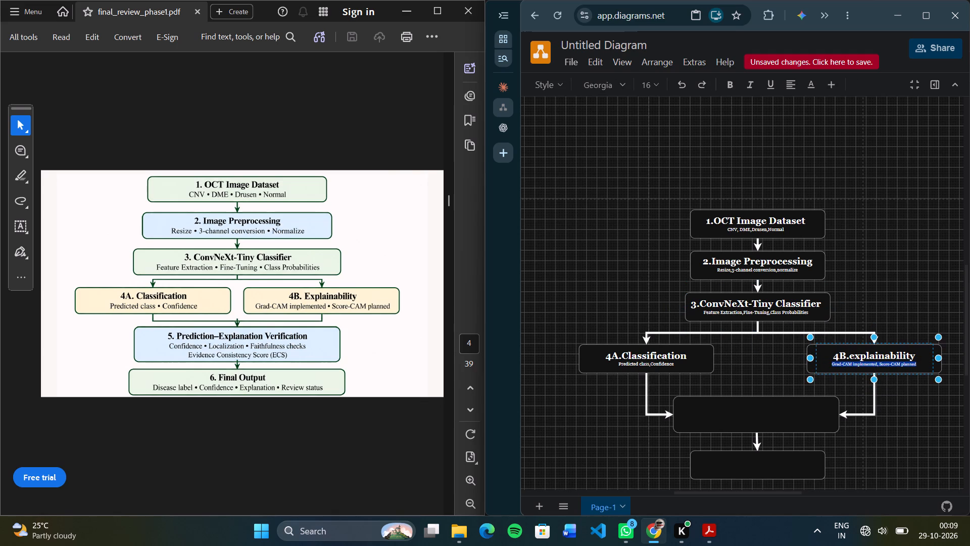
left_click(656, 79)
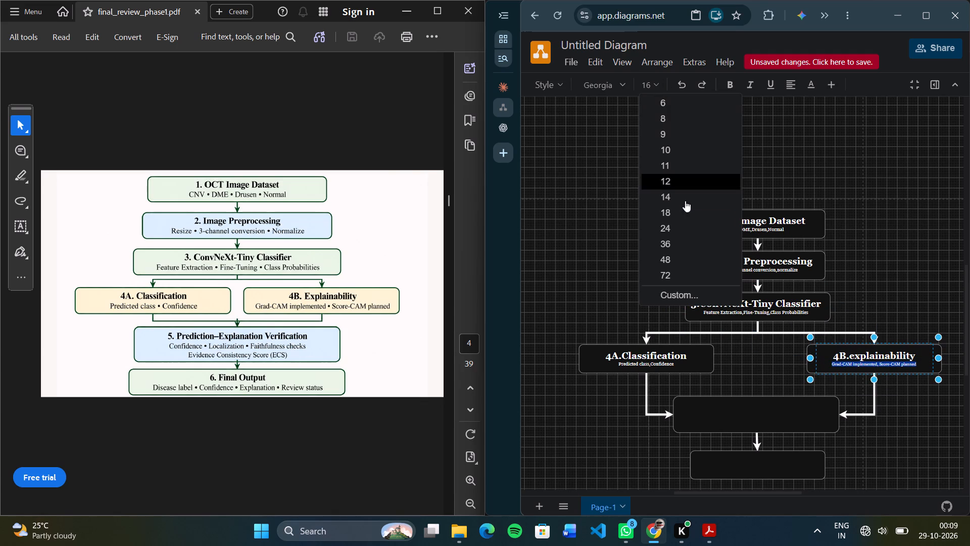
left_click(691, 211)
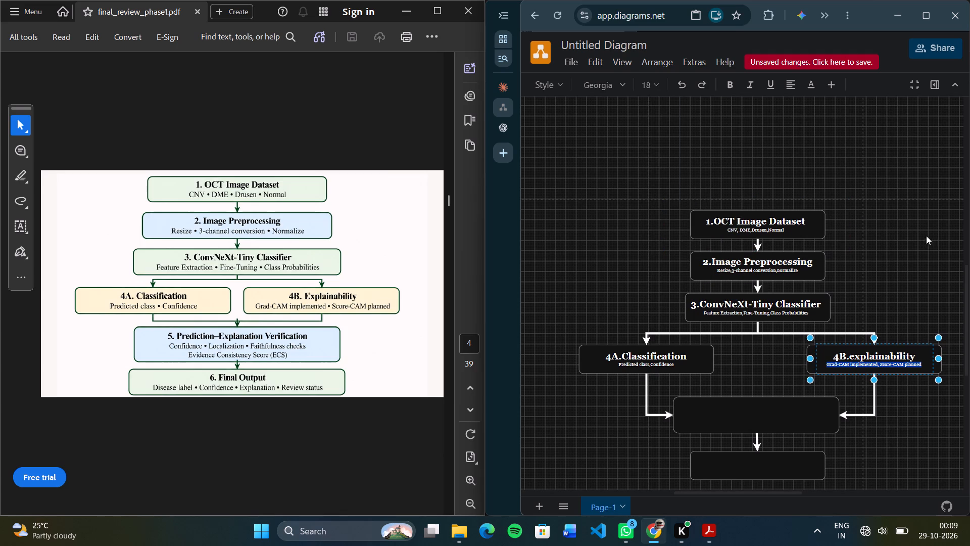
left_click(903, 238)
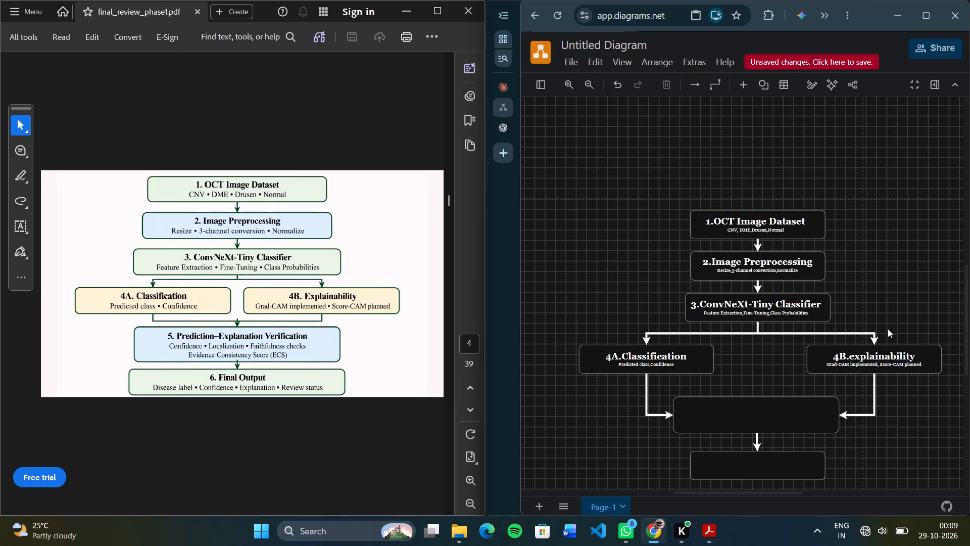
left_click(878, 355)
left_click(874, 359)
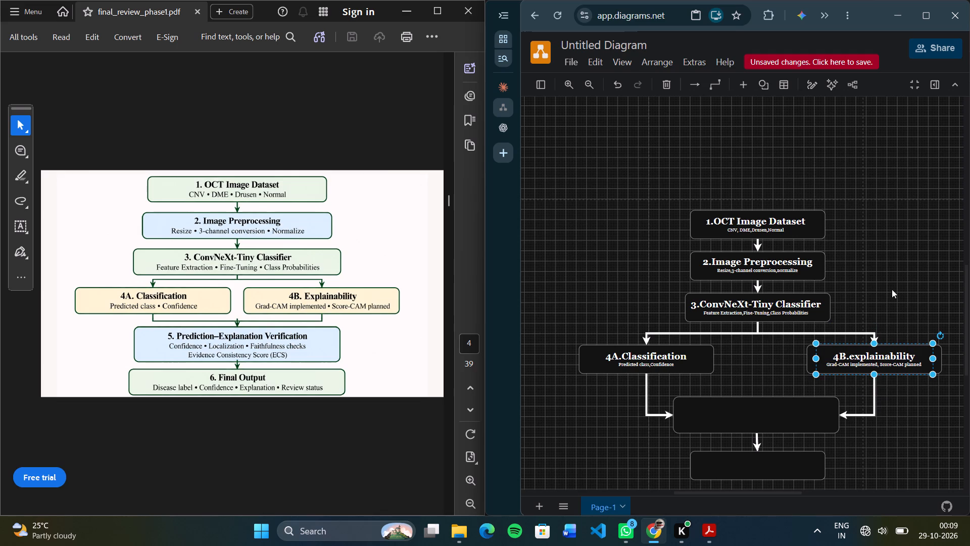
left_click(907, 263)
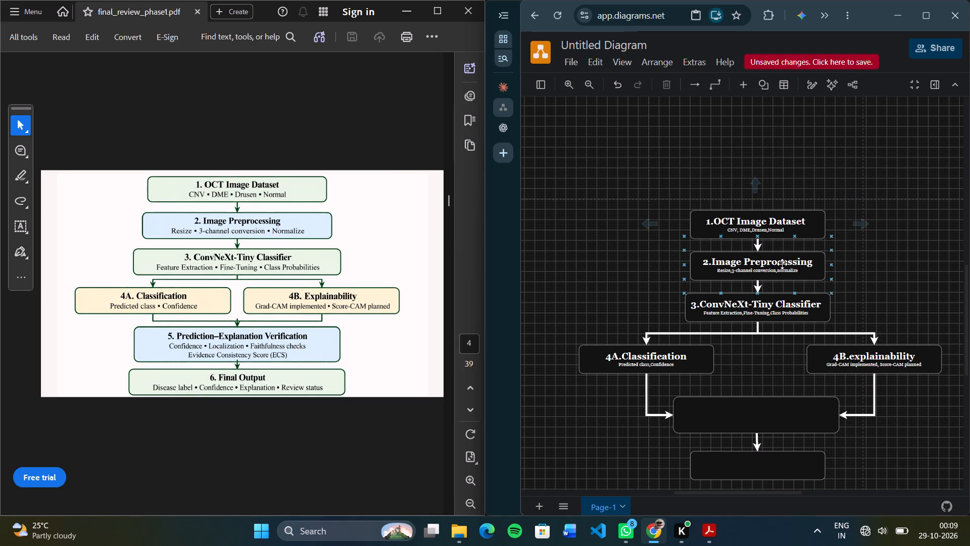
Set the second lines of the OCT Image Dataset, Image Preprocessing and ConvNeXt-Tiny Classifier labels to size 24.
triple_click(751, 230)
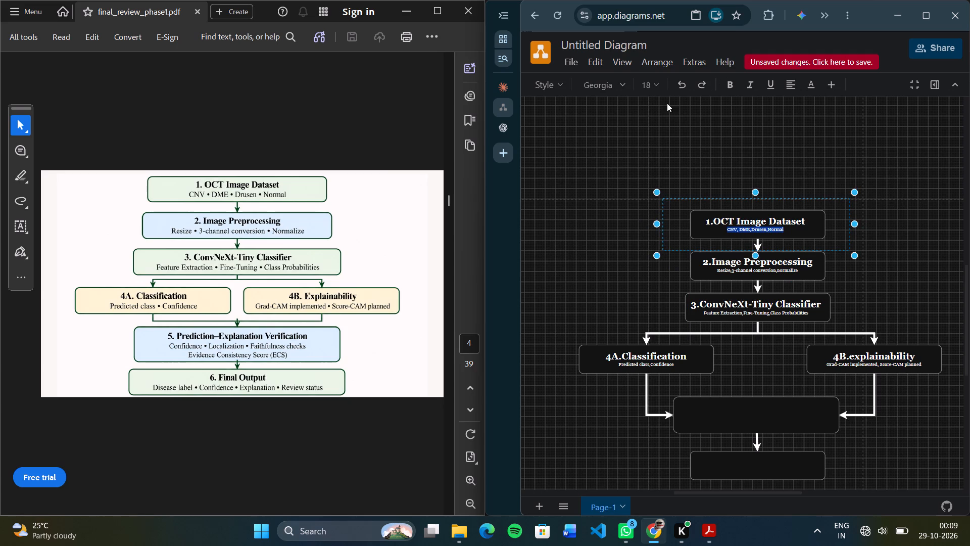
left_click(658, 79)
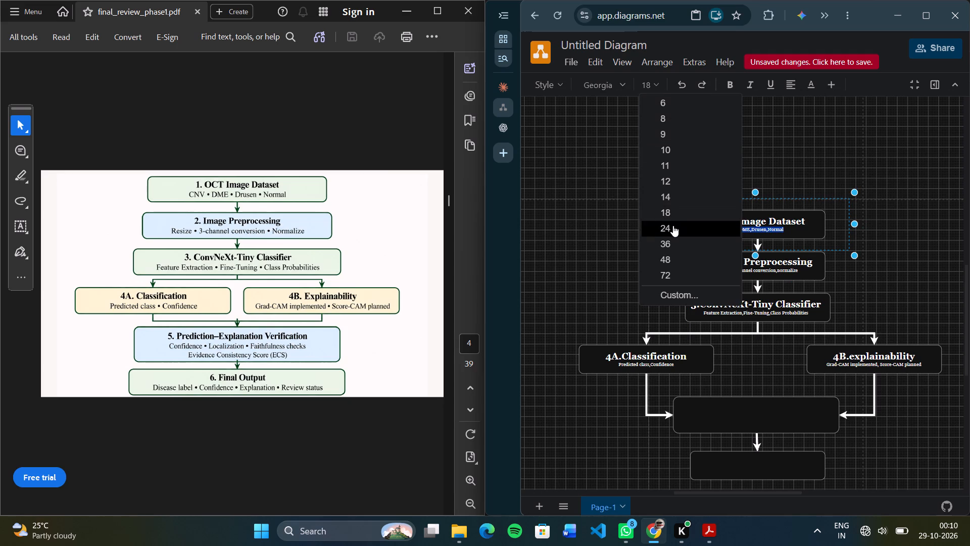
left_click(673, 225)
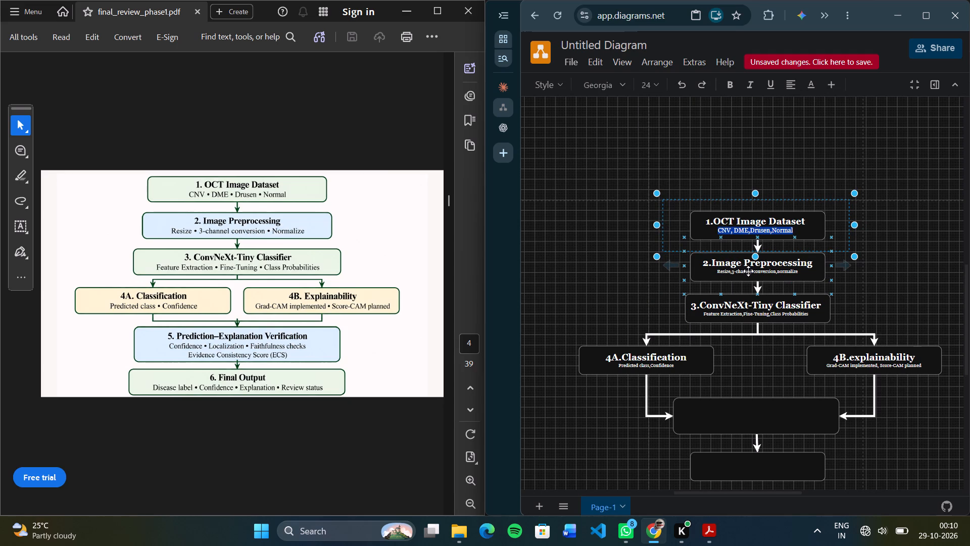
triple_click(748, 270)
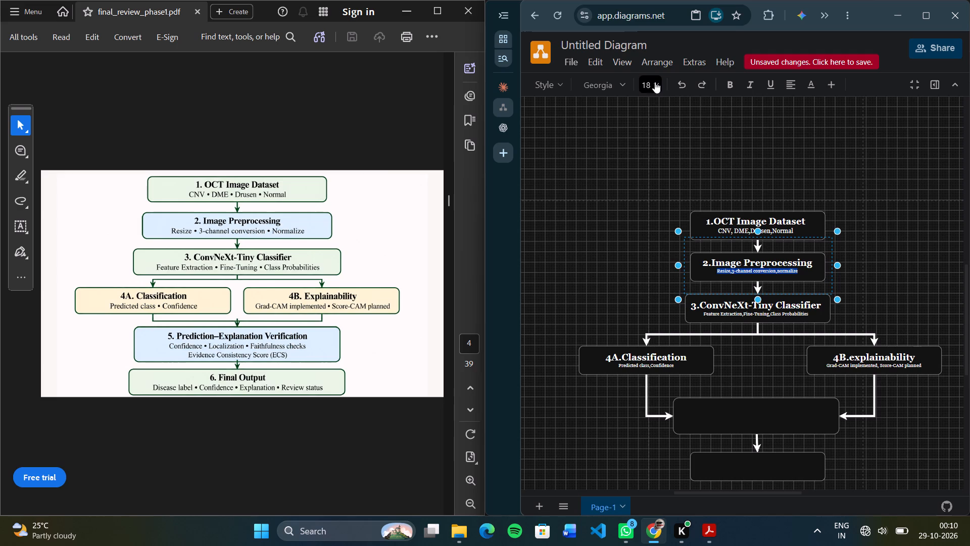
left_click(655, 87)
left_click(688, 227)
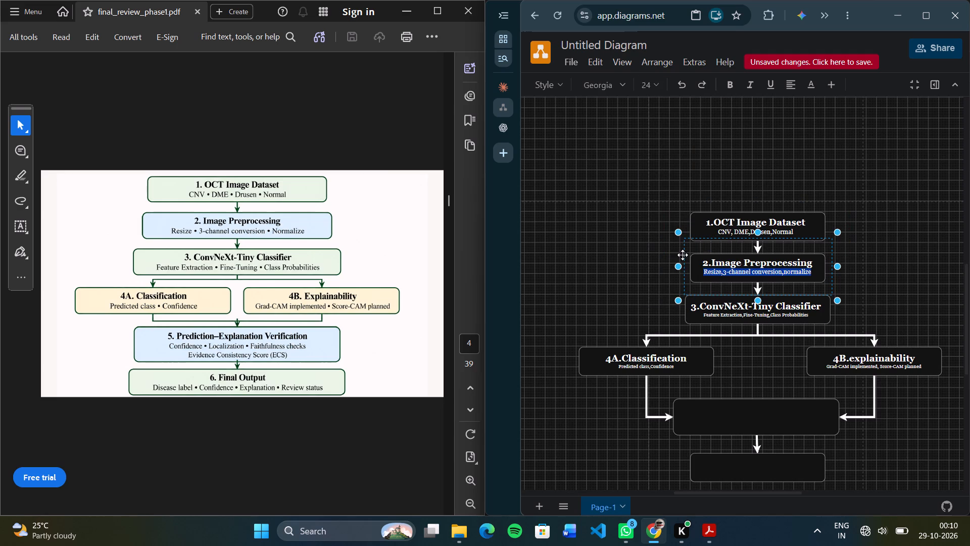
triple_click(737, 314)
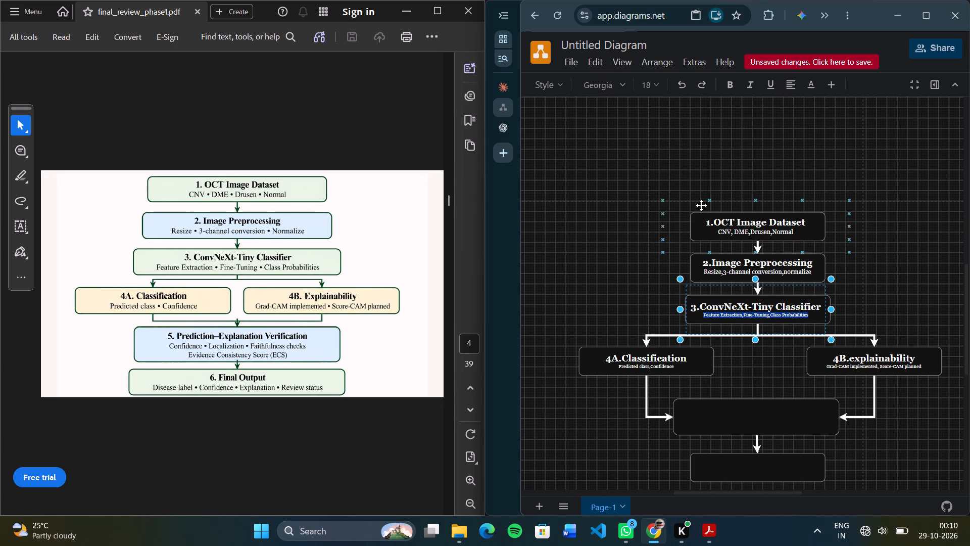
left_click(656, 81)
left_click(685, 233)
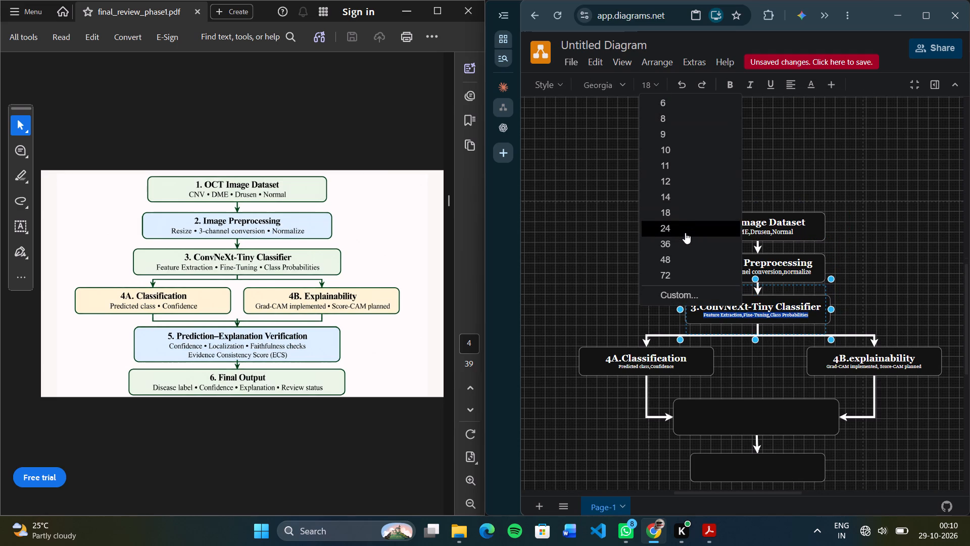
Set the second lines of the 4A.Classification and 4B.explainability labels to size 24.
triple_click(645, 372)
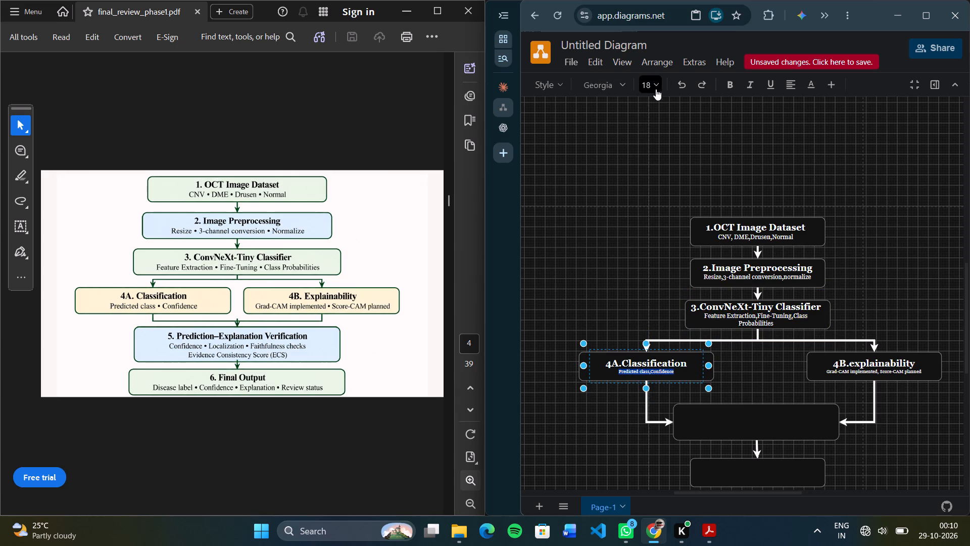
left_click(658, 86)
left_click(662, 224)
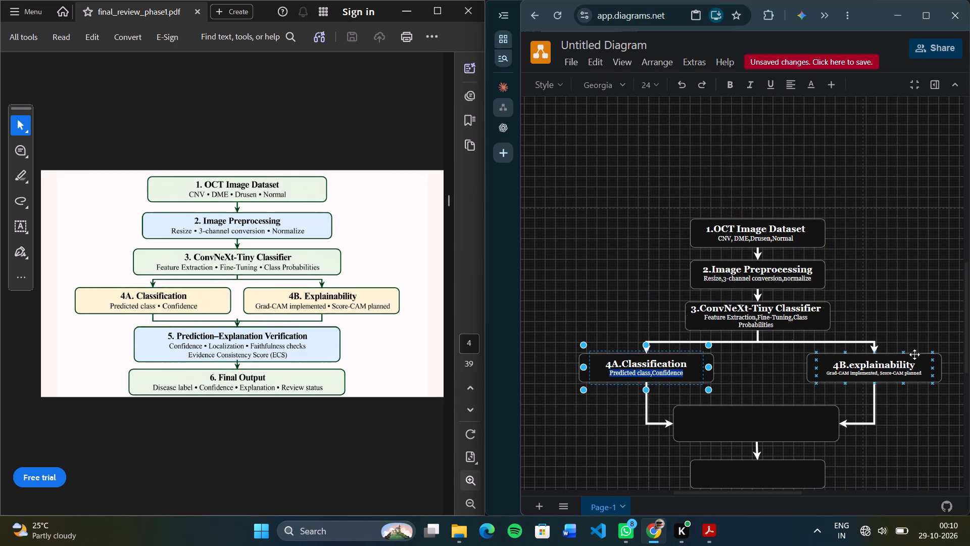
left_click(877, 364)
triple_click(877, 374)
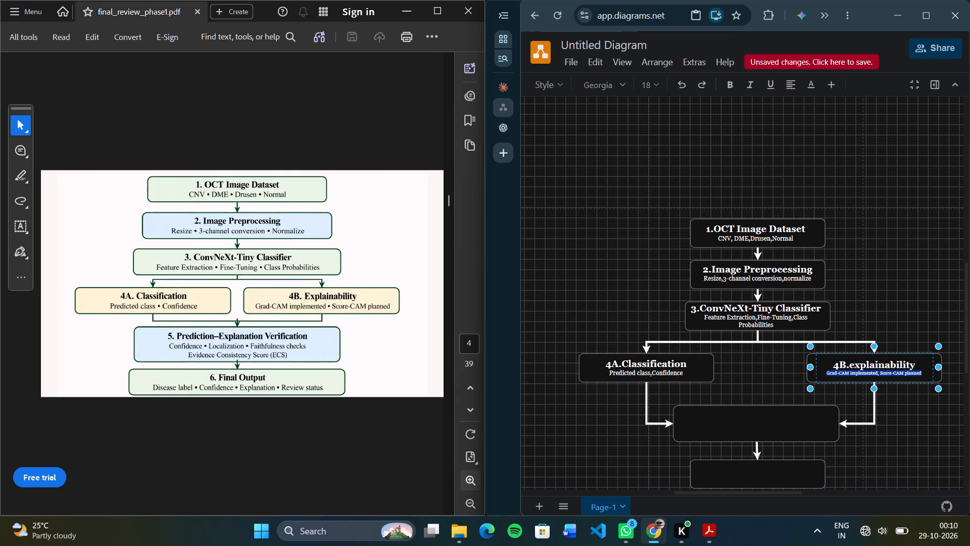
left_click(656, 83)
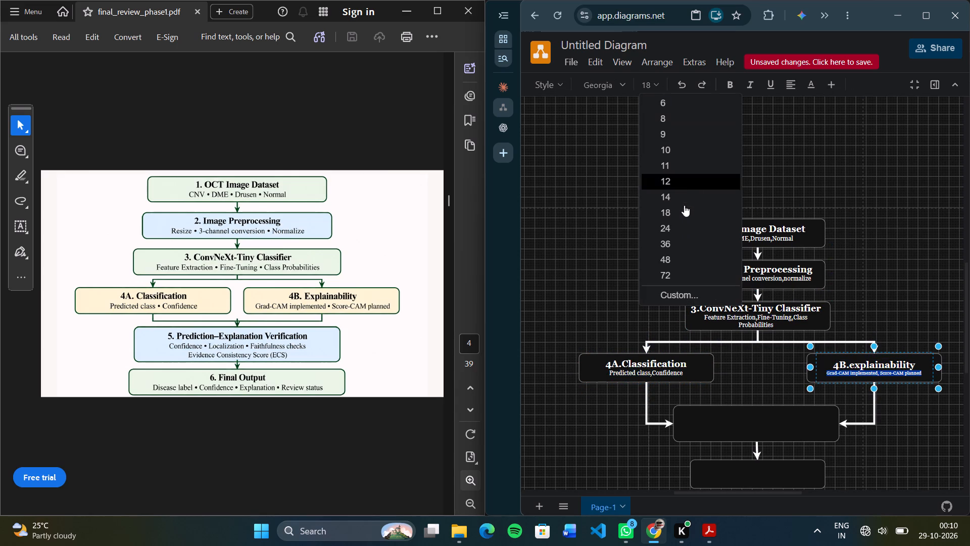
left_click(685, 234)
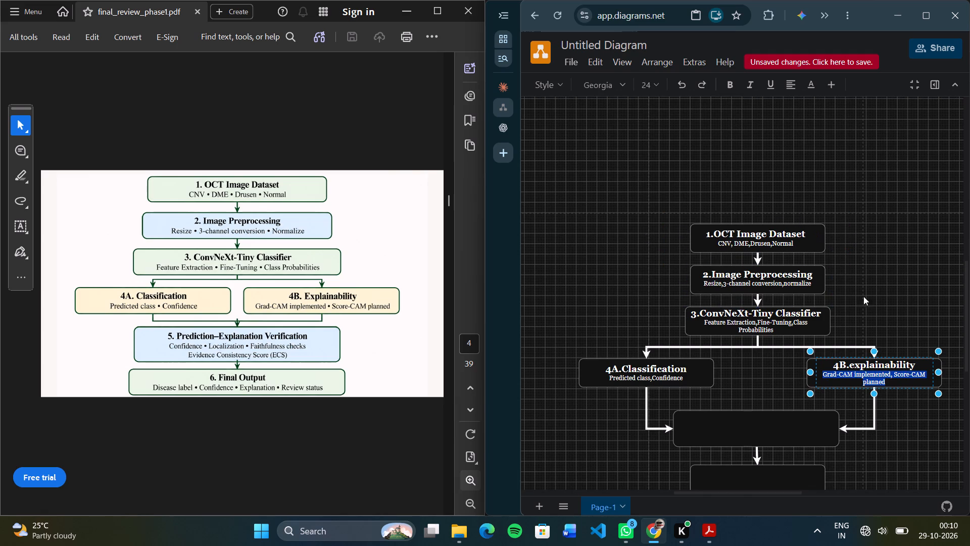
Widen the explainability label's frame so its second line fits on one row, and recentre the label in its box.
left_click_drag(936, 373, 951, 369)
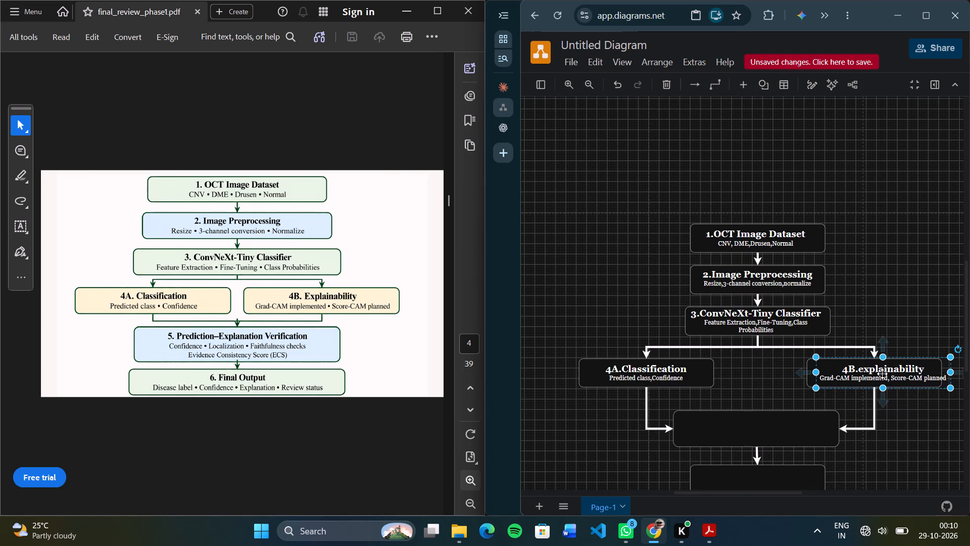
left_click_drag(882, 374, 872, 371)
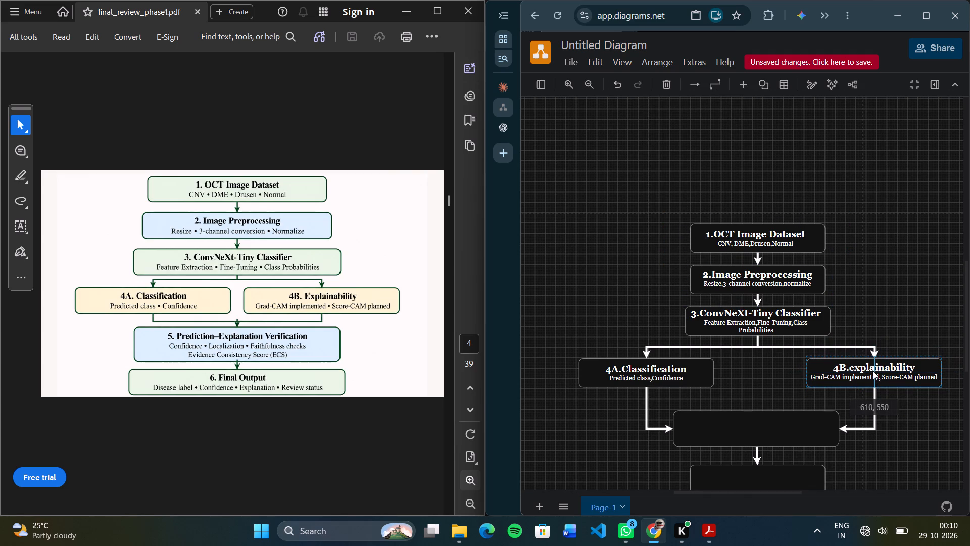
left_click_drag(872, 371, 873, 373)
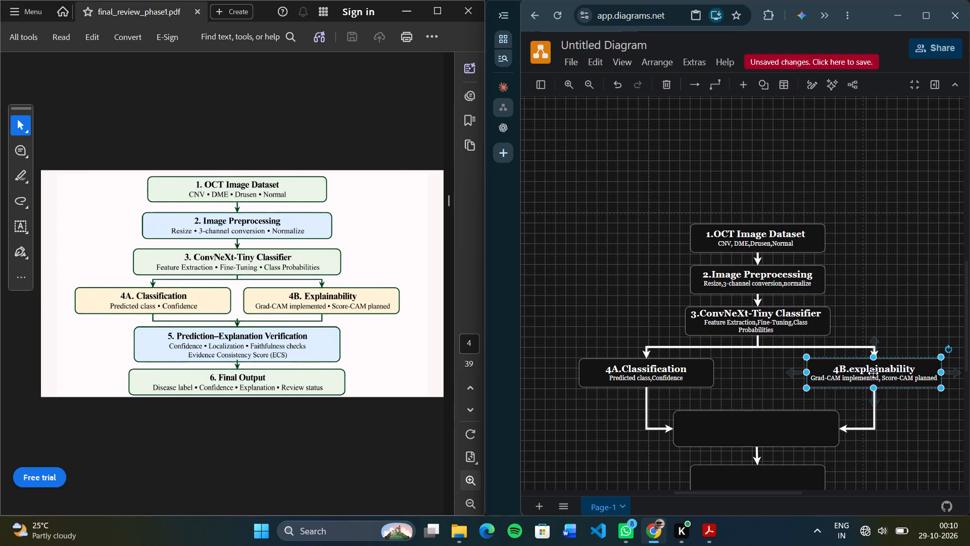
left_click(890, 301)
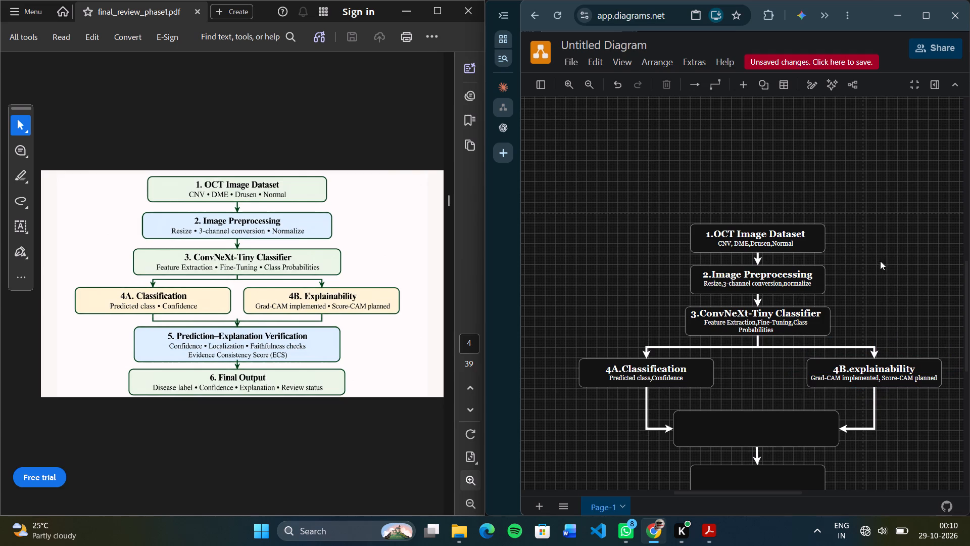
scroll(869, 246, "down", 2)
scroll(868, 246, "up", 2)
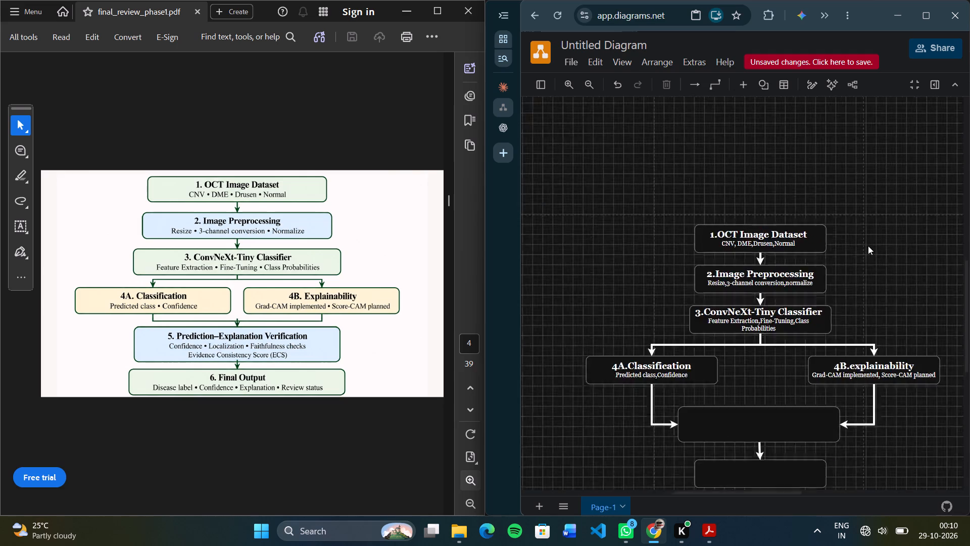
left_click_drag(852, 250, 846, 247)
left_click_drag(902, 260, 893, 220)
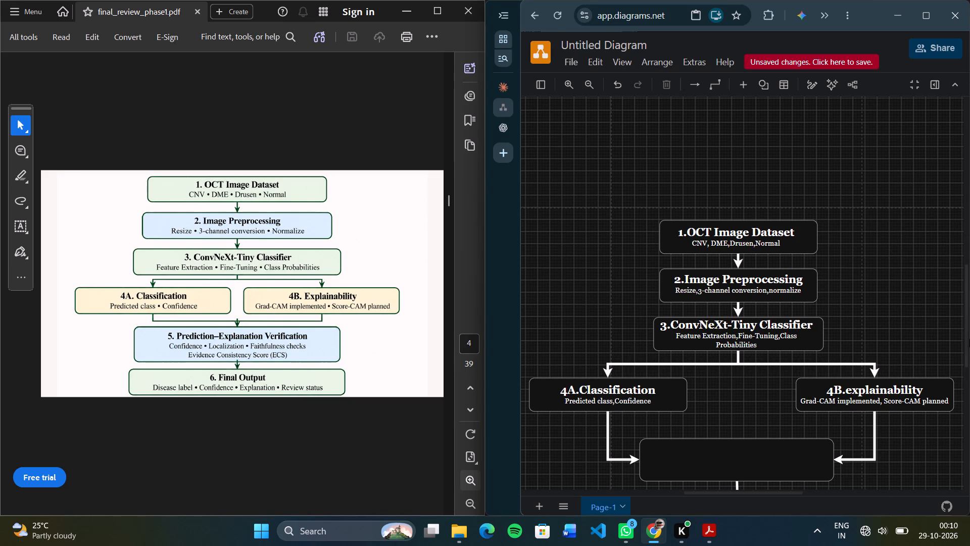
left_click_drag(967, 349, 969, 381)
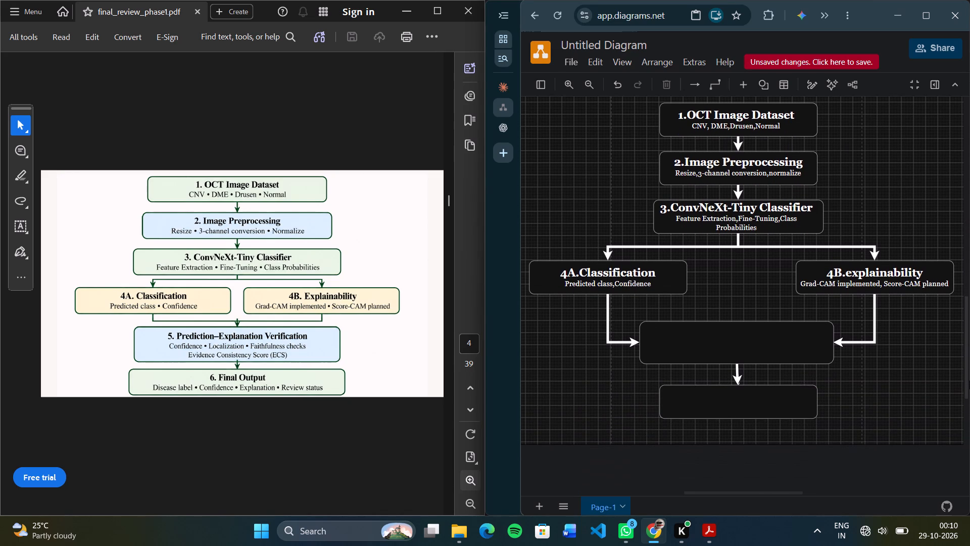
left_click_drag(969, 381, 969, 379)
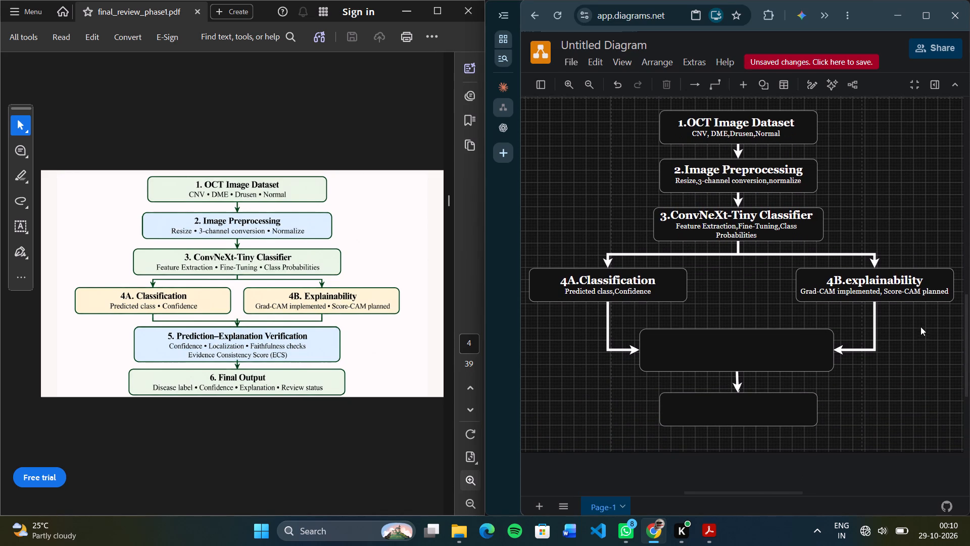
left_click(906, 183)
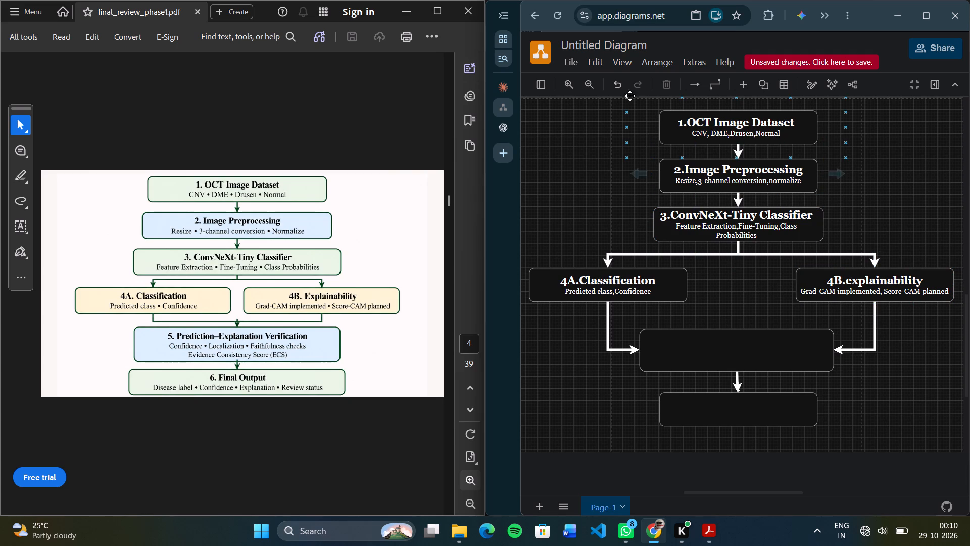
Add a text label reading "5.Prediction-Explanation Verification" in the empty area below the 4A.Classification box.
left_click(741, 88)
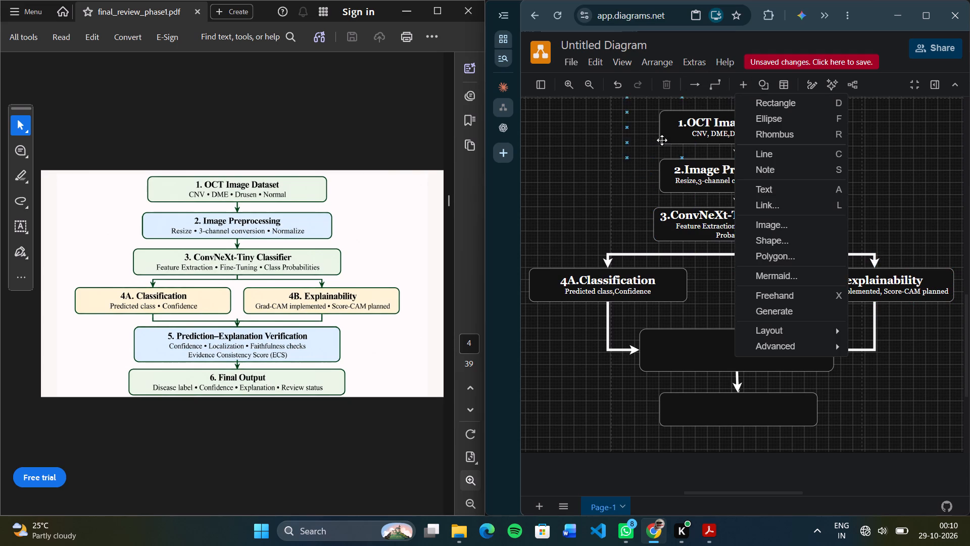
double_click(572, 377)
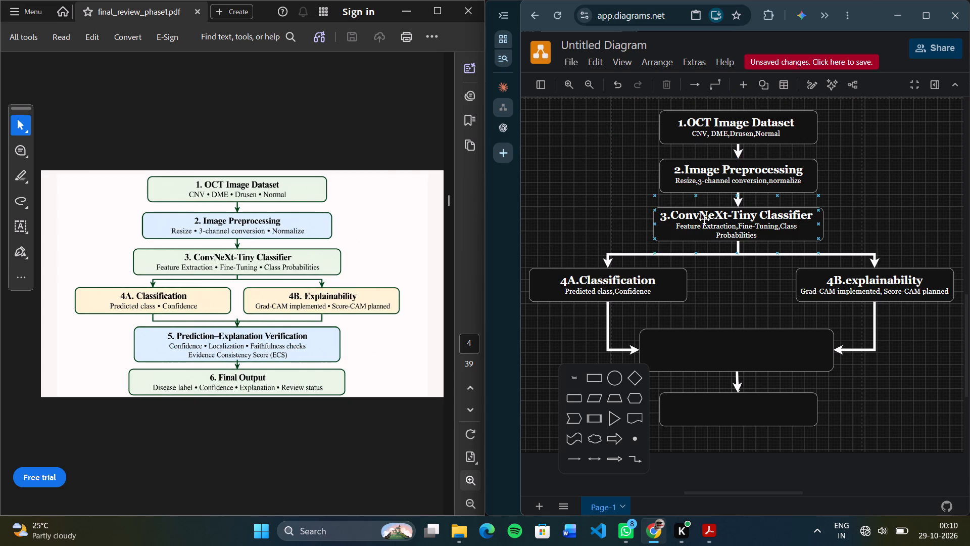
left_click(573, 383)
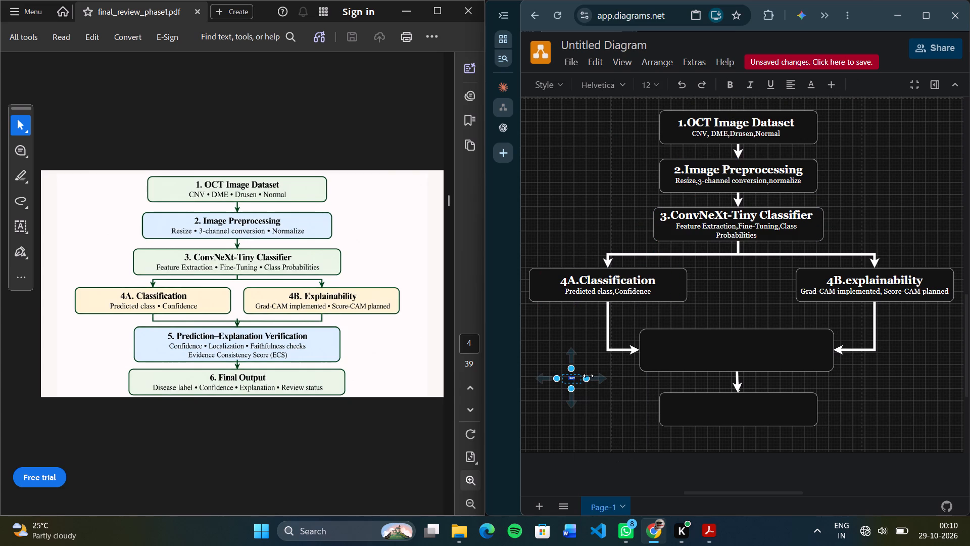
key("BackSpace")
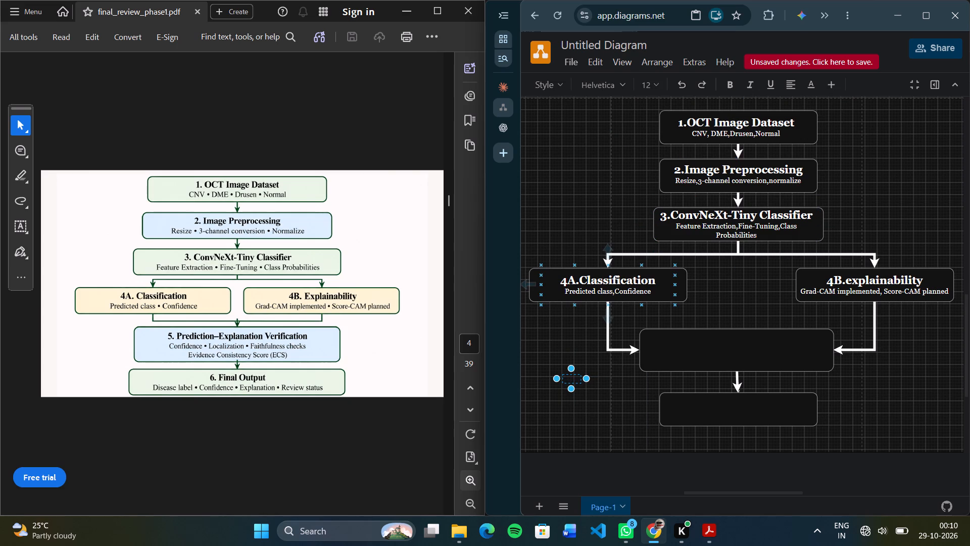
key("5")
key("period")
type("Predict")
type("ion")
key("minus")
type("Explaina")
key("BackSpace")
key("BackSpace")
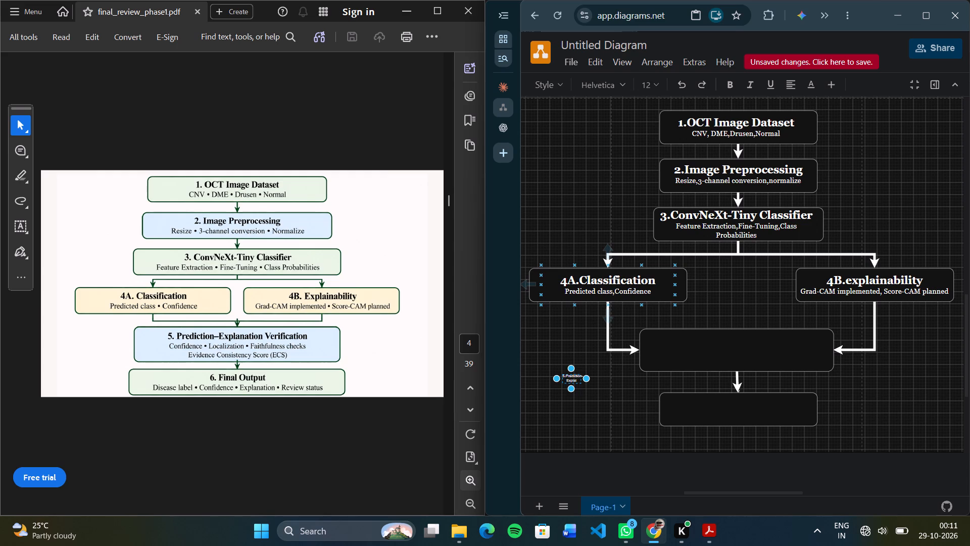
key("BackSpace")
type("natio")
type("n")
key("space")
type("Verificatio")
key("n")
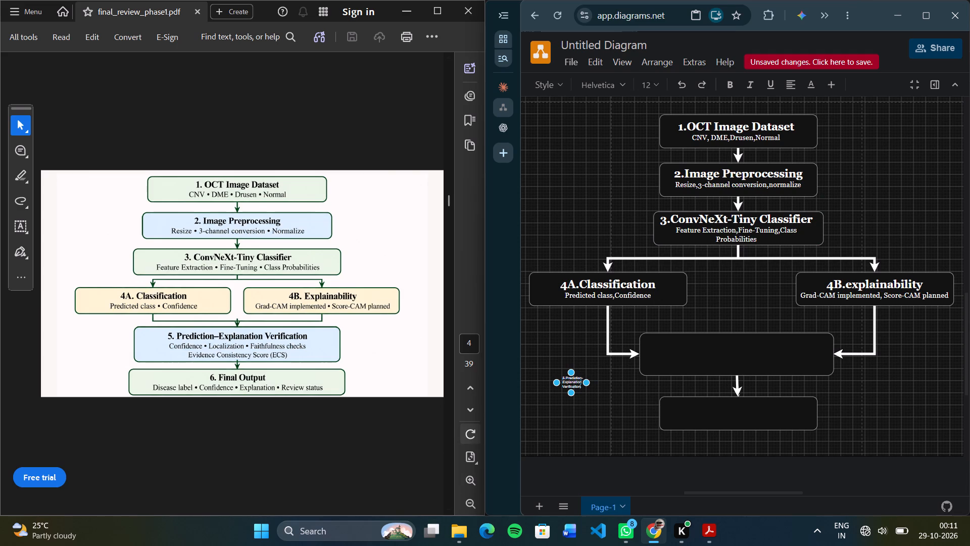
Enlarge the new label's frame in width and height so its heading fits on one row with space below.
left_click_drag(583, 385, 613, 383)
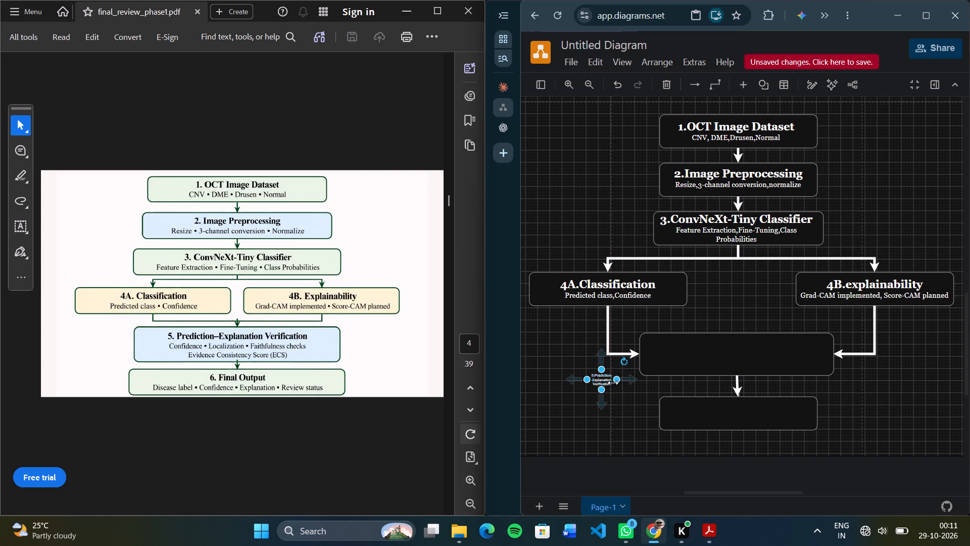
left_click_drag(586, 379, 530, 383)
left_click_drag(616, 379, 624, 377)
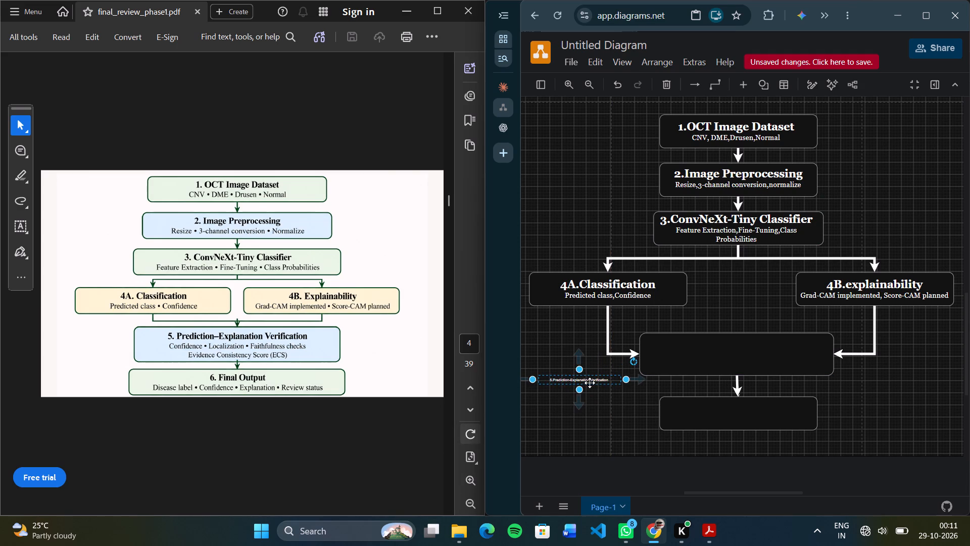
left_click_drag(579, 389, 578, 413)
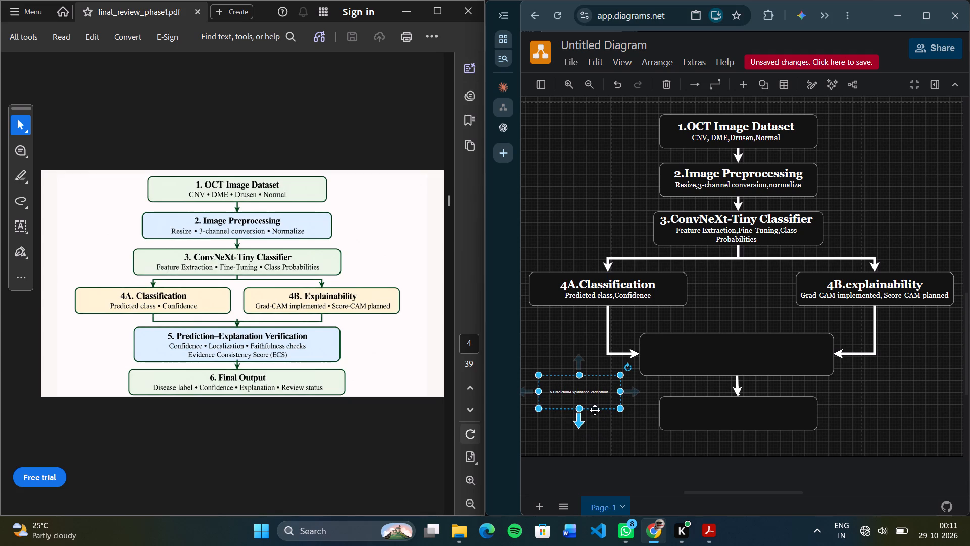
Add a second line reading "Confidence,Localization,Faithfulness checks" to the 5.Prediction-Explanation Verification label.
triple_click(605, 391)
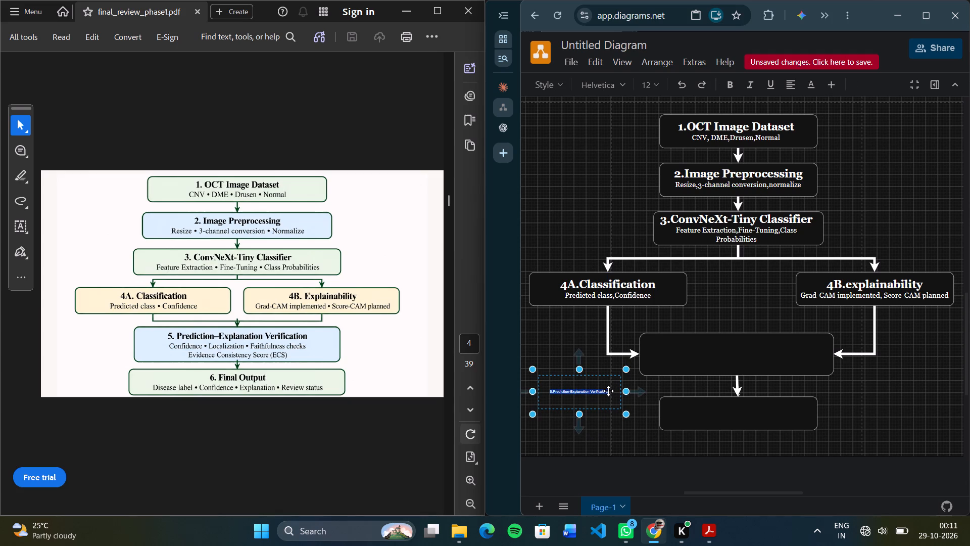
left_click(608, 391)
triple_click(608, 392)
left_click(608, 392)
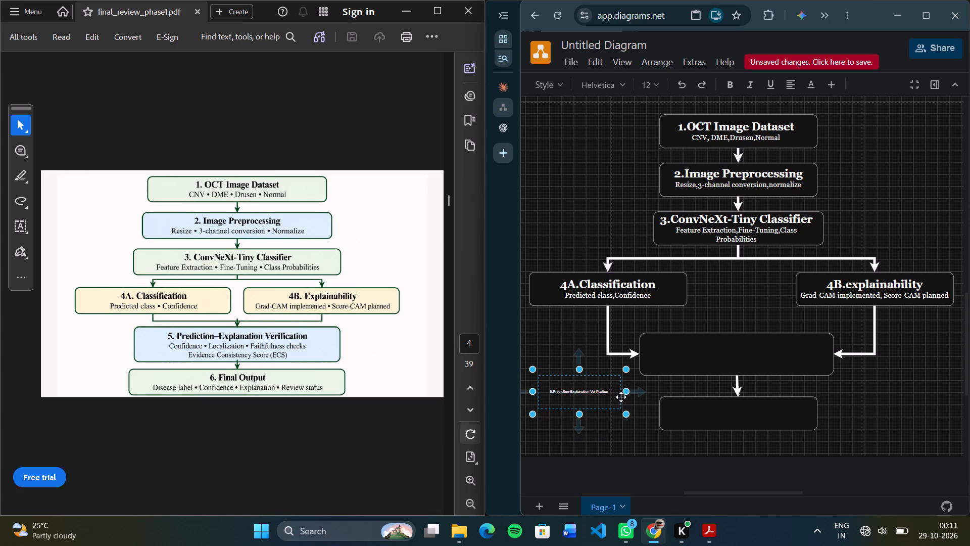
key("Return")
type("Confidence")
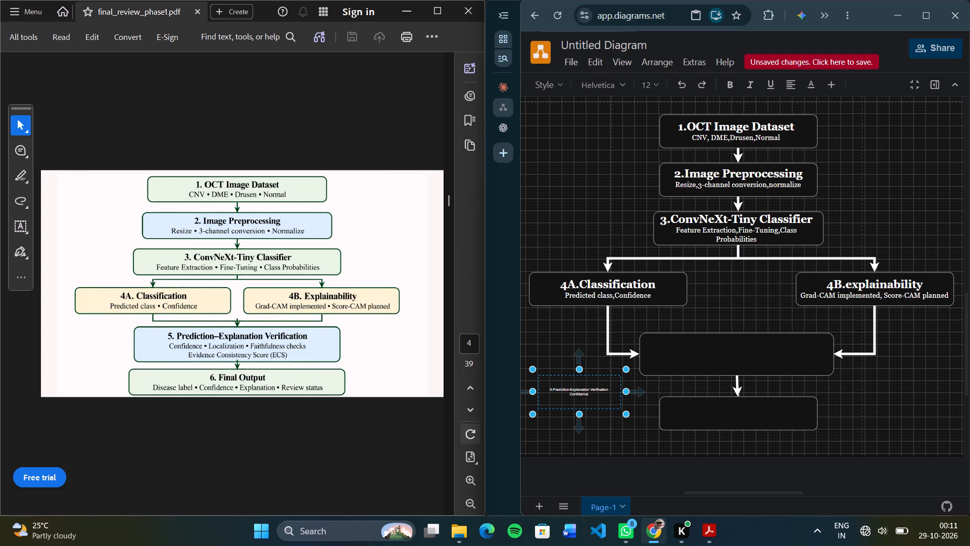
key("comma")
type("Localization")
key("comma")
type("Faith")
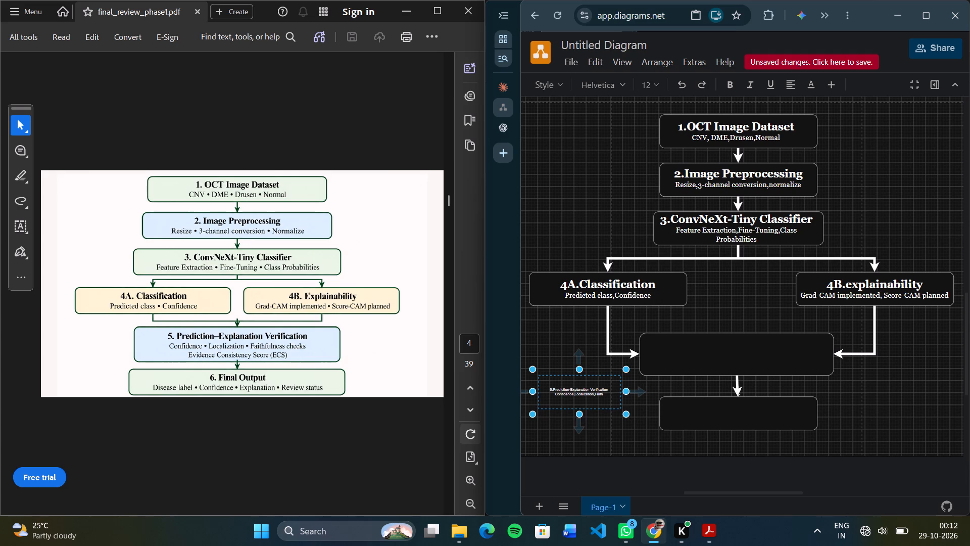
type("ful")
type("ness")
key("space")
key("shift+c")
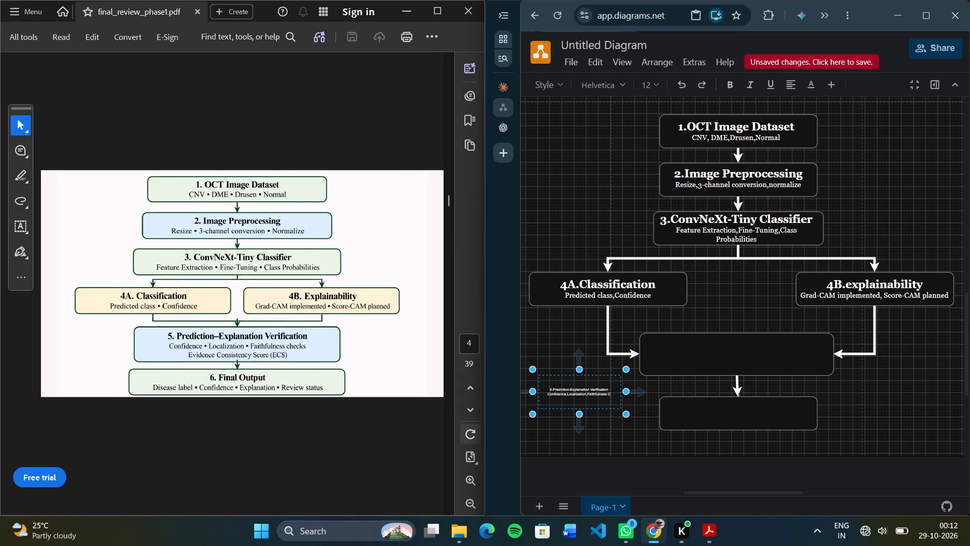
key("BackSpace")
type("checks")
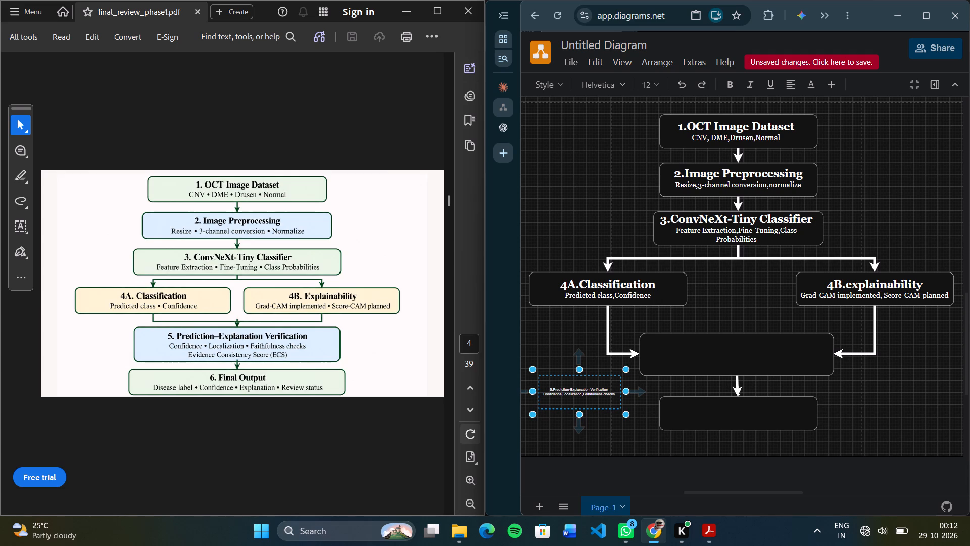
Add a third line reading "Evidence Consistency Score (ECS)" to the 5.Prediction-Explanation Verification label.
key("Return")
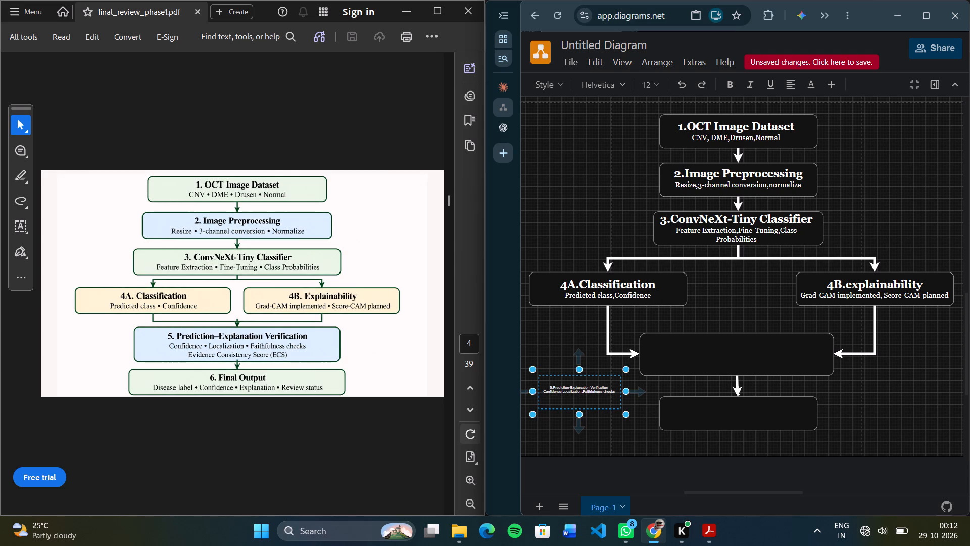
type("Evidence Consistency")
key("space")
type("Score")
key("space")
key("shift+parenleft")
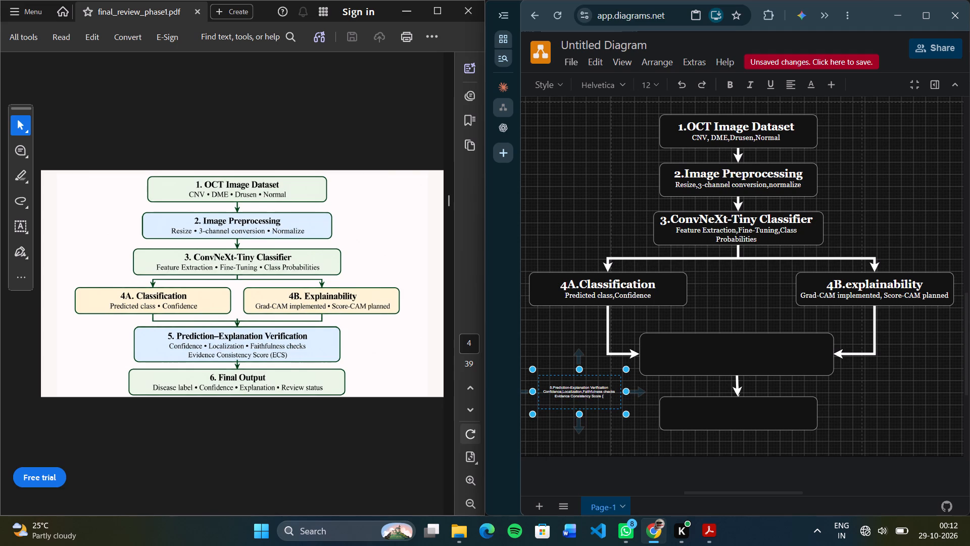
type("ECS")
key("shift+parenright")
Set all three lines of the 5.Prediction-Explanation Verification label in Georgia and its heading to font size 36.
triple_click(574, 392)
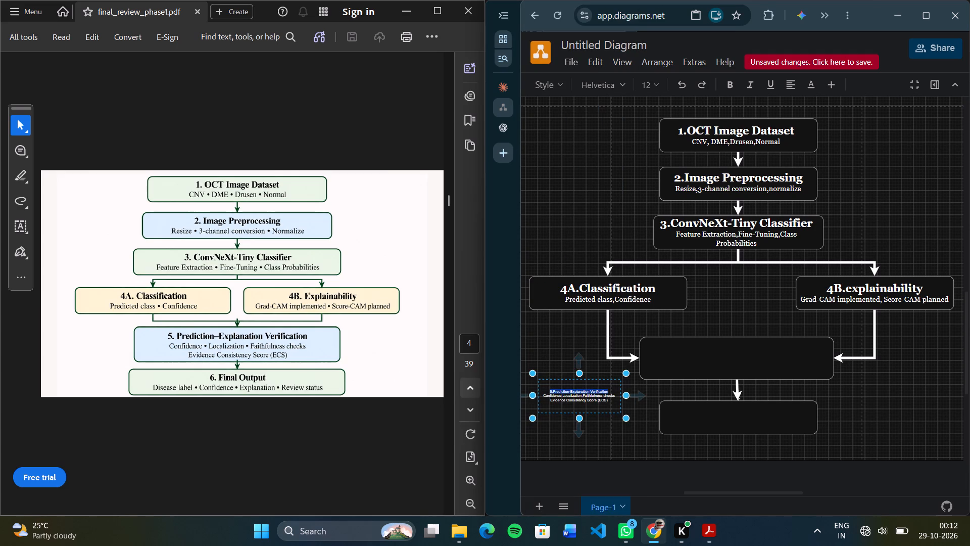
triple_click(585, 395)
double_click(585, 395)
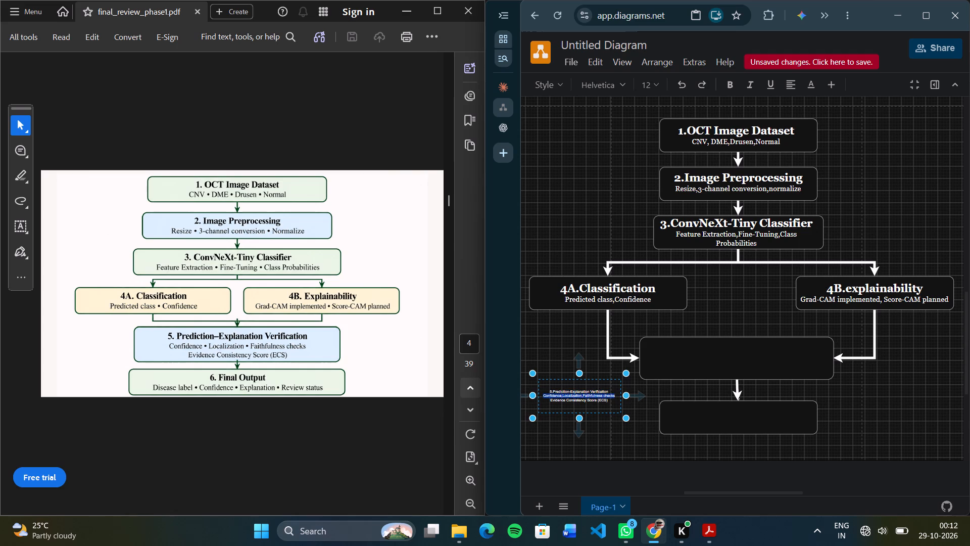
left_click_drag(609, 402, 549, 394)
left_click_drag(549, 394, 548, 392)
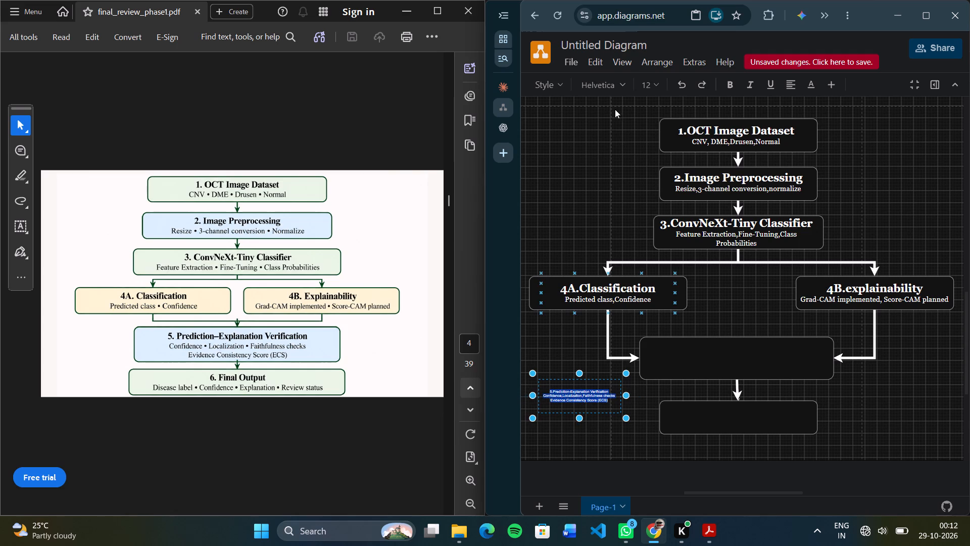
left_click(627, 82)
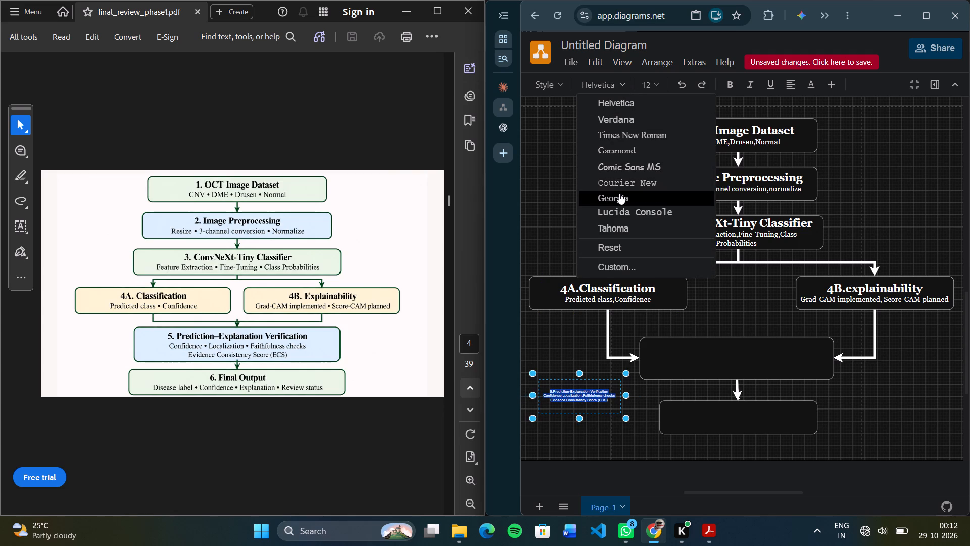
left_click(619, 193)
left_click(604, 86)
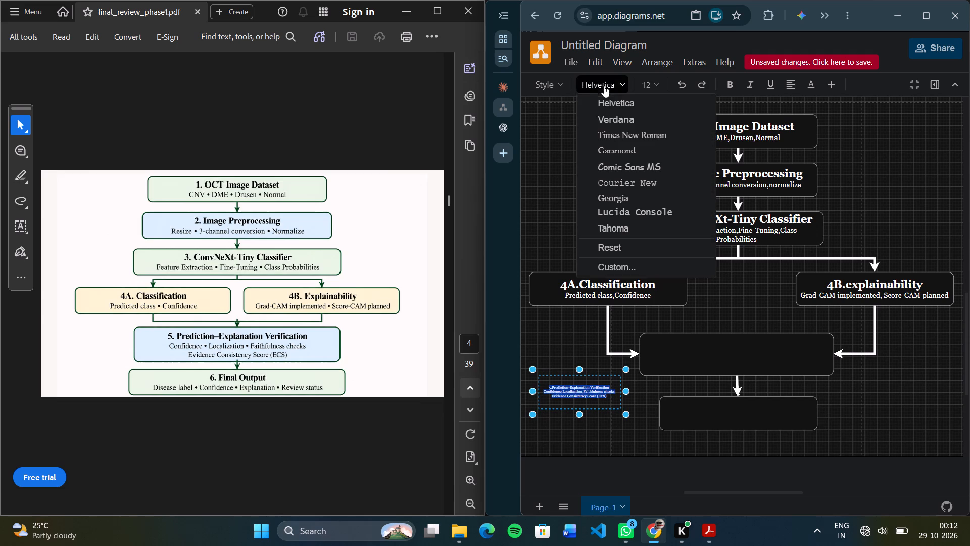
left_click(618, 199)
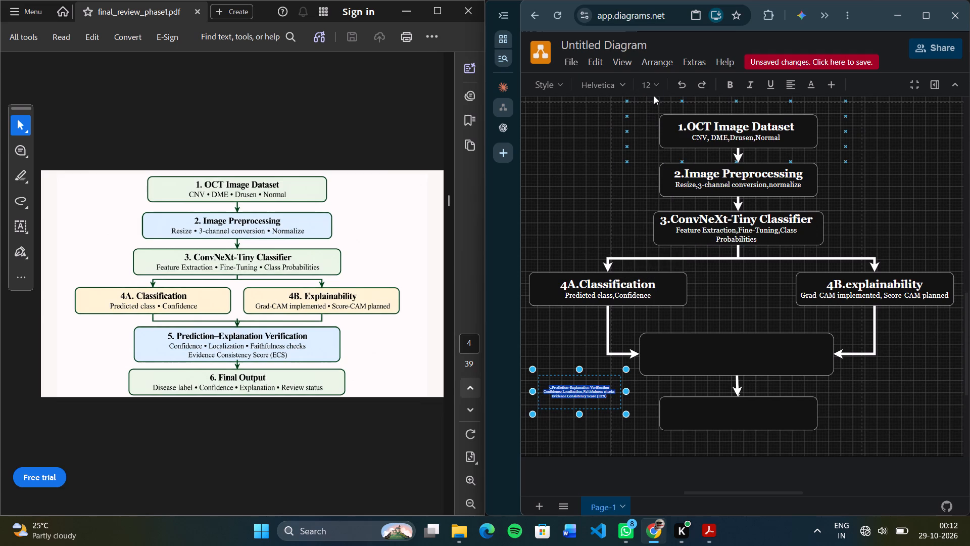
left_click(658, 83)
left_click(680, 242)
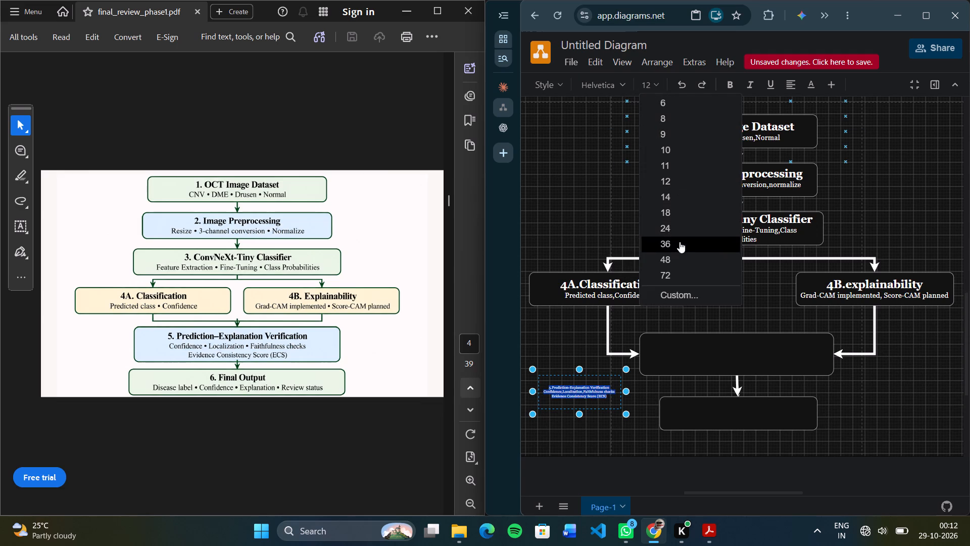
Widen the label's frame until the enlarged 5.Prediction-Explanation Verification heading fits on one line.
left_click_drag(628, 409, 676, 407)
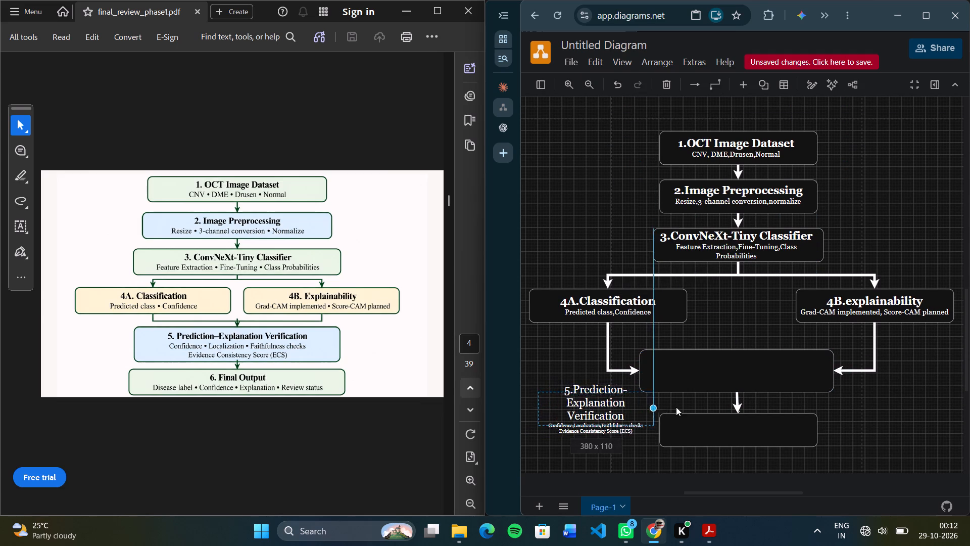
left_click_drag(676, 407, 765, 410)
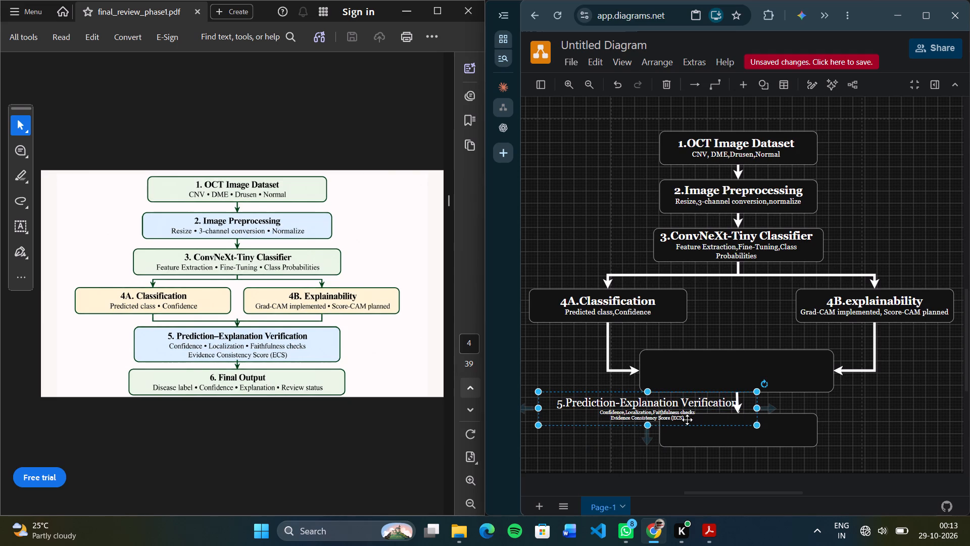
Make the 5.Prediction-Explanation Verification heading bold at font size 36.
triple_click(636, 402)
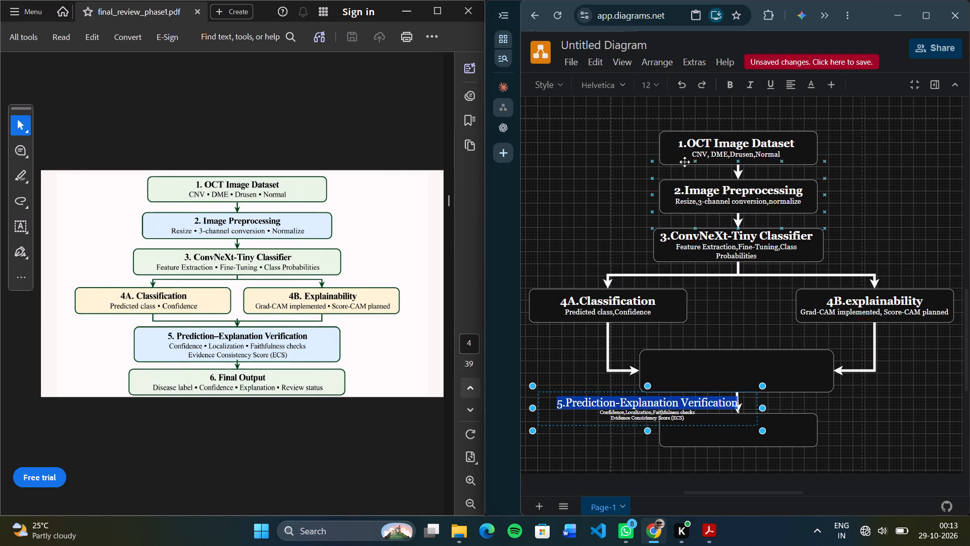
left_click(731, 81)
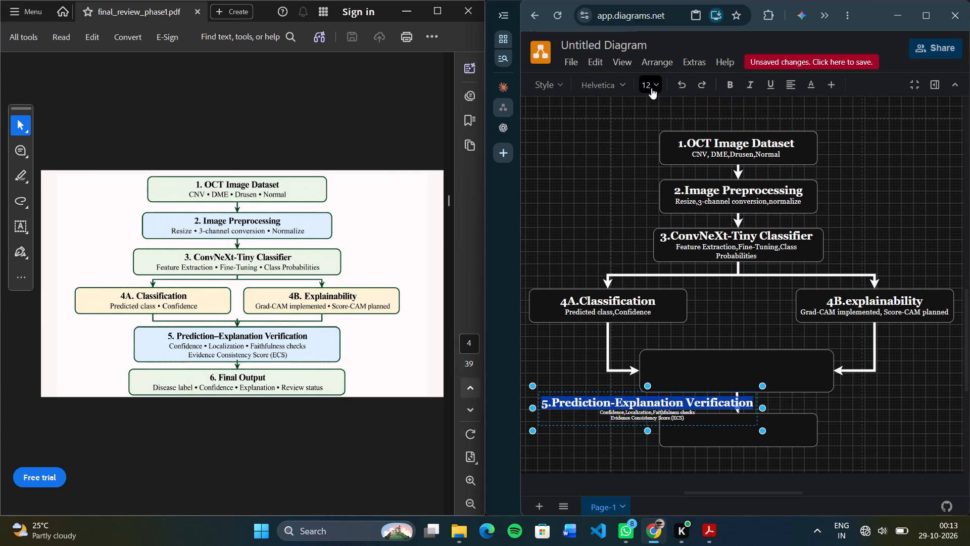
left_click(651, 88)
left_click(655, 239)
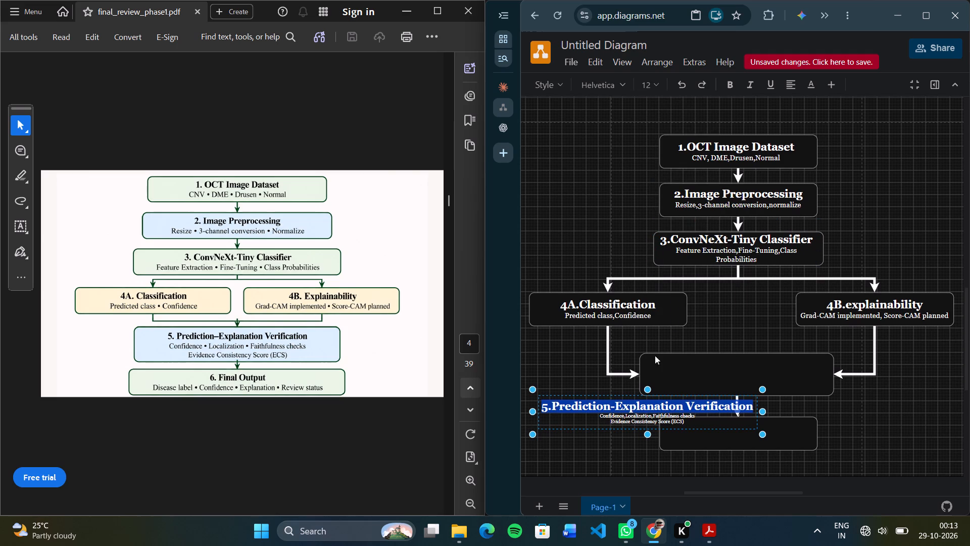
Set the label's "Confidence,Localization,Faithfulness checks" line to font size 24 in Georgia.
triple_click(641, 418)
left_click(641, 418)
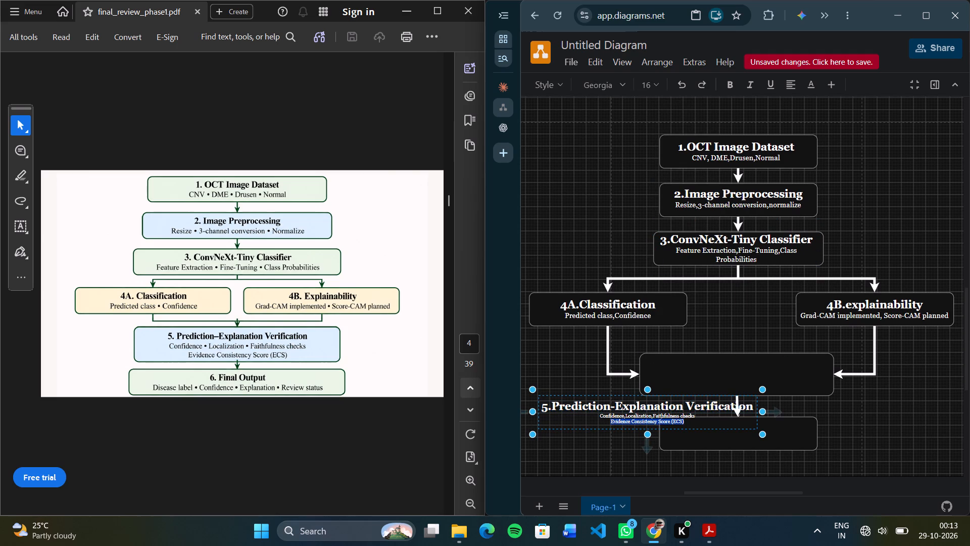
left_click_drag(601, 416, 688, 420)
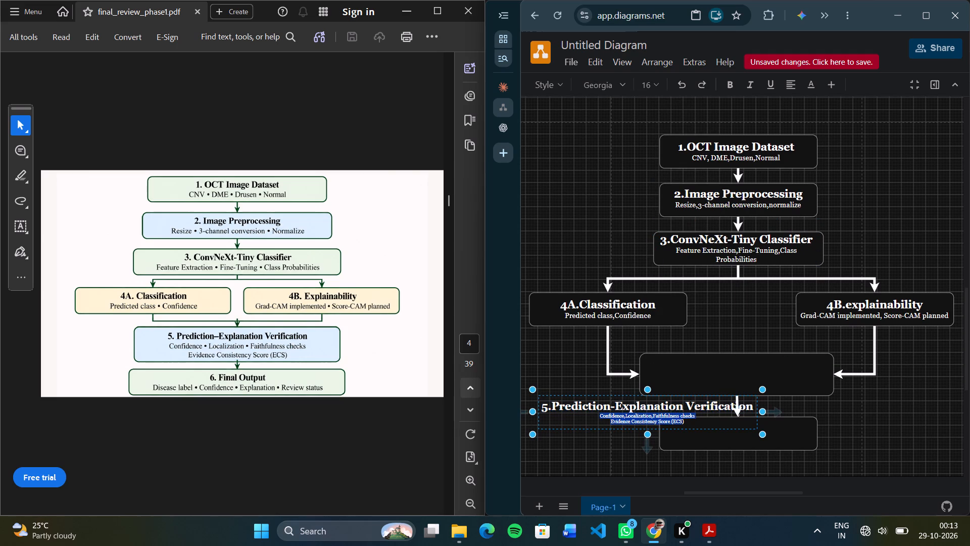
left_click_drag(688, 420, 688, 419)
left_click(651, 82)
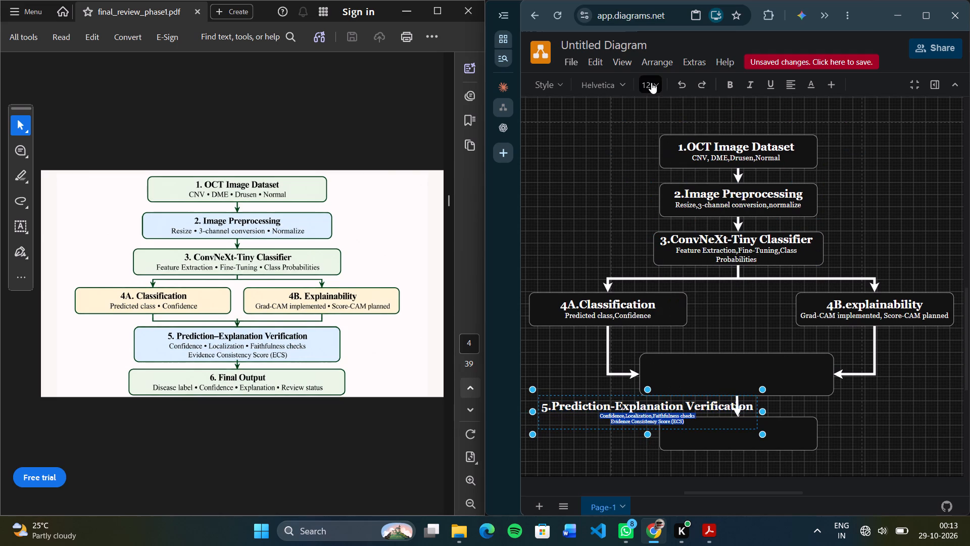
left_click(667, 229)
left_click(605, 84)
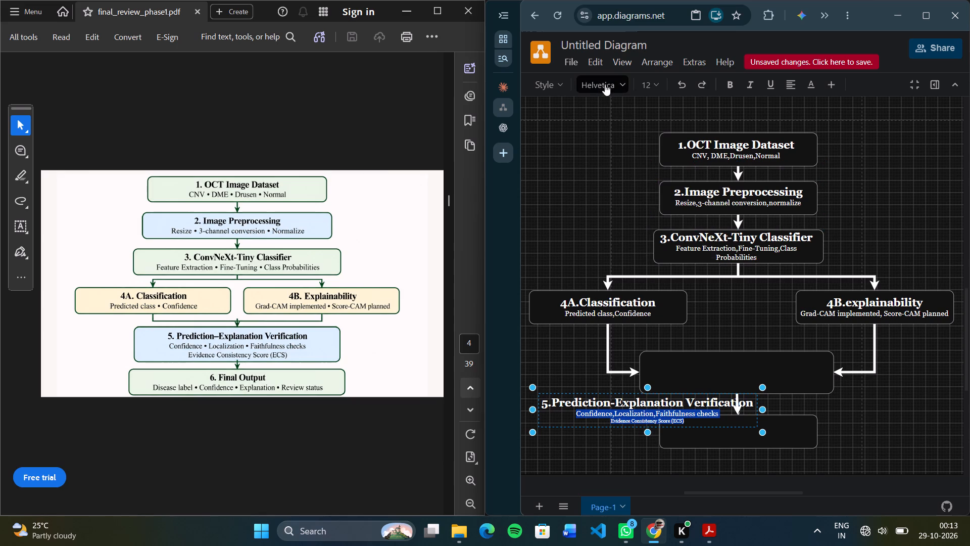
left_click(626, 199)
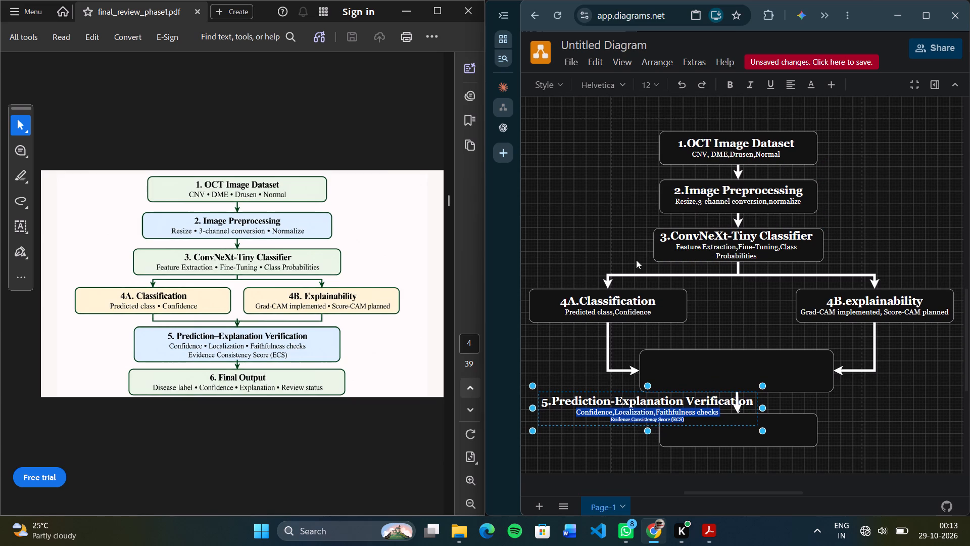
Set the label's "Evidence Consistency Score (ECS)" line to font size 24.
left_click(631, 419)
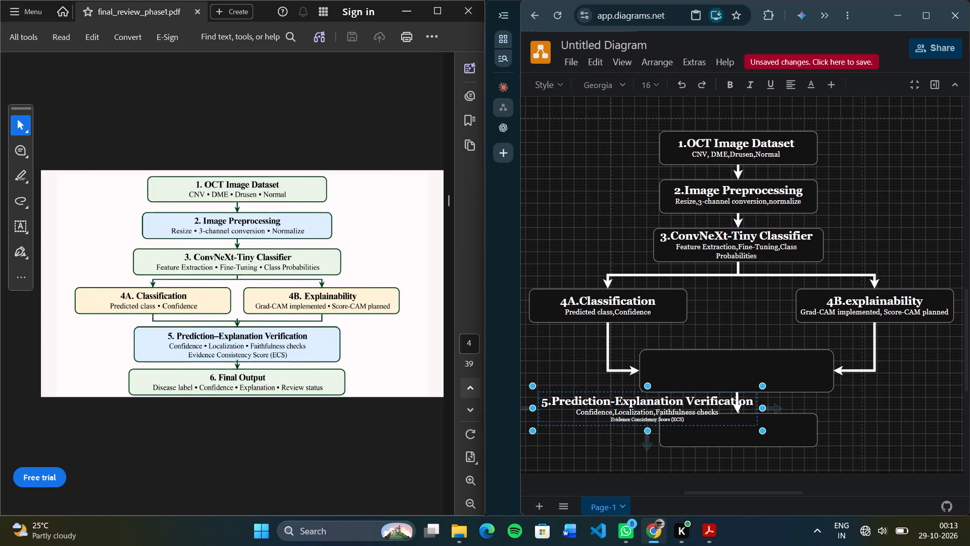
left_click_drag(611, 420, 683, 419)
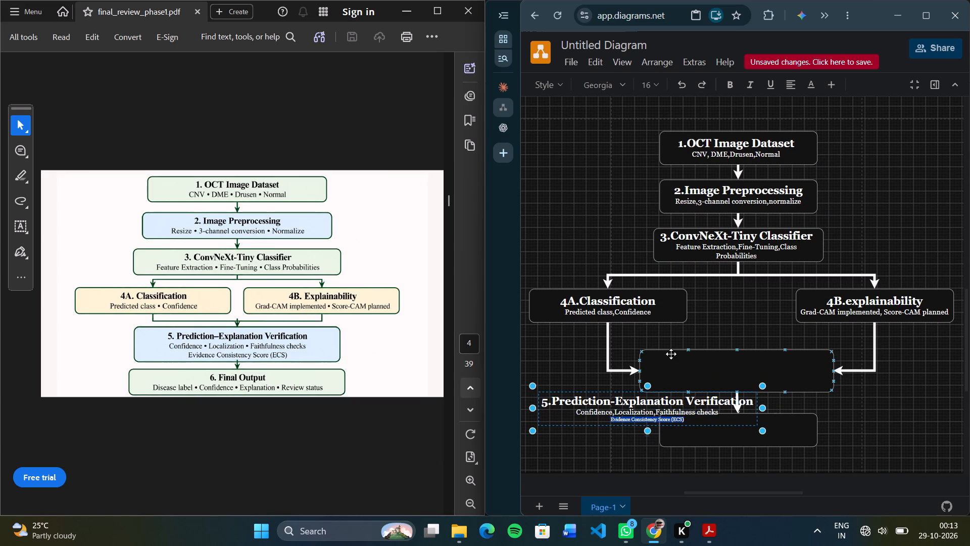
left_click(652, 88)
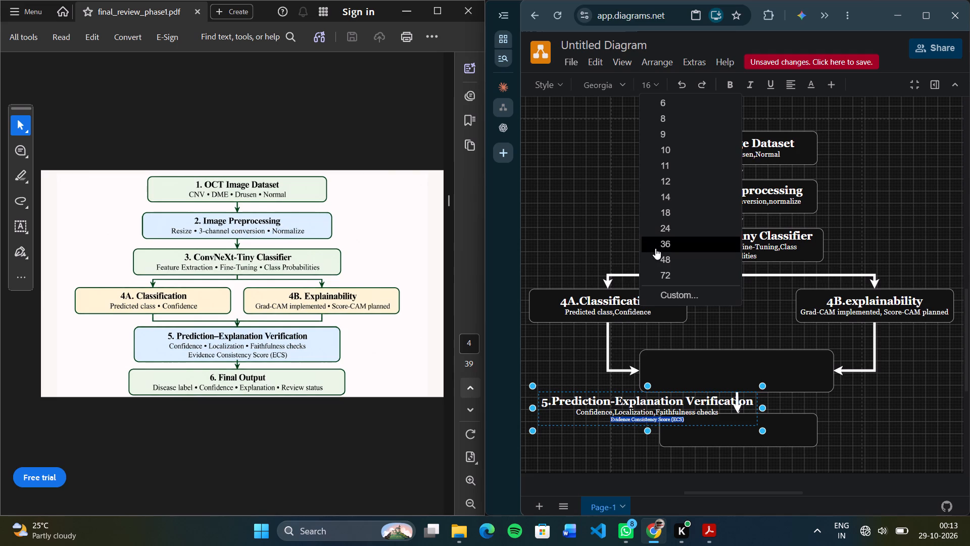
left_click(667, 225)
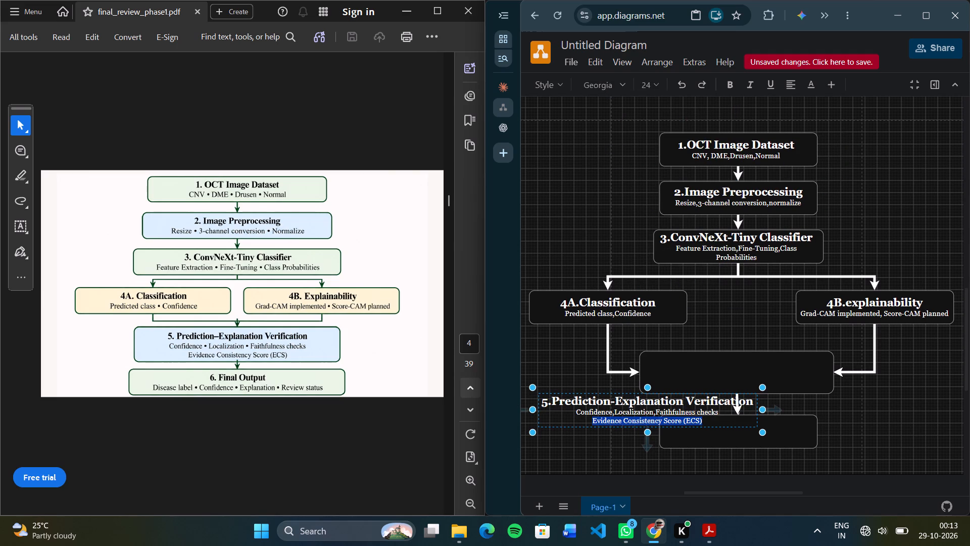
left_click(631, 446)
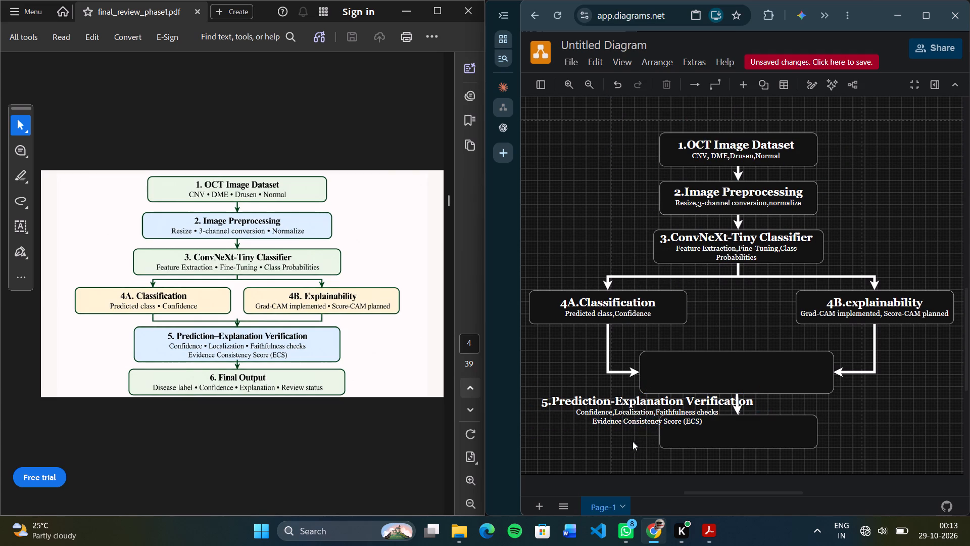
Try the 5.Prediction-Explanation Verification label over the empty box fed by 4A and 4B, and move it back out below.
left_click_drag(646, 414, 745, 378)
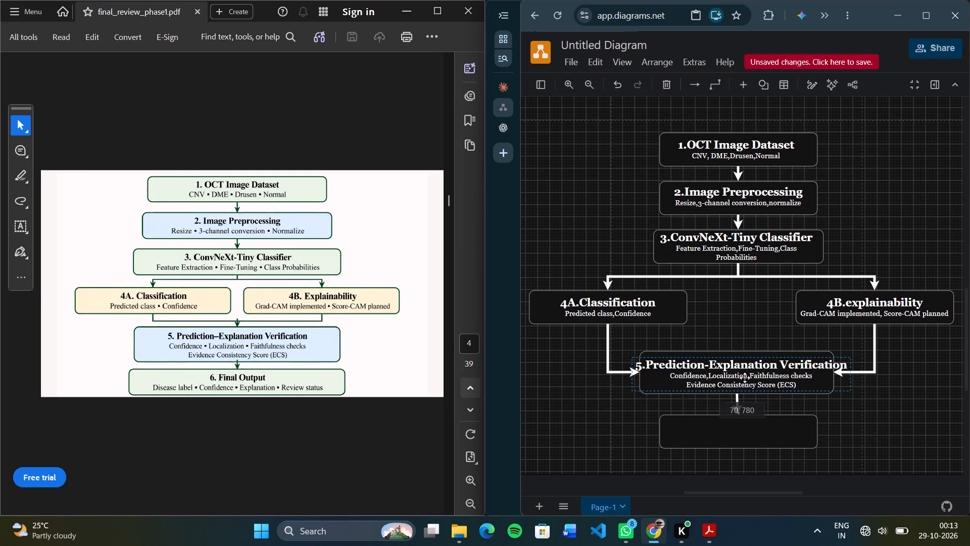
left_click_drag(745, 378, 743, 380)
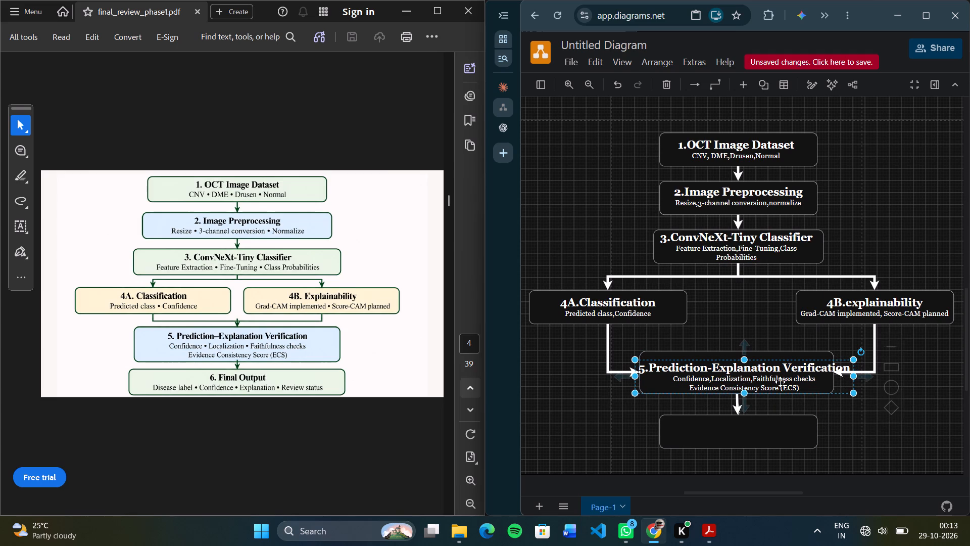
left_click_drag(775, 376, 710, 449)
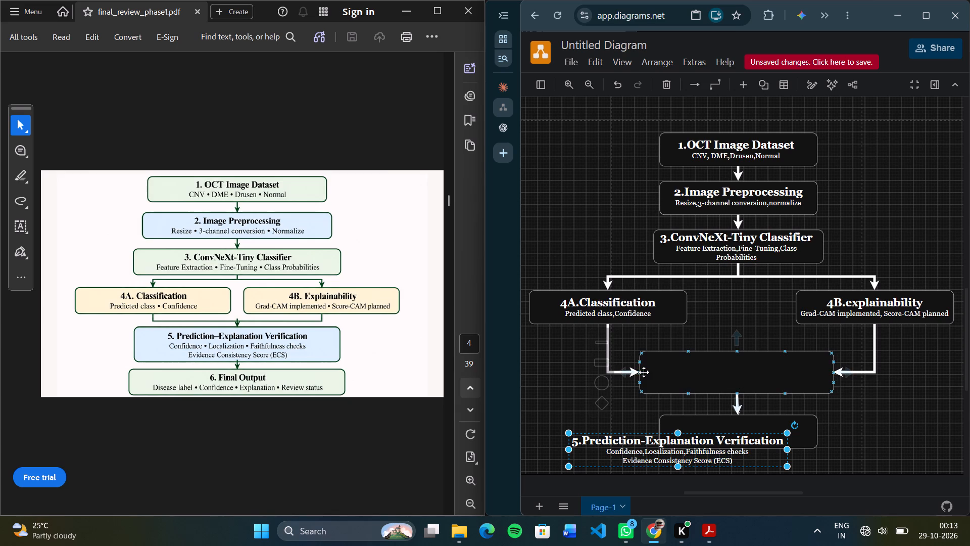
Widen the empty box fed by the 4A and 4B arrows on both sides, to a width of about 750.
left_click_drag(643, 372, 622, 374)
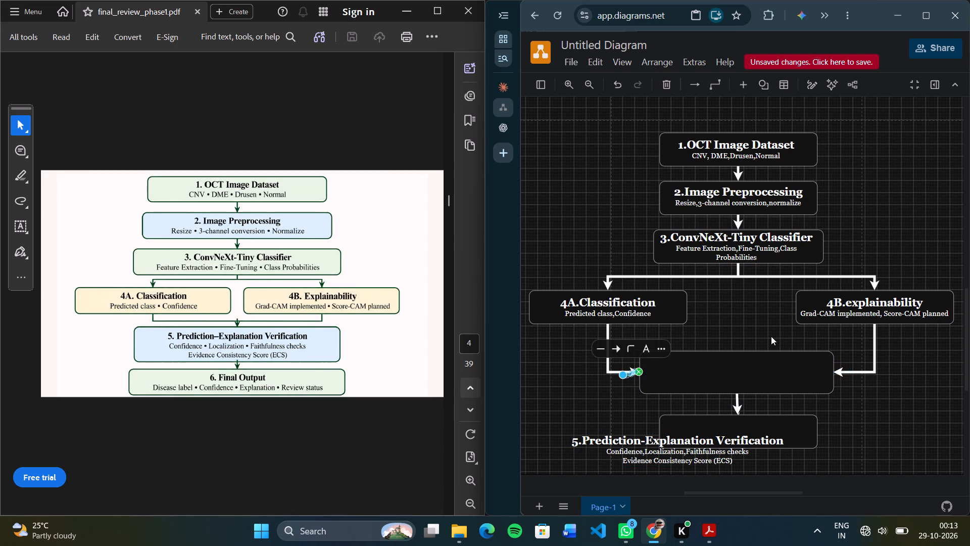
key("Delete")
left_click(748, 371)
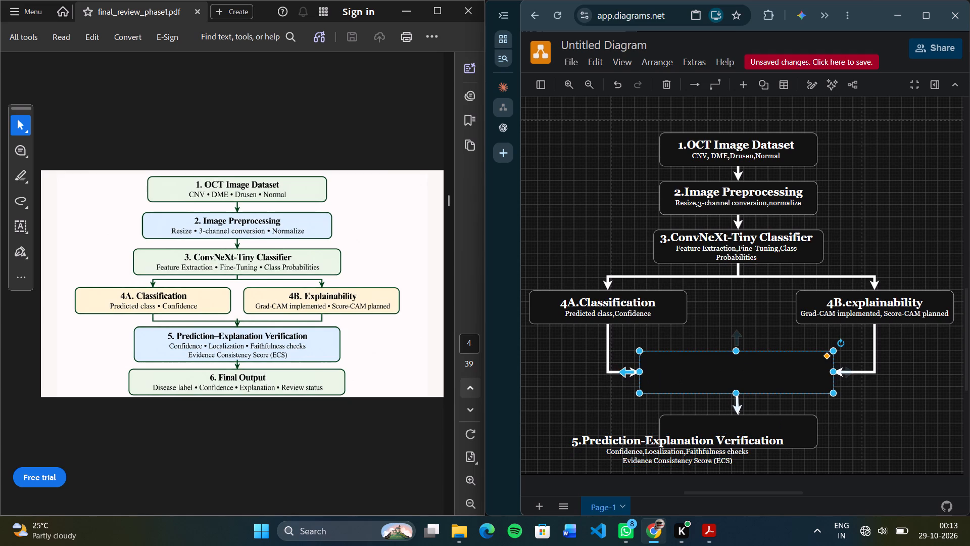
left_click_drag(638, 370, 625, 372)
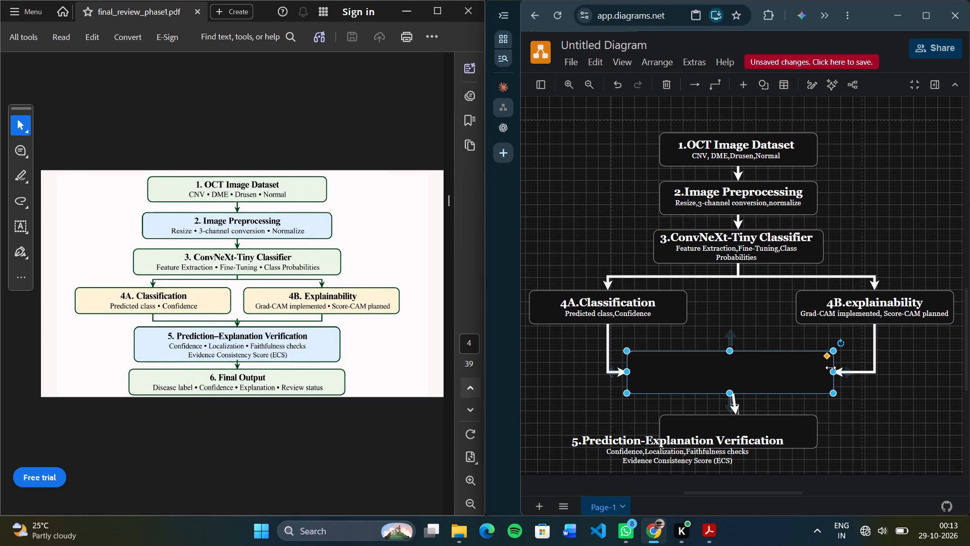
left_click_drag(832, 372, 844, 375)
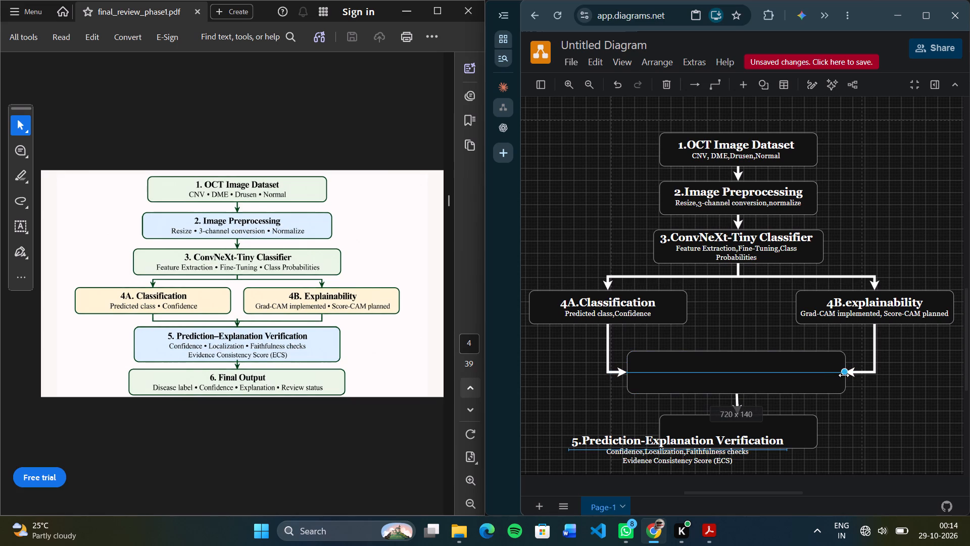
left_click_drag(844, 375, 853, 378)
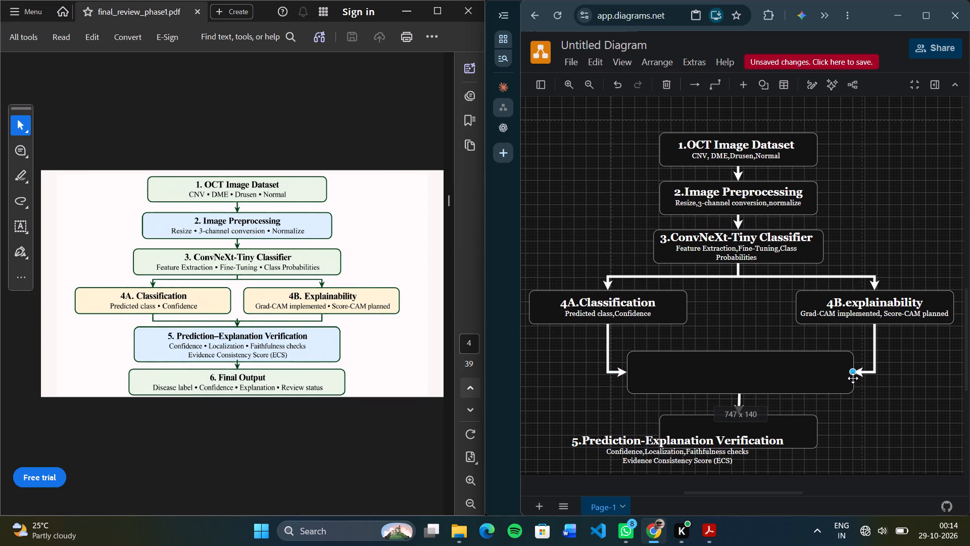
left_click_drag(853, 378, 855, 378)
left_click(778, 376)
left_click(918, 388)
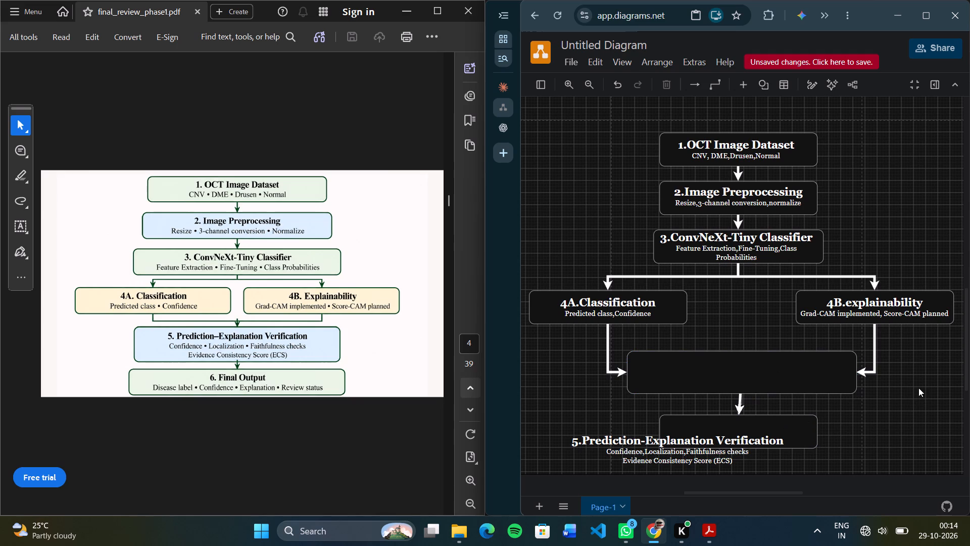
Move the 5.Prediction-Explanation Verification label into the widened box and centre it there.
left_click_drag(690, 446, 717, 420)
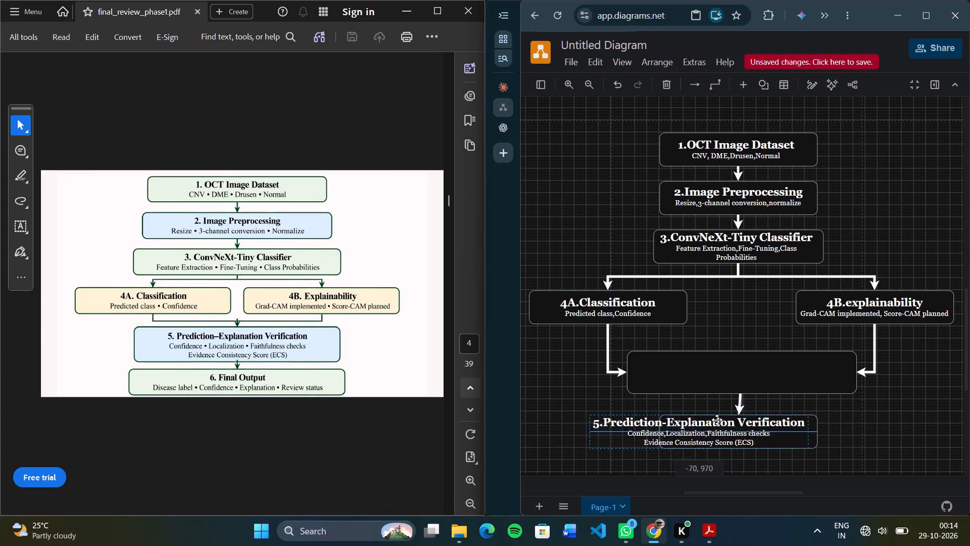
left_click_drag(717, 420, 759, 370)
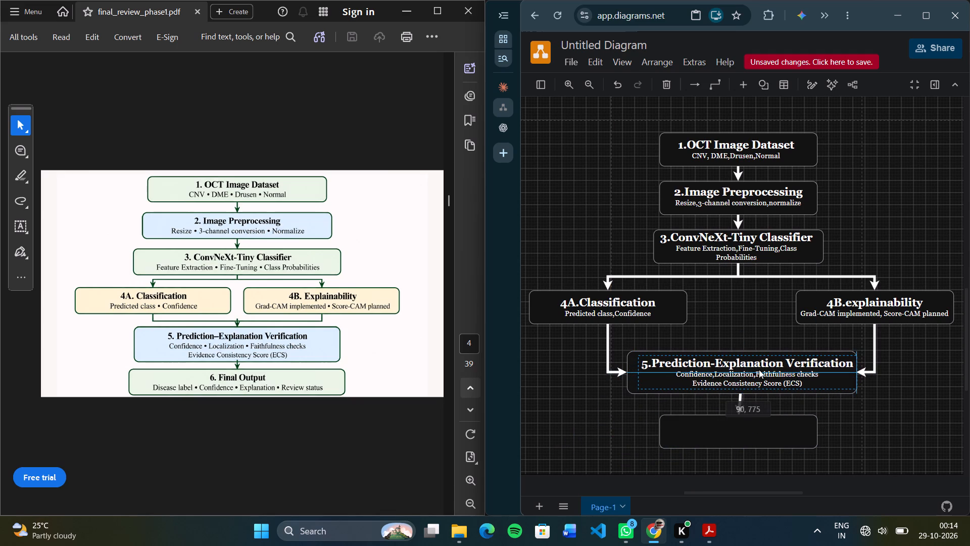
left_click_drag(759, 370, 755, 370)
left_click(943, 376)
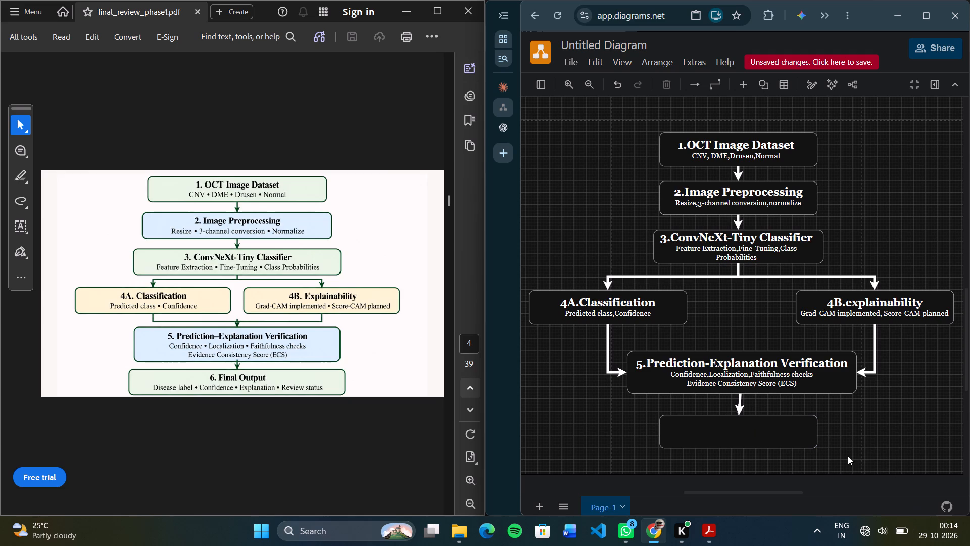
Widen the empty box below 5.Prediction-Explanation Verification to match the classifier box's width, and centre it under the incoming arrow.
left_click(738, 431)
left_click(817, 435)
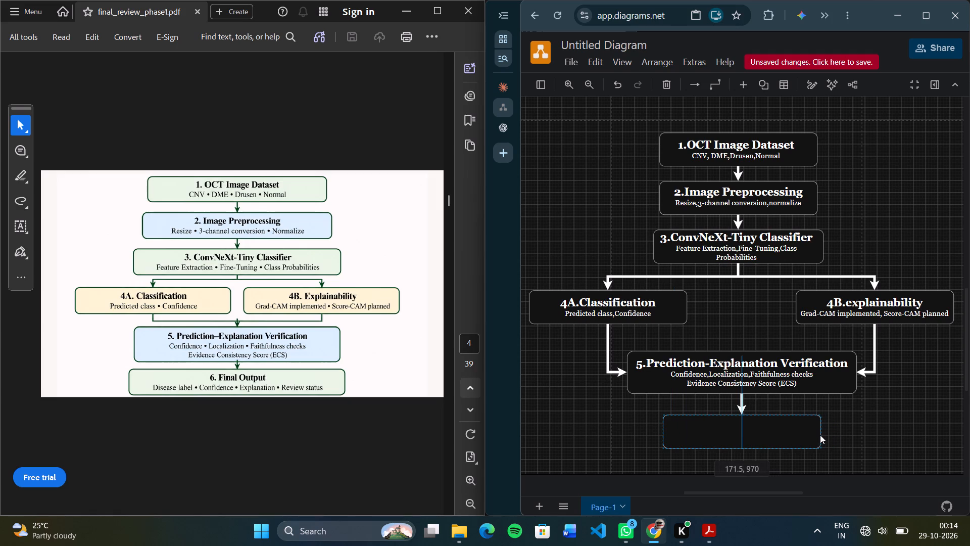
left_click(820, 429)
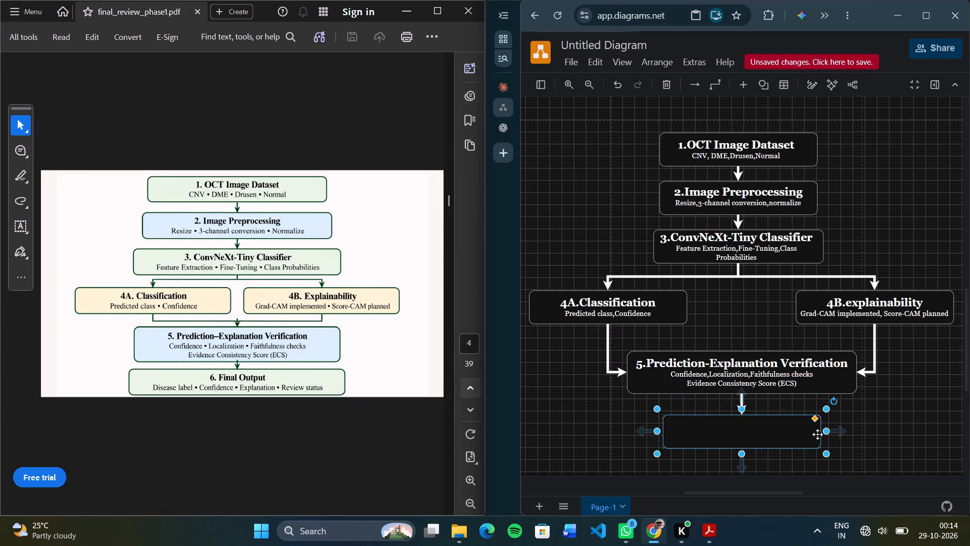
left_click_drag(825, 433, 838, 433)
left_click_drag(744, 437, 736, 437)
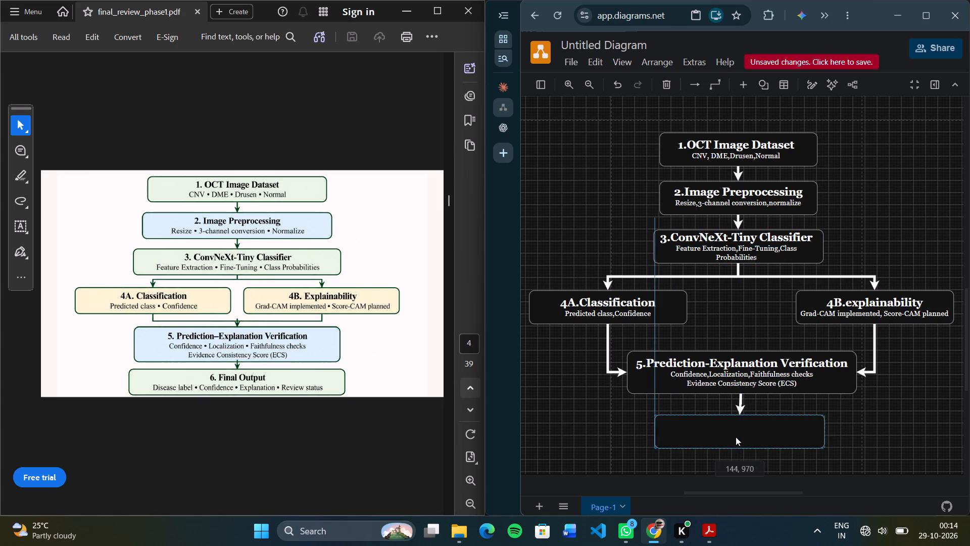
left_click_drag(736, 437, 738, 437)
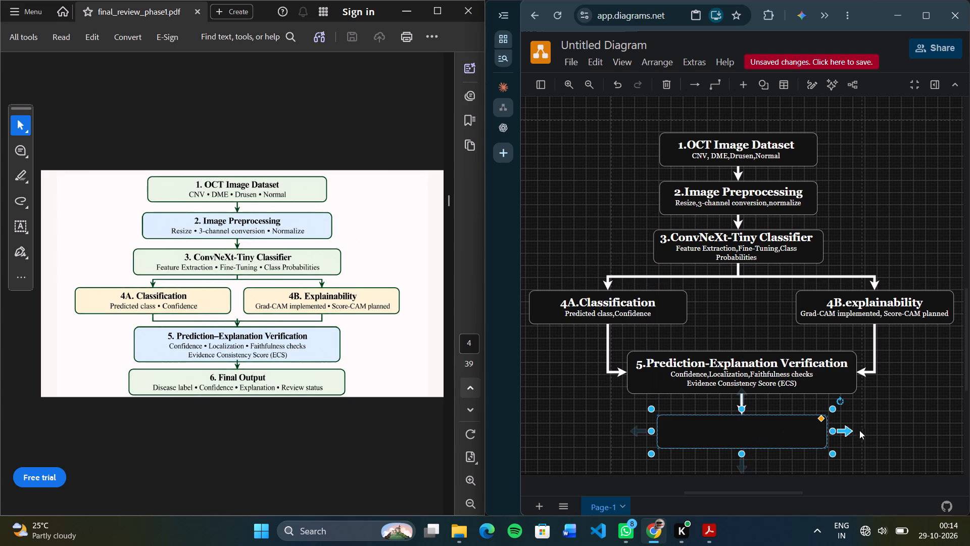
left_click(901, 409)
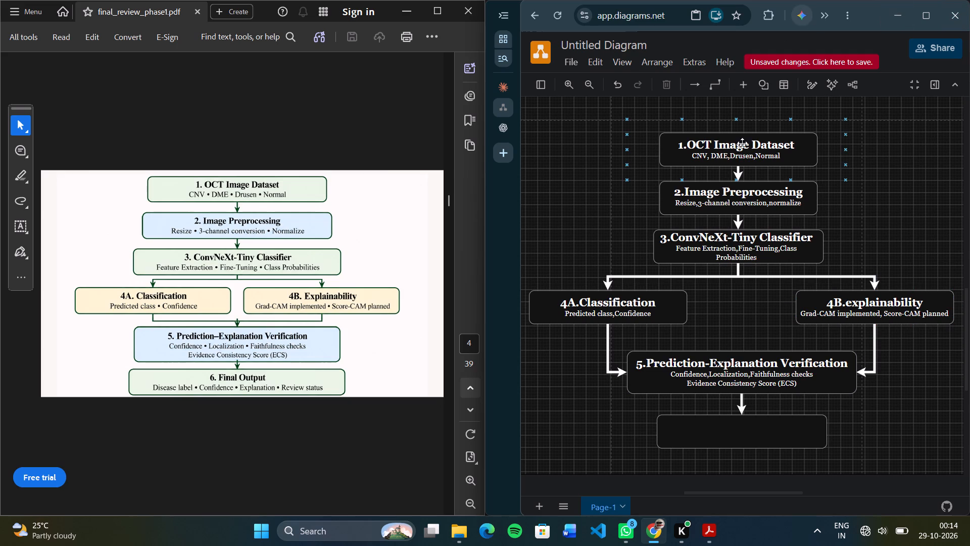
Check the font and size of the detail lines in the 1.OCT Image Dataset and 2.Image Preprocessing labels.
triple_click(743, 156)
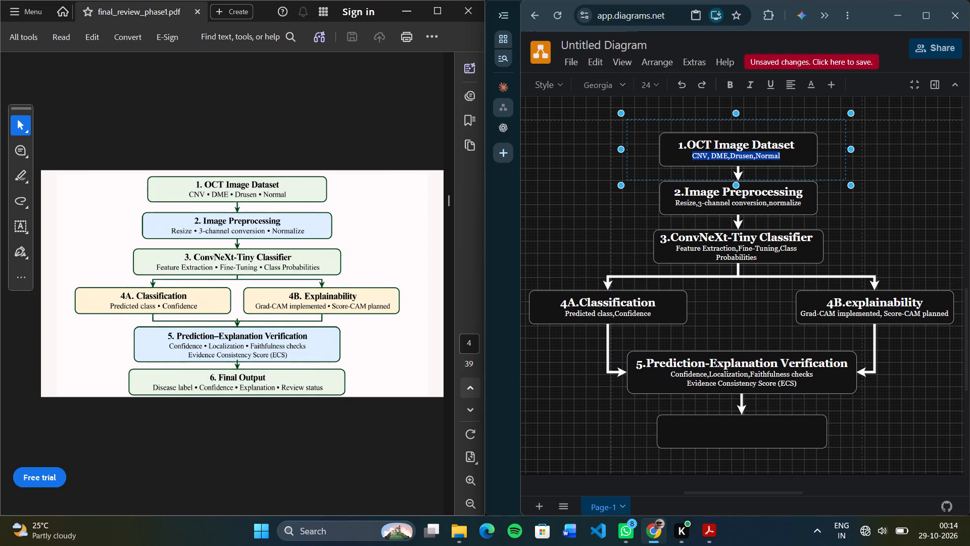
double_click(740, 205)
left_click(741, 202)
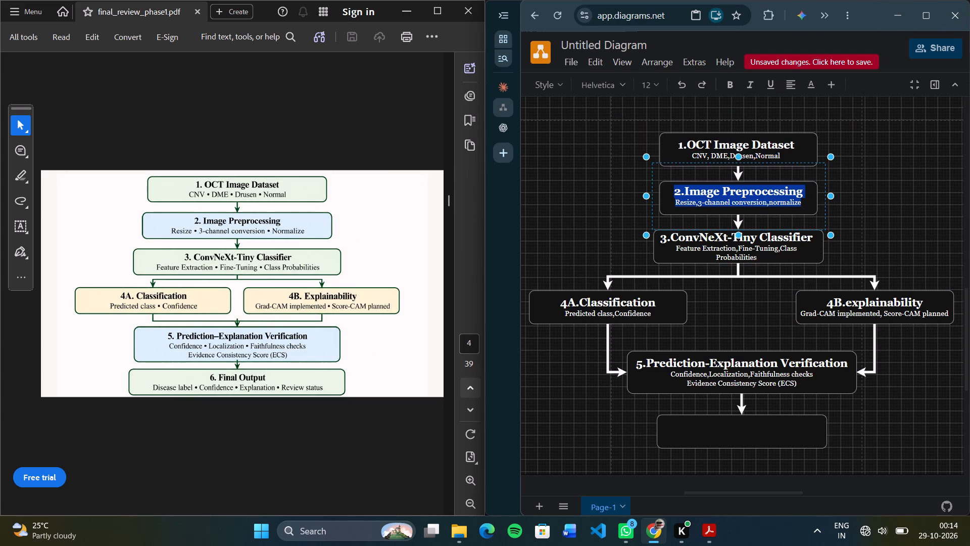
double_click(742, 204)
left_click(742, 204)
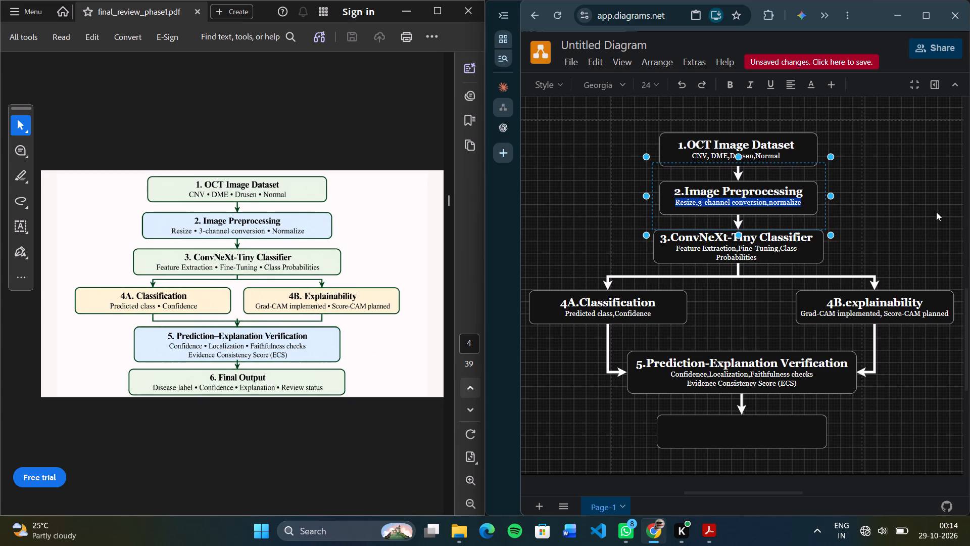
Widen the 3.ConvNeXt-Tiny Classifier label to about 546 so its detail text fits on one line.
left_click(775, 252)
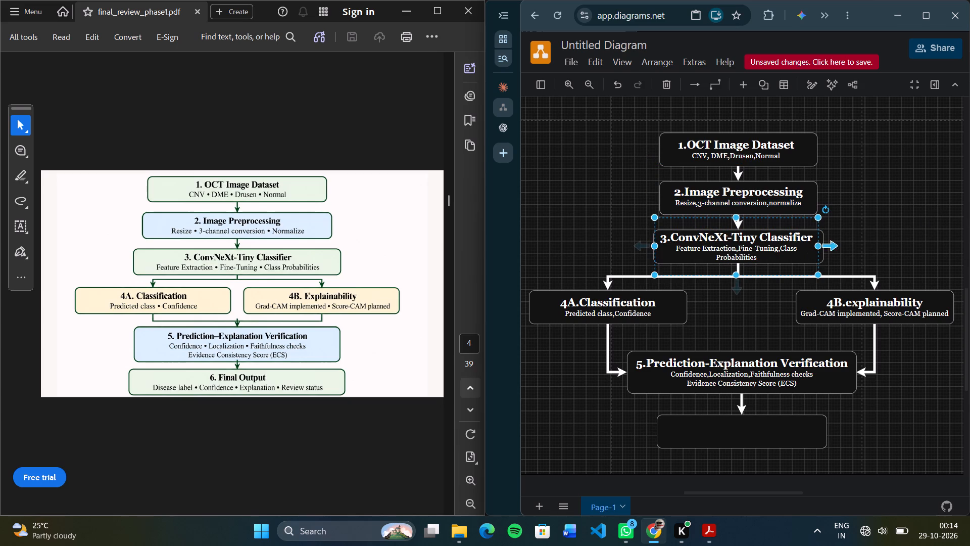
left_click(813, 245)
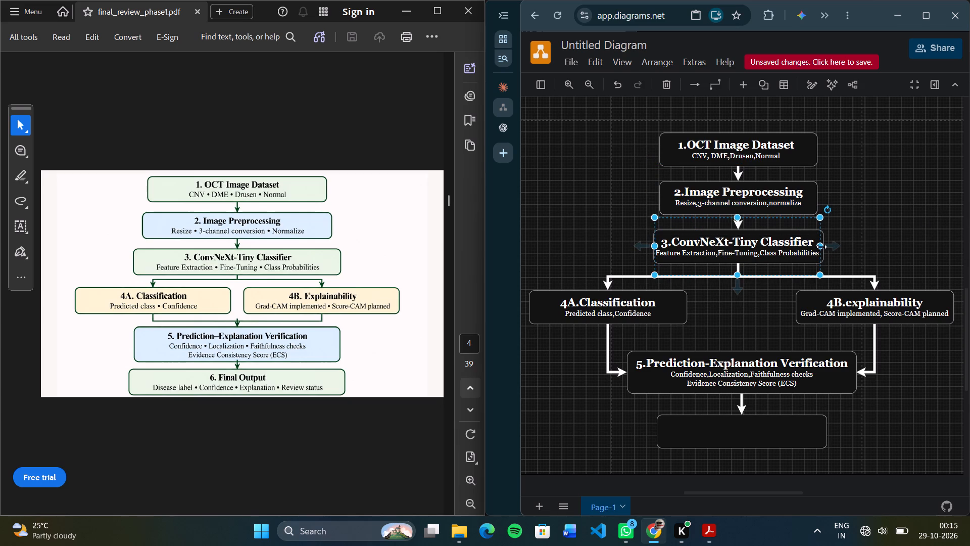
left_click(818, 245)
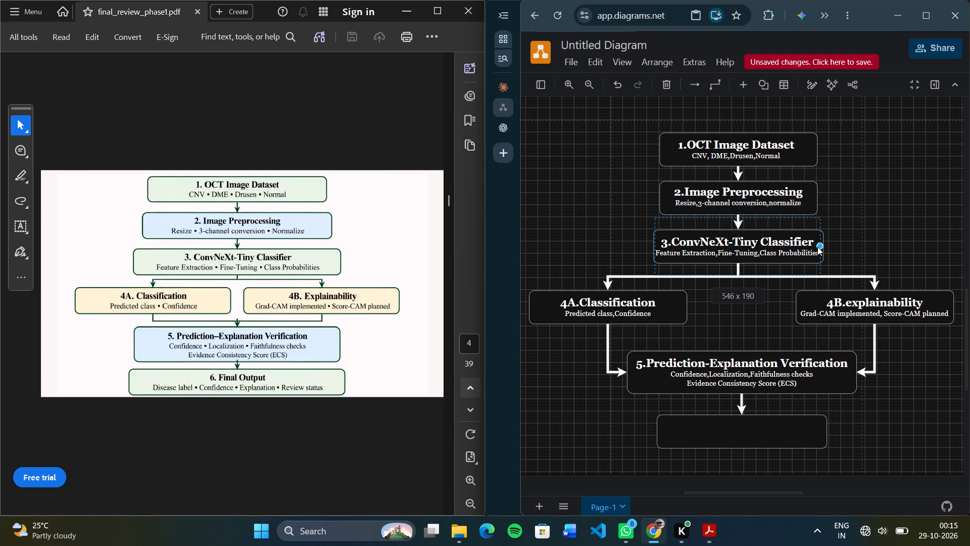
left_click(946, 211)
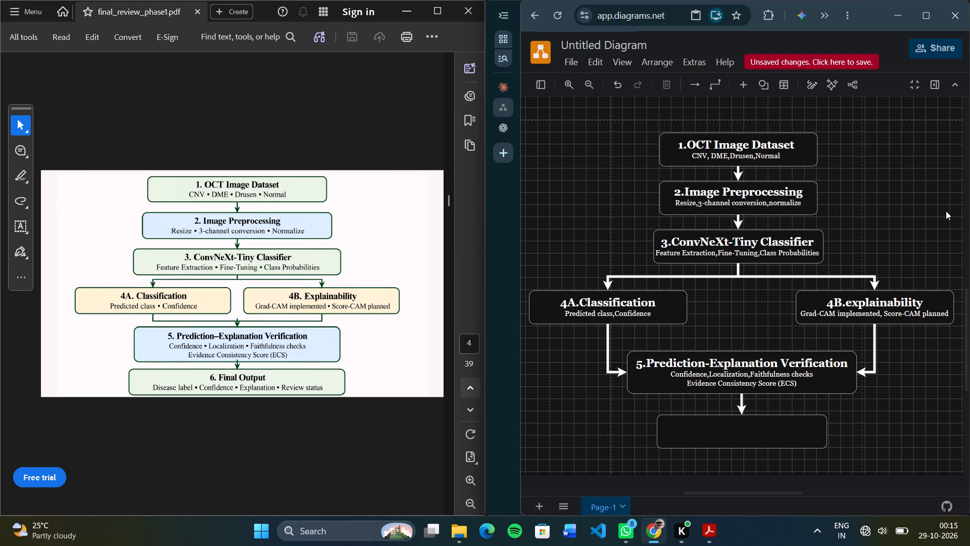
Reposition the 3.ConvNeXt-Tiny Classifier label so it sits centred within its box.
left_click(790, 252)
left_click(781, 250)
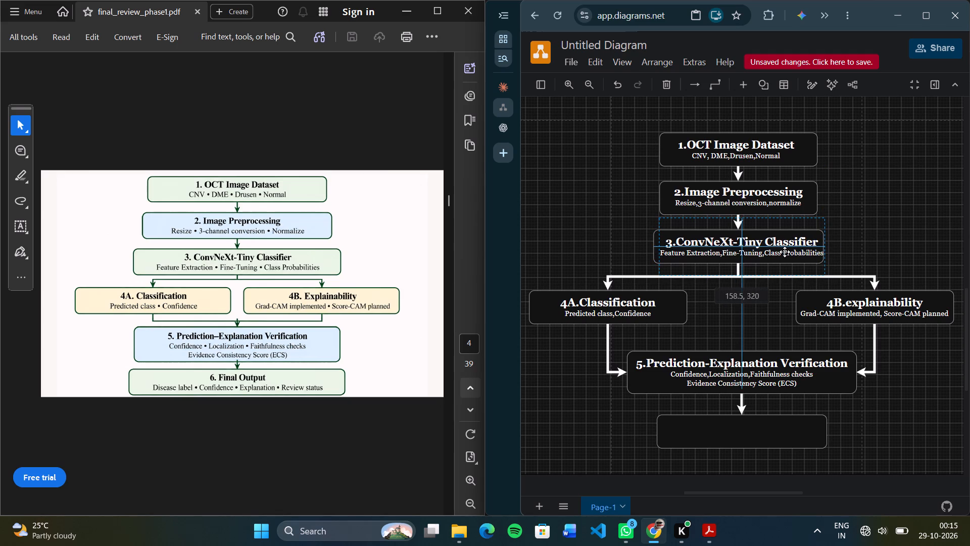
left_click(877, 207)
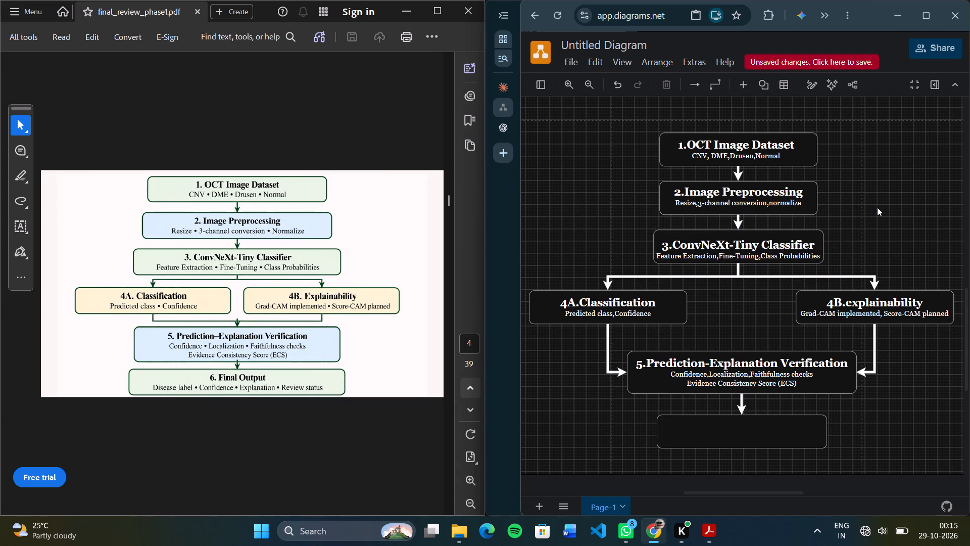
left_click(759, 249)
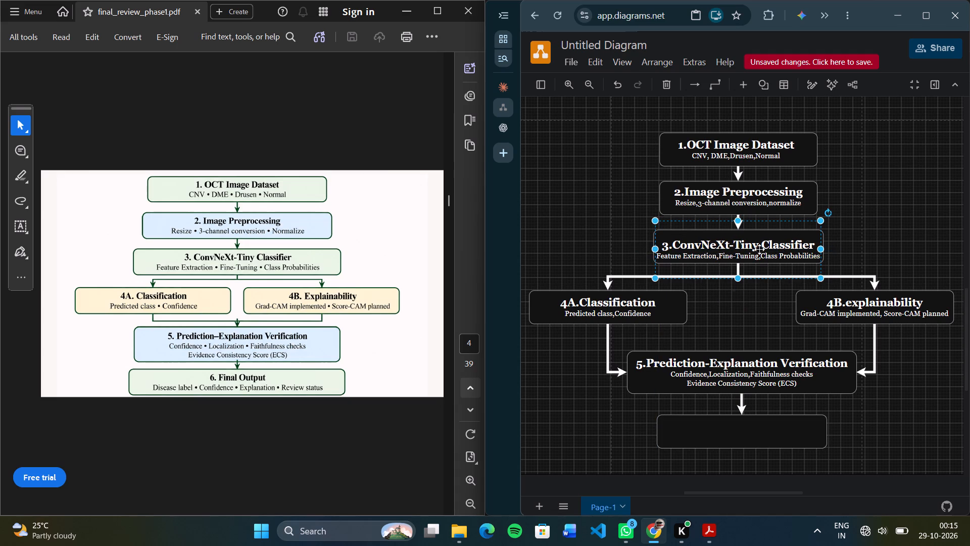
left_click(759, 249)
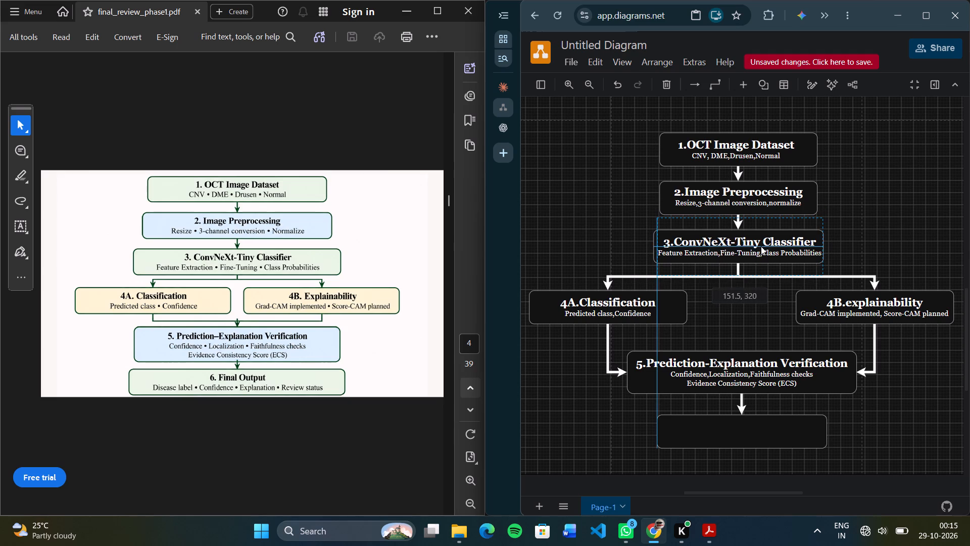
left_click(919, 152)
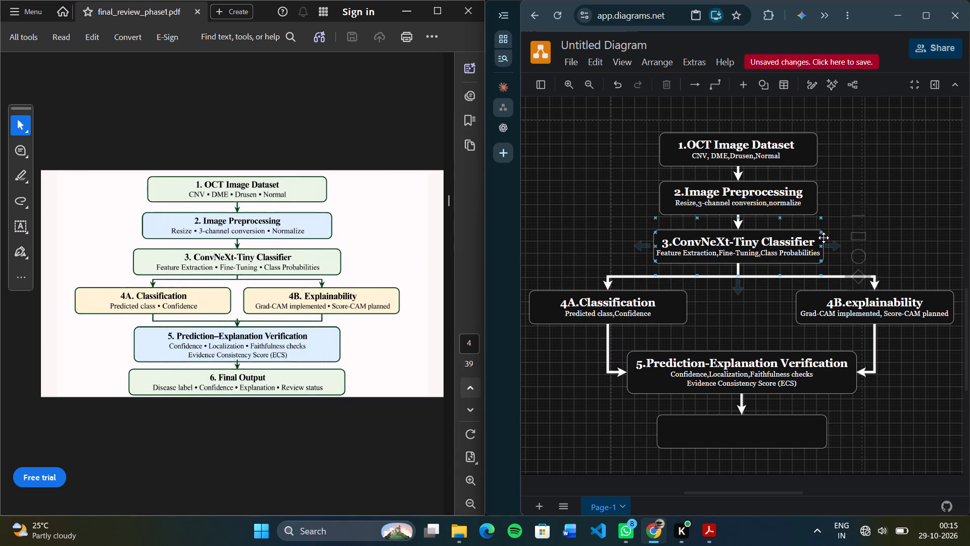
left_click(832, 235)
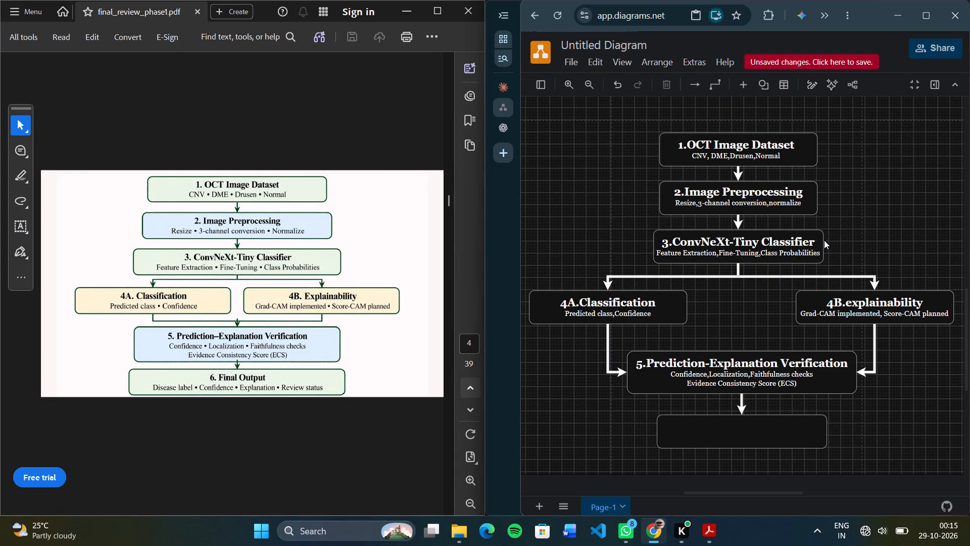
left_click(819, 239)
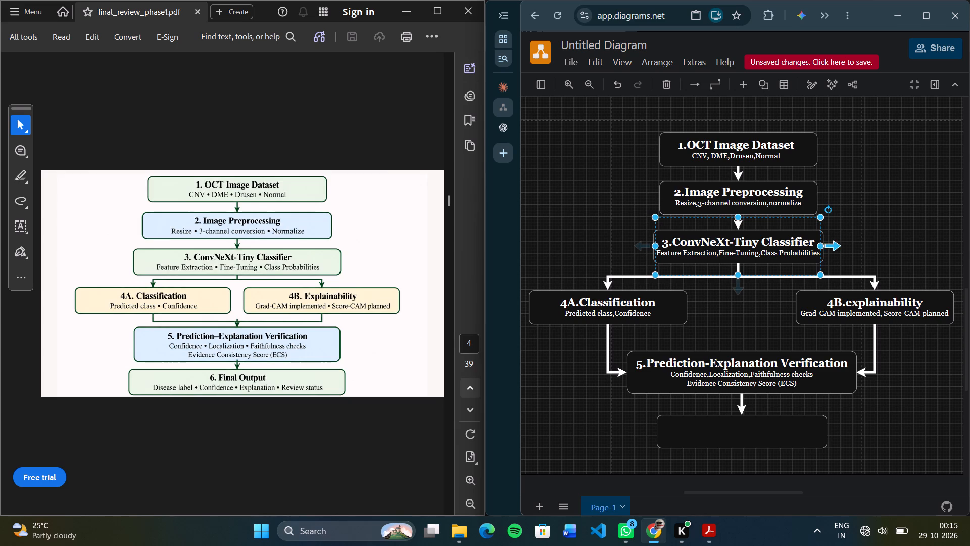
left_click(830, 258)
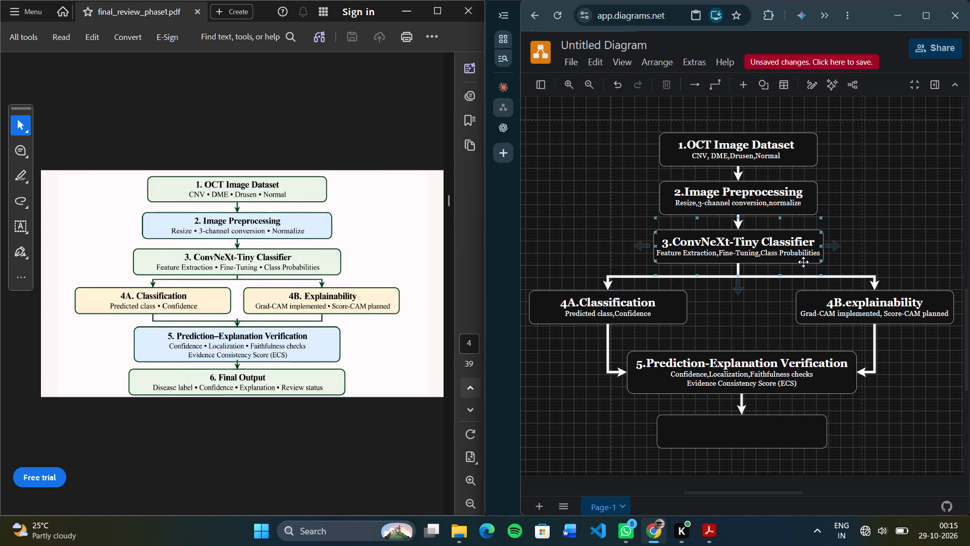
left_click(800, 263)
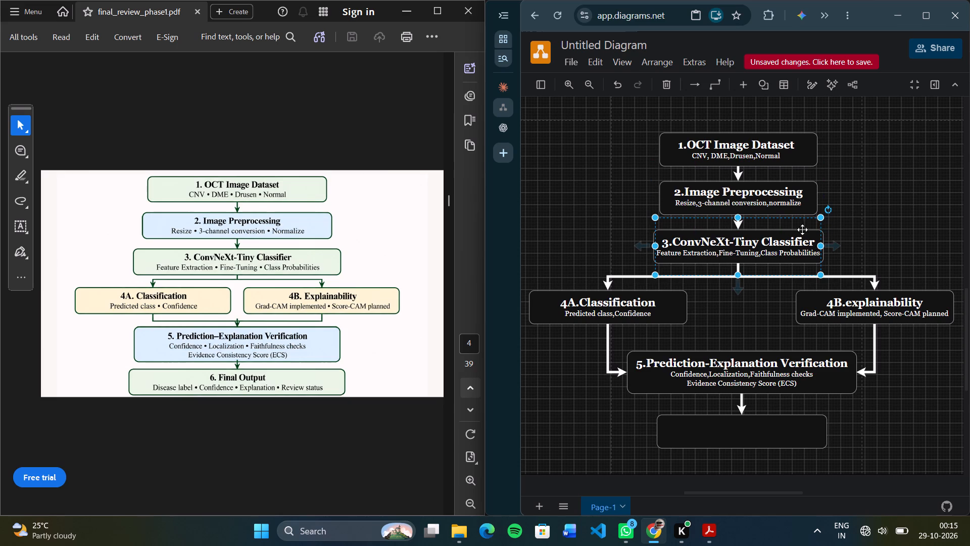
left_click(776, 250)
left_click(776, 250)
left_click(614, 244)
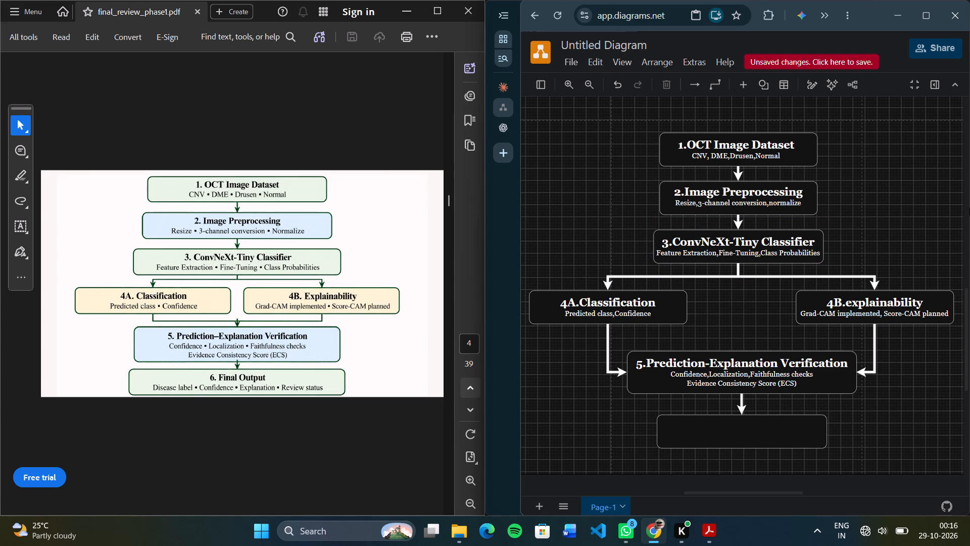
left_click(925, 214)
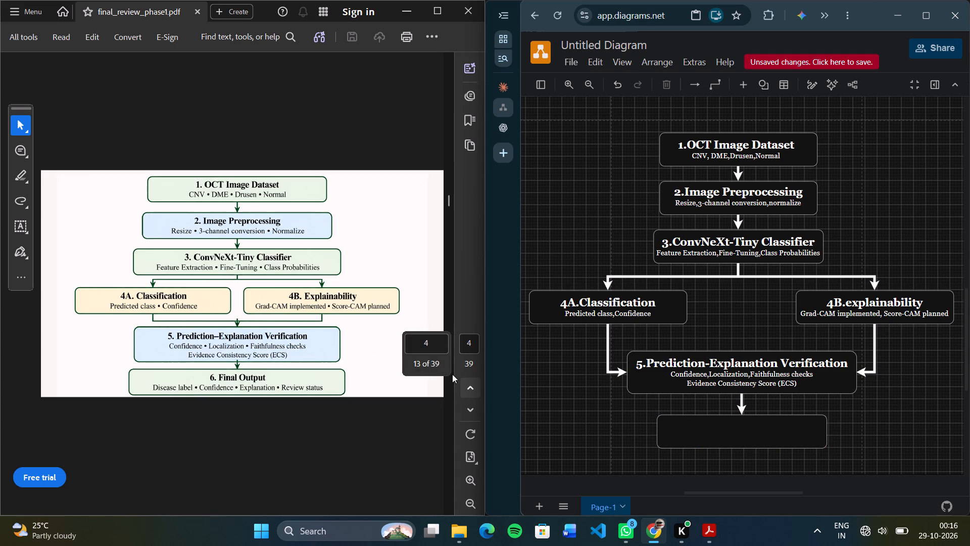
Add a text label beside the empty sixth box, reading "6.Final Output" with "Disease label,Confidence" on the second line.
left_click(542, 425)
right_click(542, 425)
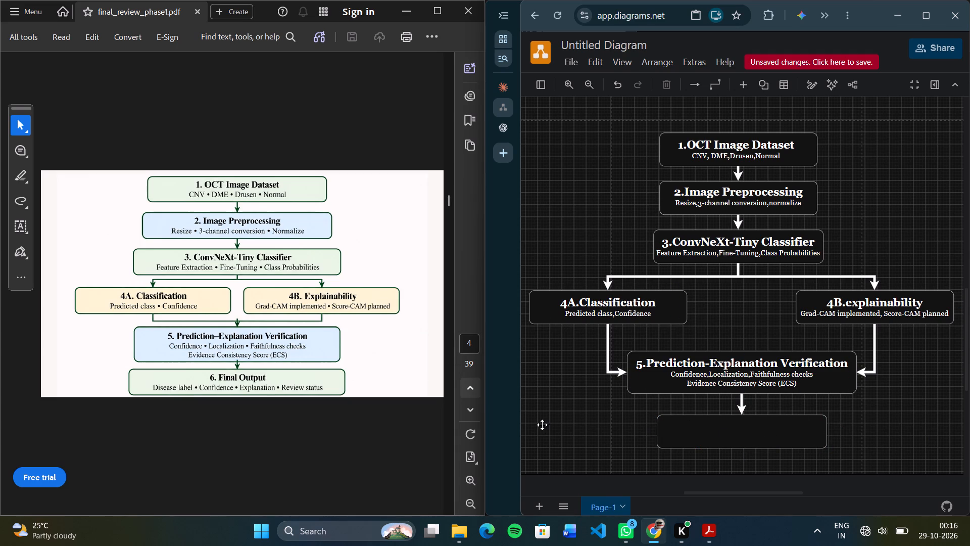
double_click(532, 396)
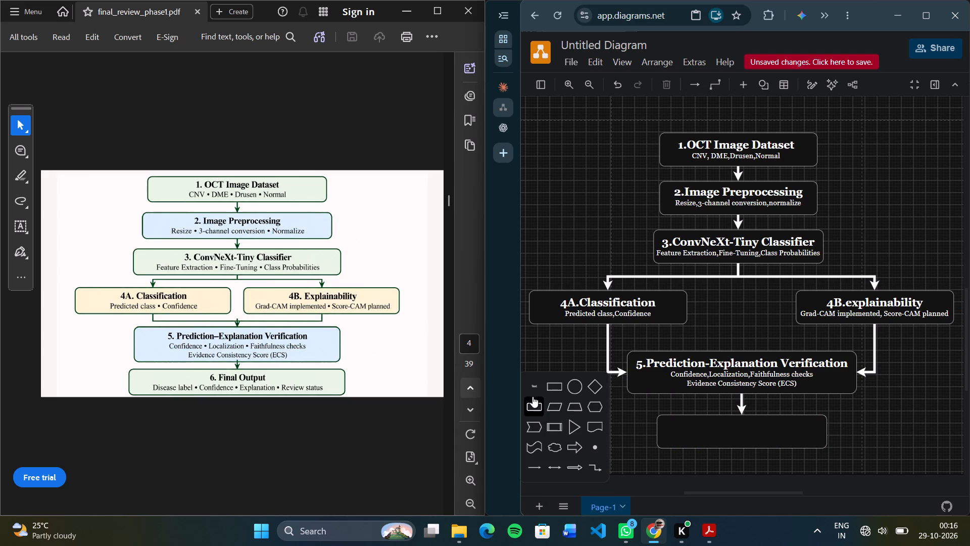
left_click(532, 388)
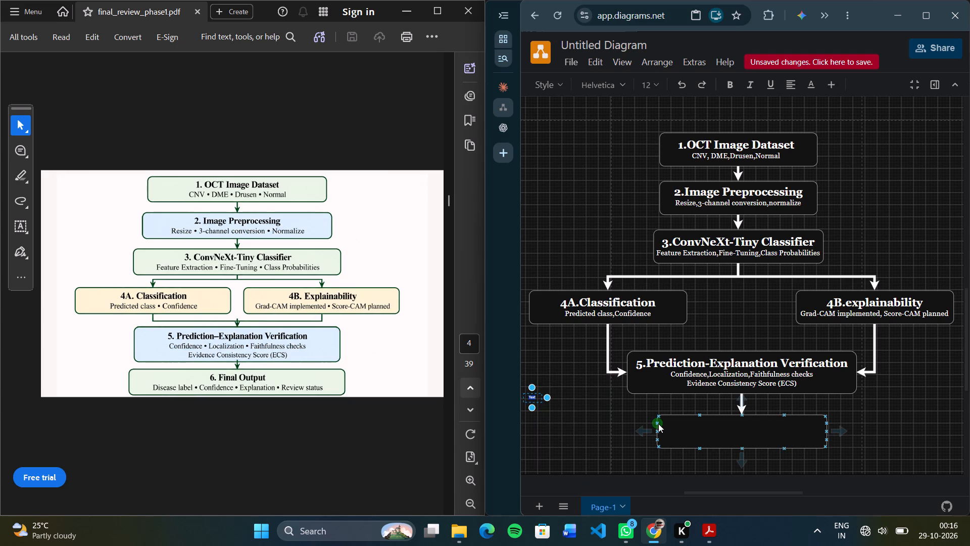
key("BackSpace")
type("6.")
type("Final")
key("space")
type("Output")
key("Return")
type("Disease label")
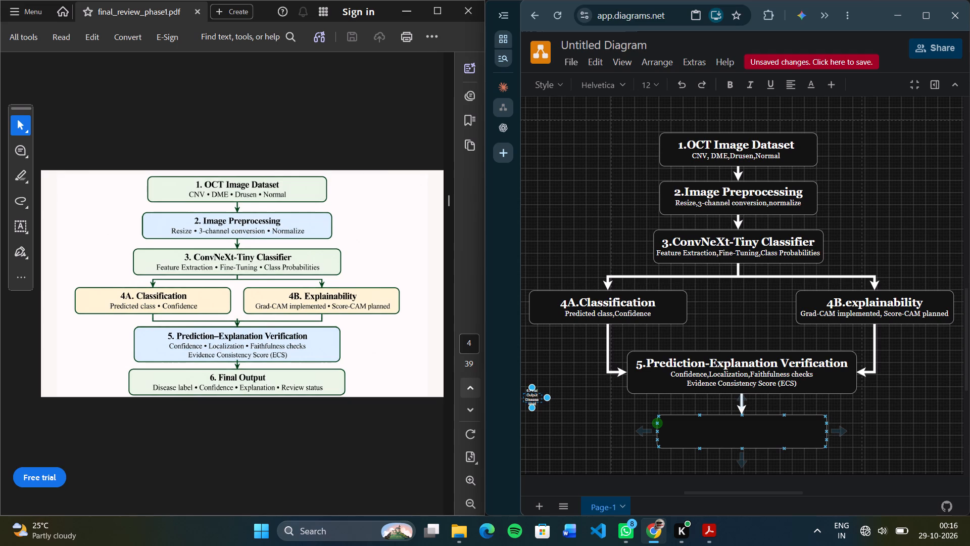
type(",")
key("space")
key("BackSpace")
type("Con")
type("fidence")
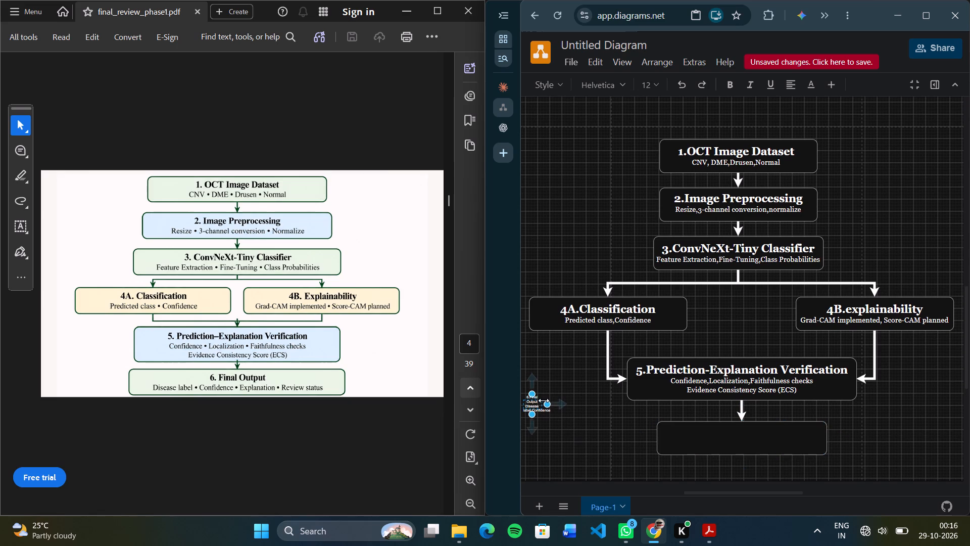
Widen the new 6.Final Output label so that its title and detail text each fit on one line.
left_click_drag(545, 404, 613, 415)
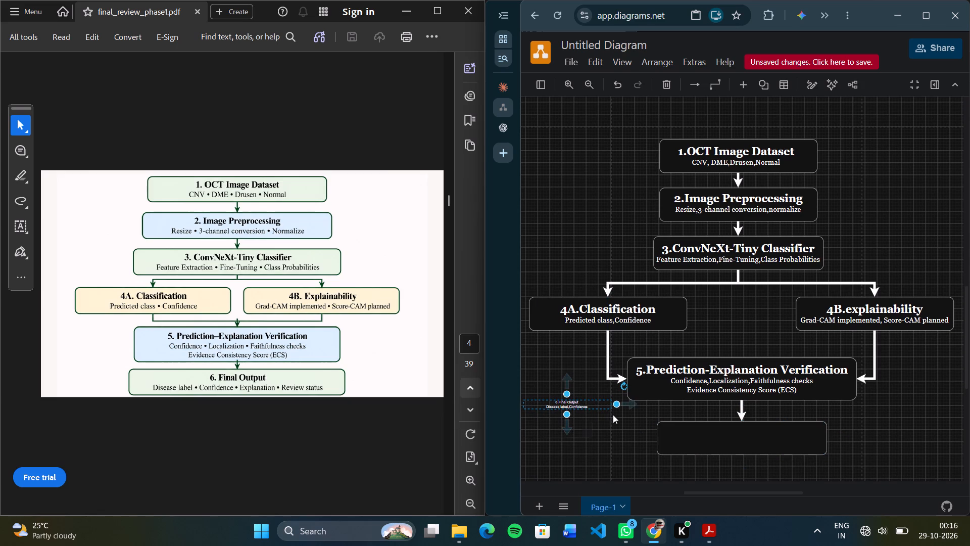
Complete the 6.Final Output label's detail line by appending ",Explanation,Review status".
double_click(592, 405)
triple_click(588, 407)
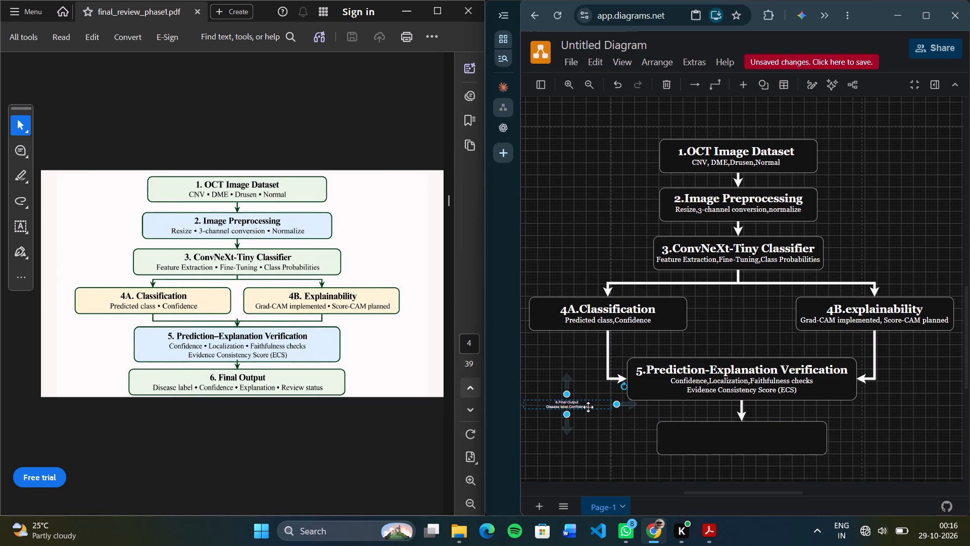
triple_click(588, 407)
triple_click(586, 406)
left_click(586, 406)
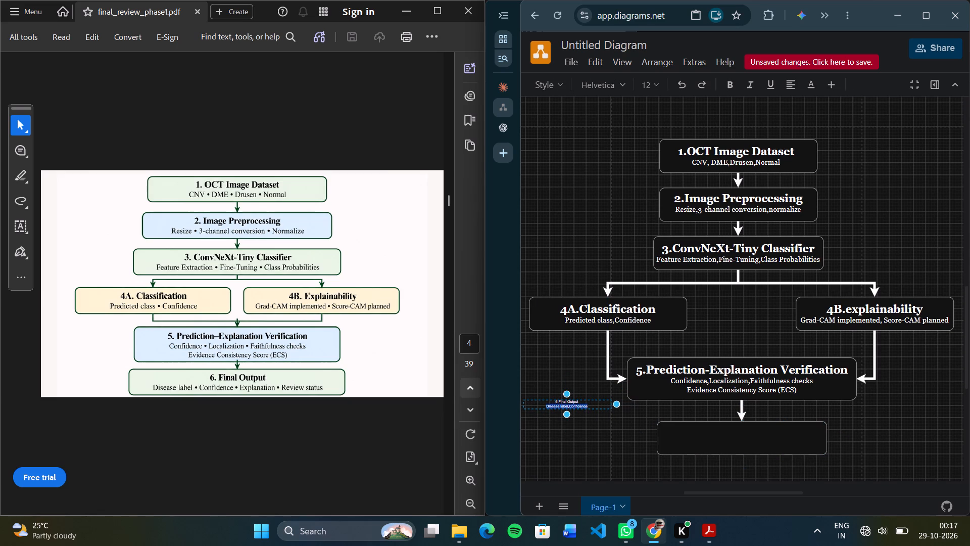
left_click(586, 406)
left_click(586, 406)
double_click(587, 406)
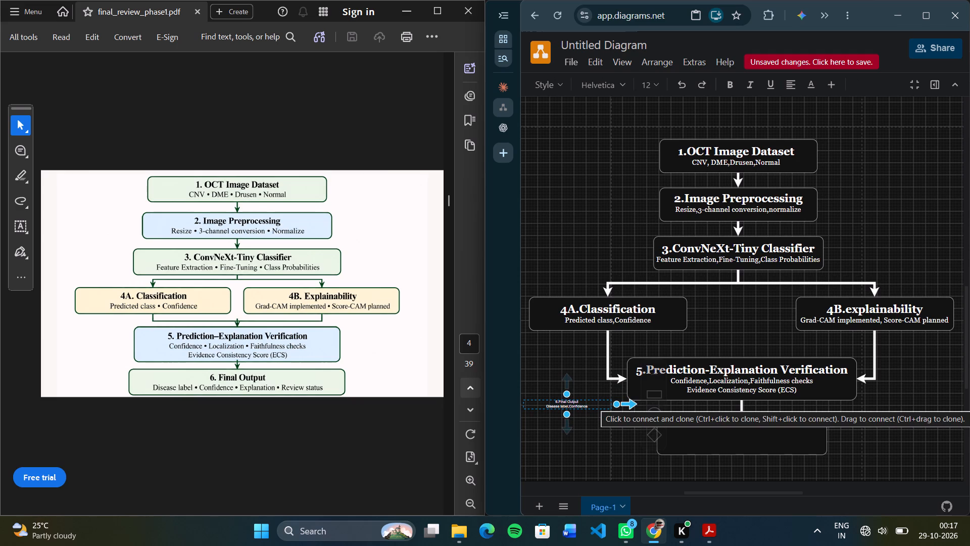
key("comma")
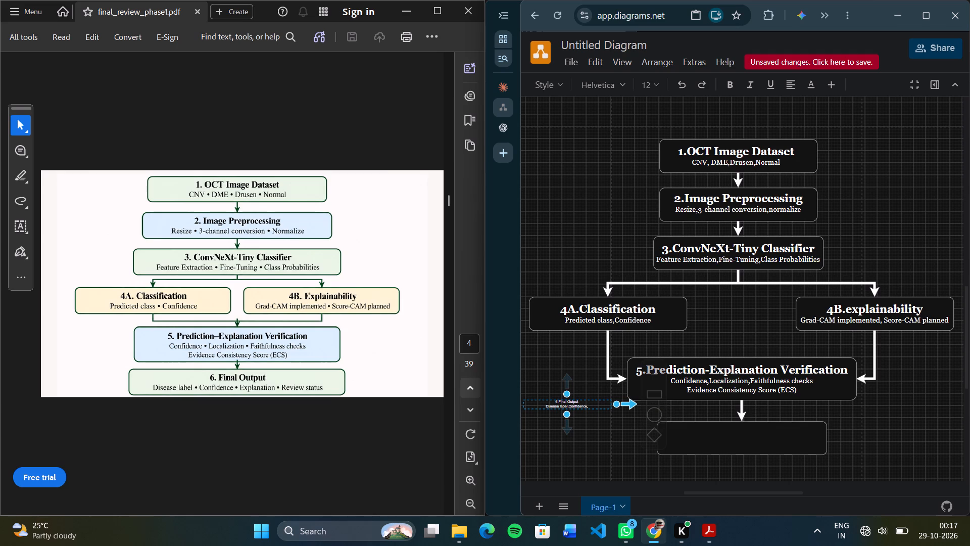
type("Explanatio")
key("n")
key("comma")
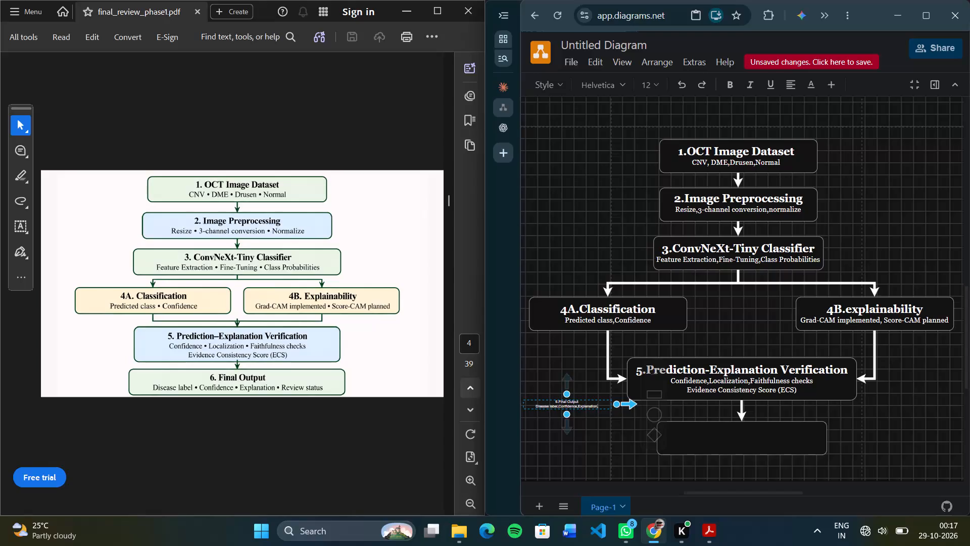
type("Review status")
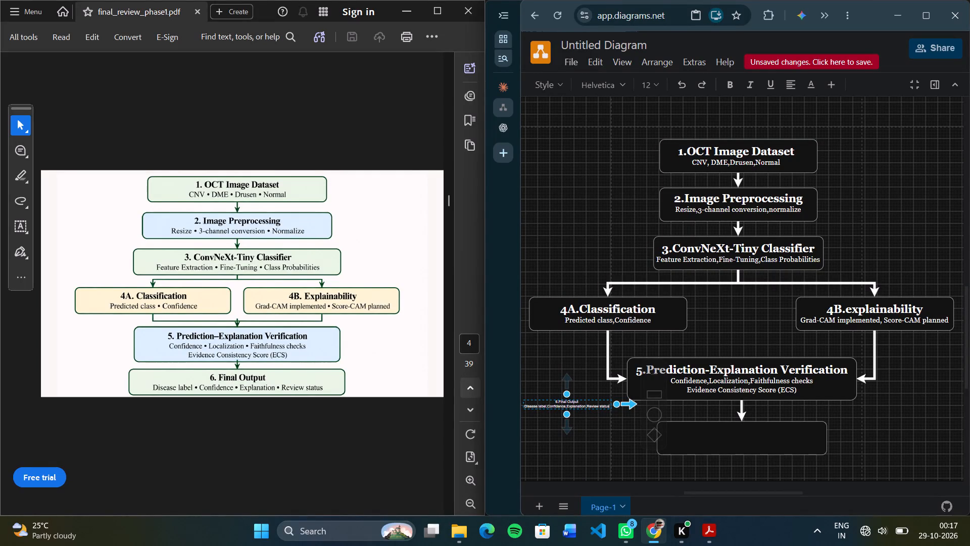
Increase the height of the 6.Final Output label to leave room around its two text lines.
triple_click(571, 402)
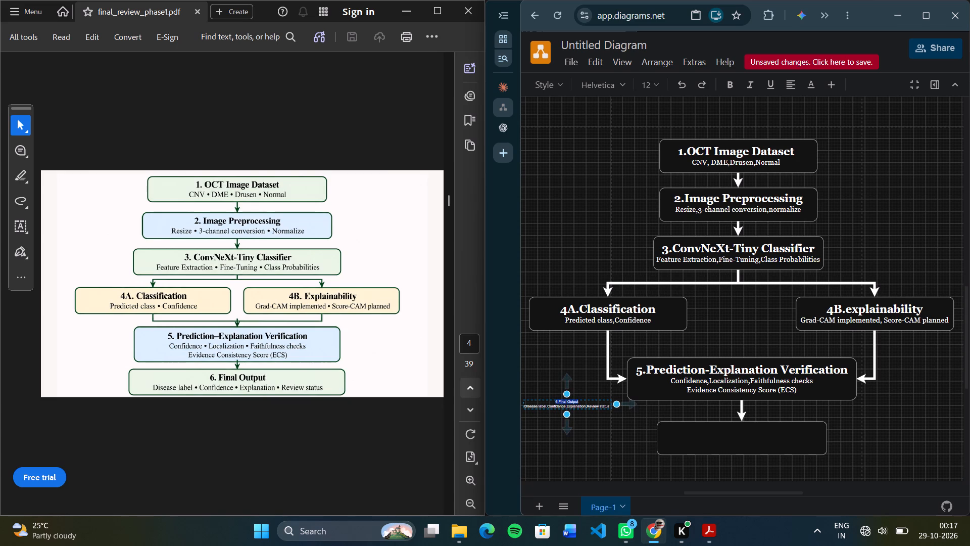
triple_click(571, 402)
triple_click(569, 404)
double_click(569, 404)
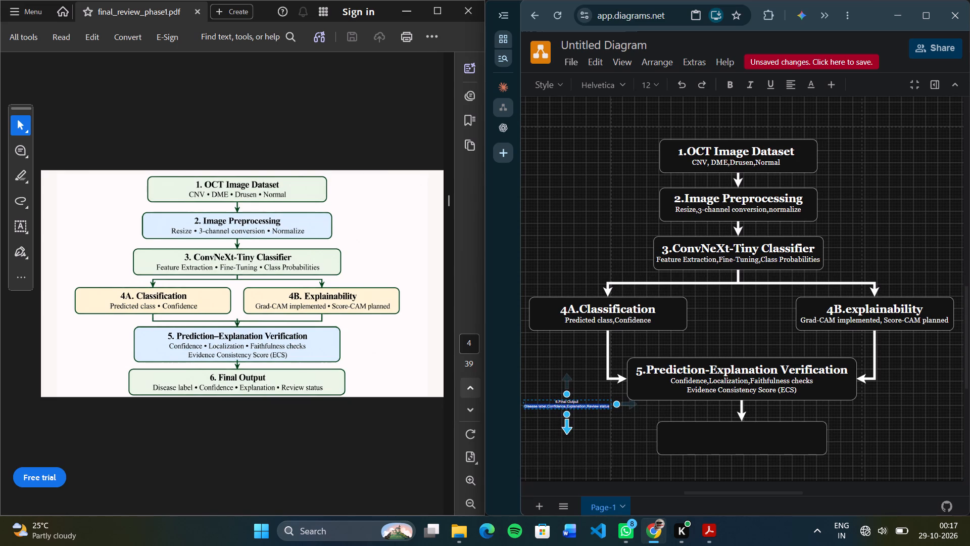
left_click_drag(564, 415, 565, 441)
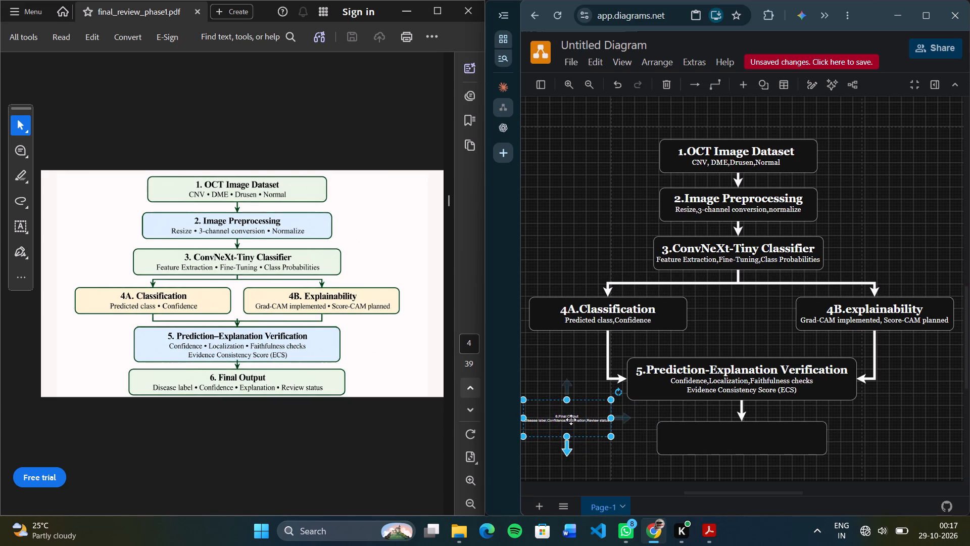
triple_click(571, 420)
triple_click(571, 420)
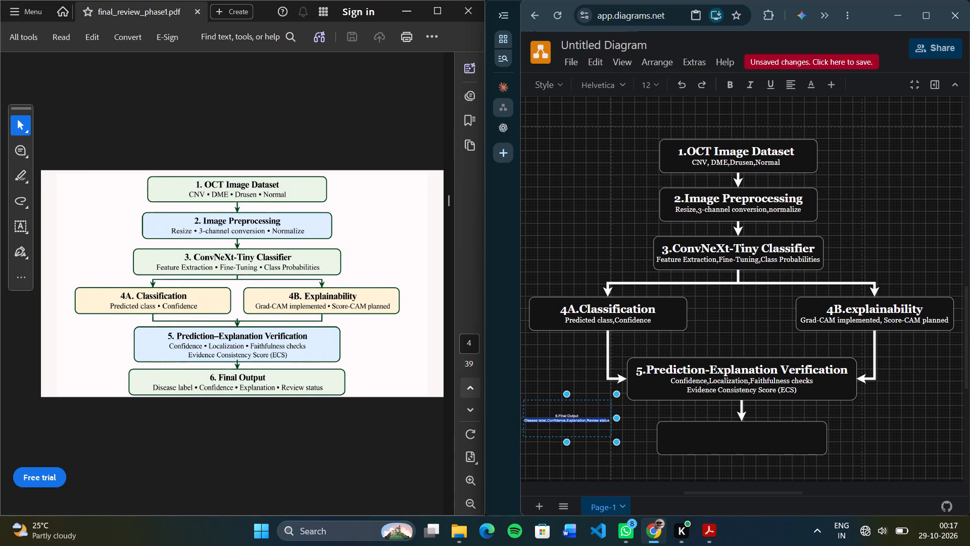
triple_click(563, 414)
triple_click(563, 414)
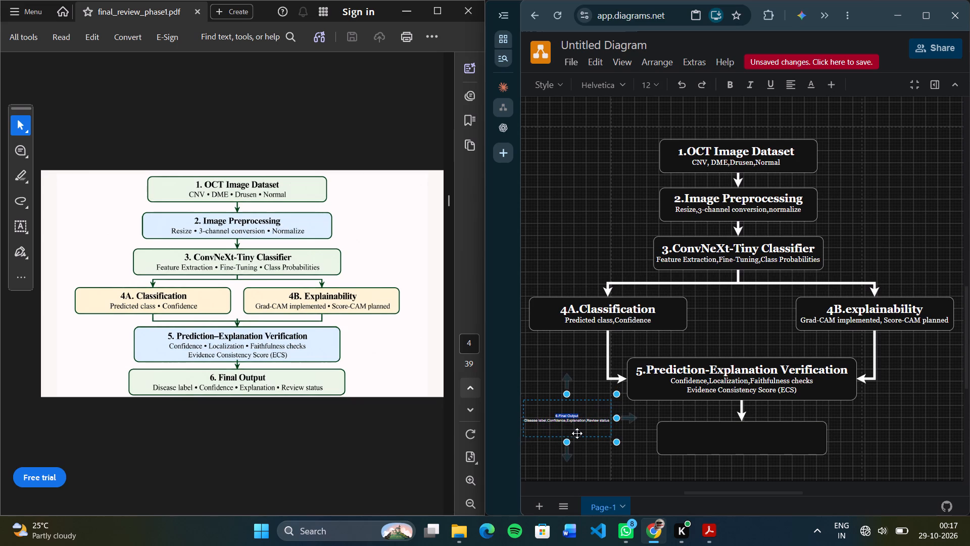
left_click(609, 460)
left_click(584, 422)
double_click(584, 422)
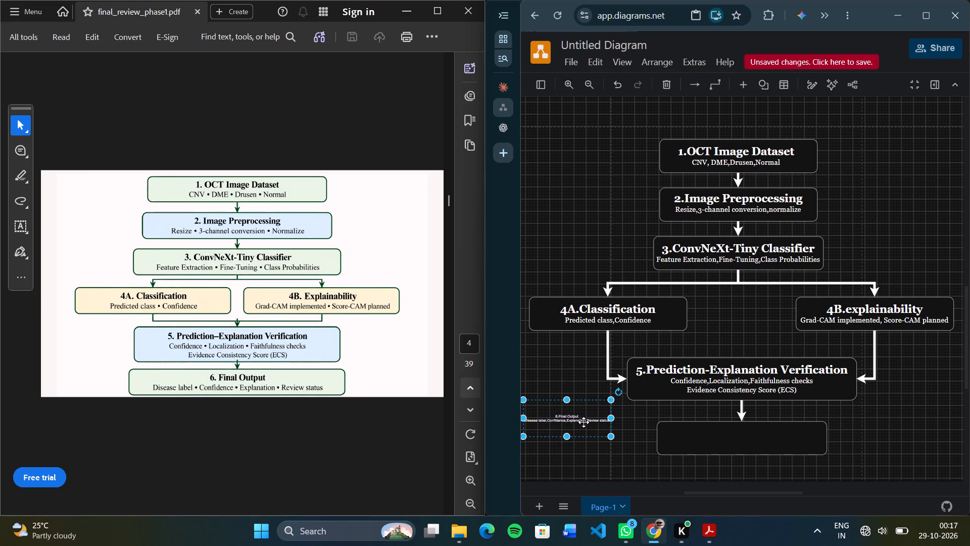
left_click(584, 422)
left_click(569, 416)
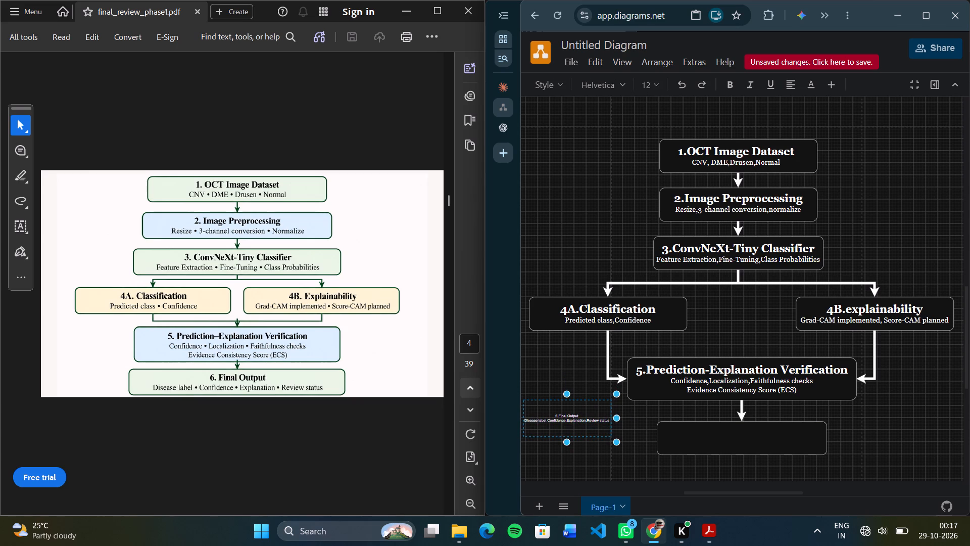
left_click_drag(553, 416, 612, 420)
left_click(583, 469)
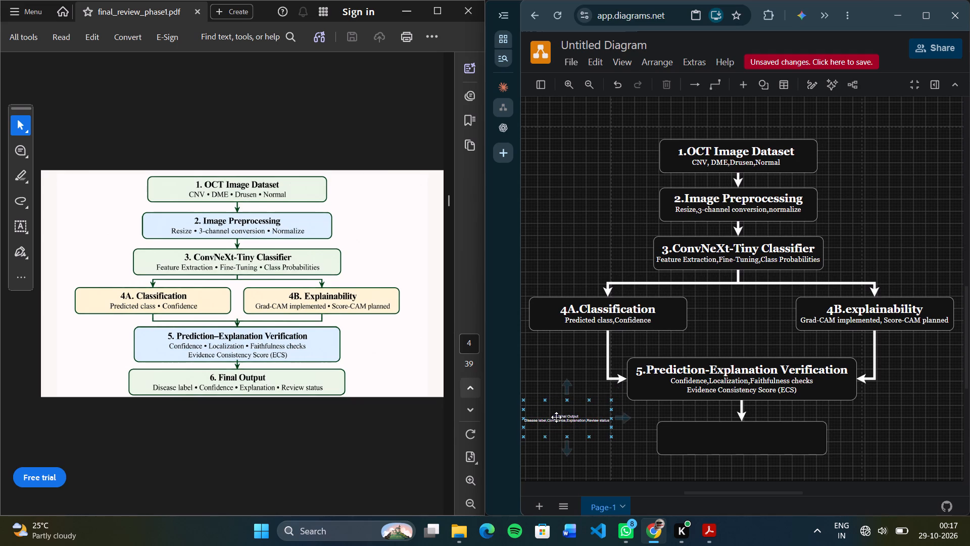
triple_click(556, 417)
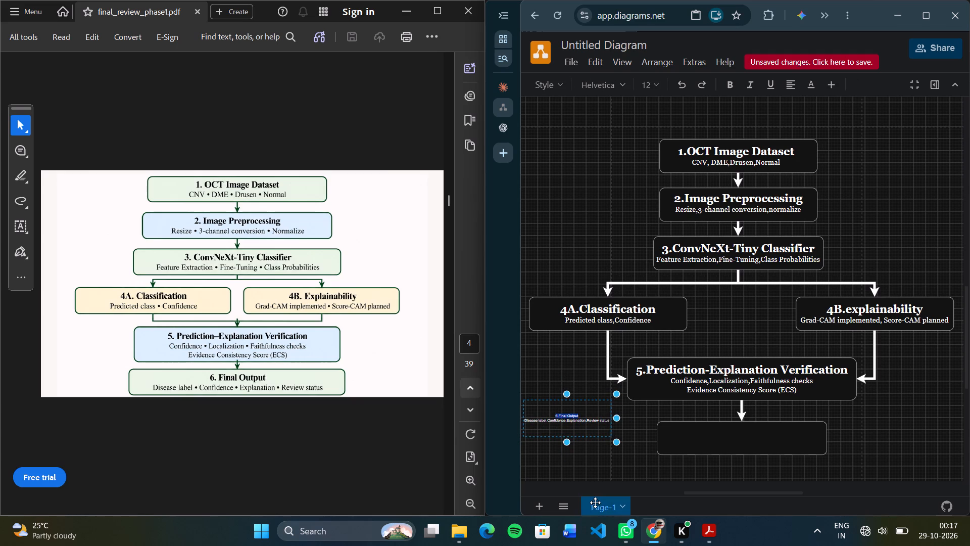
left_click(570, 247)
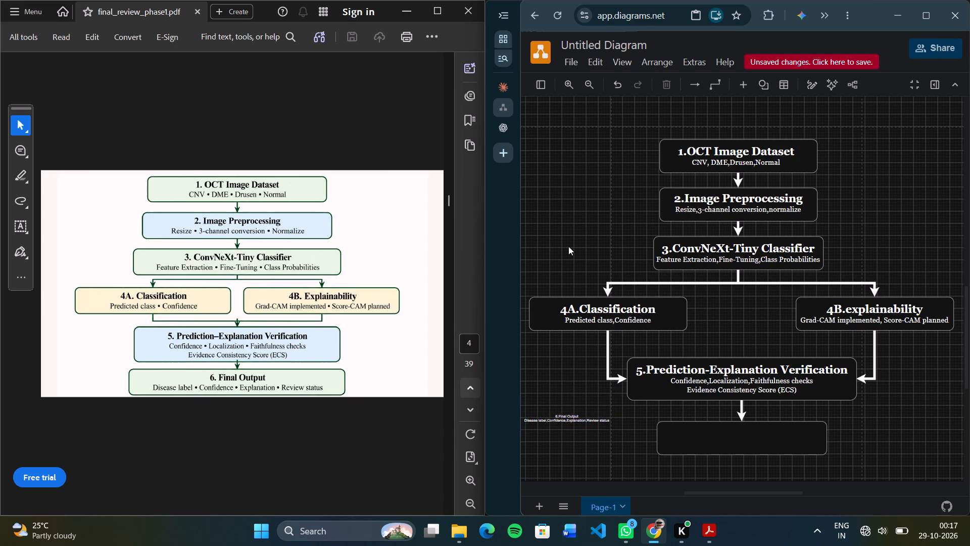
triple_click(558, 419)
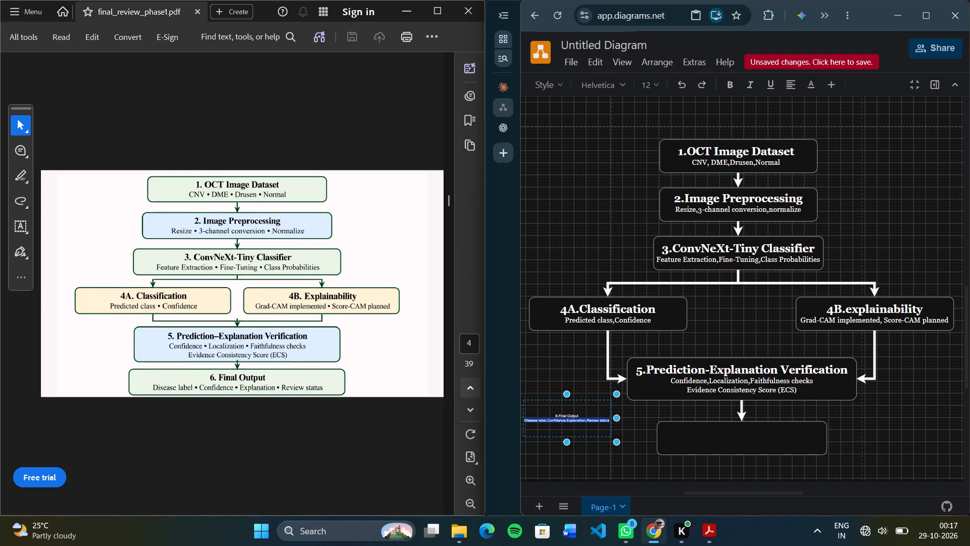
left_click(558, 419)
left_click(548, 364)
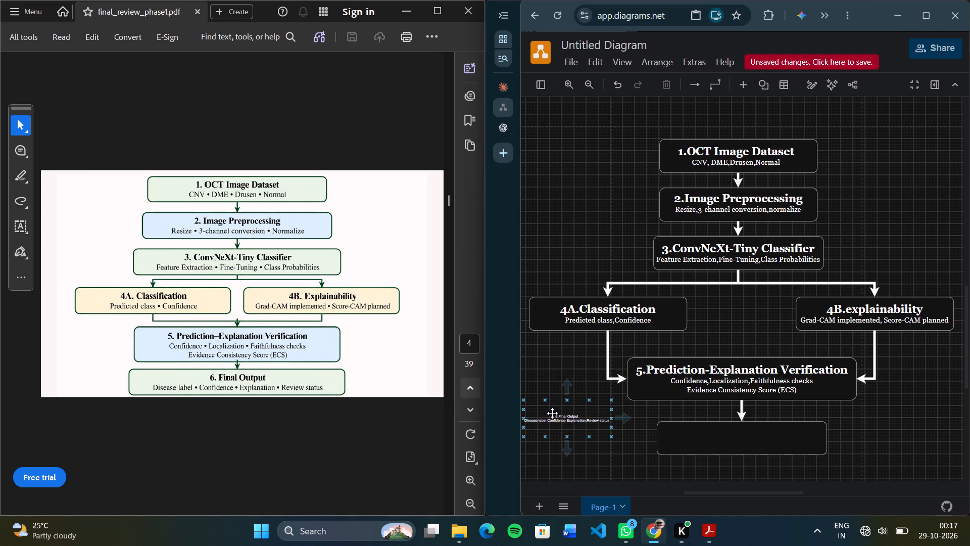
Move the 6.Final Output label slightly closer to the empty box.
left_click_drag(552, 415, 570, 423)
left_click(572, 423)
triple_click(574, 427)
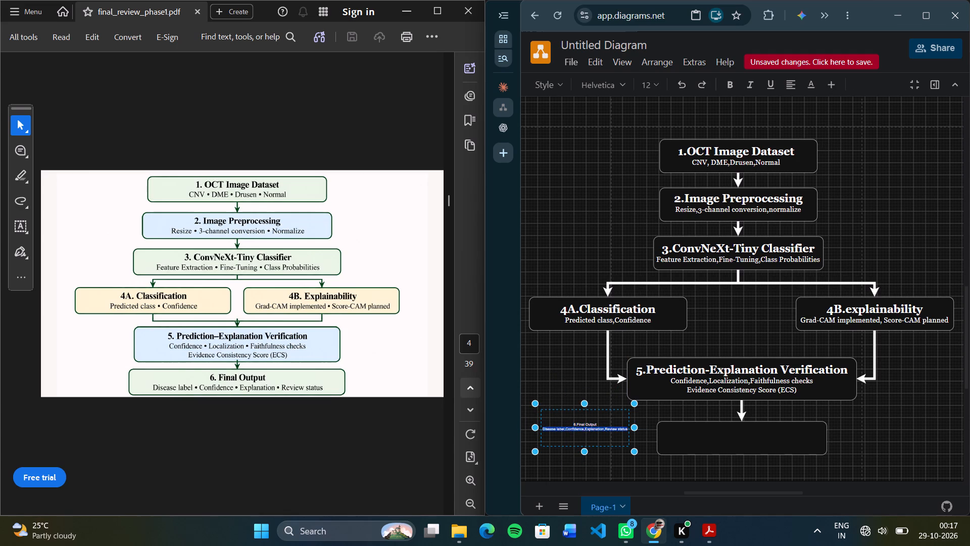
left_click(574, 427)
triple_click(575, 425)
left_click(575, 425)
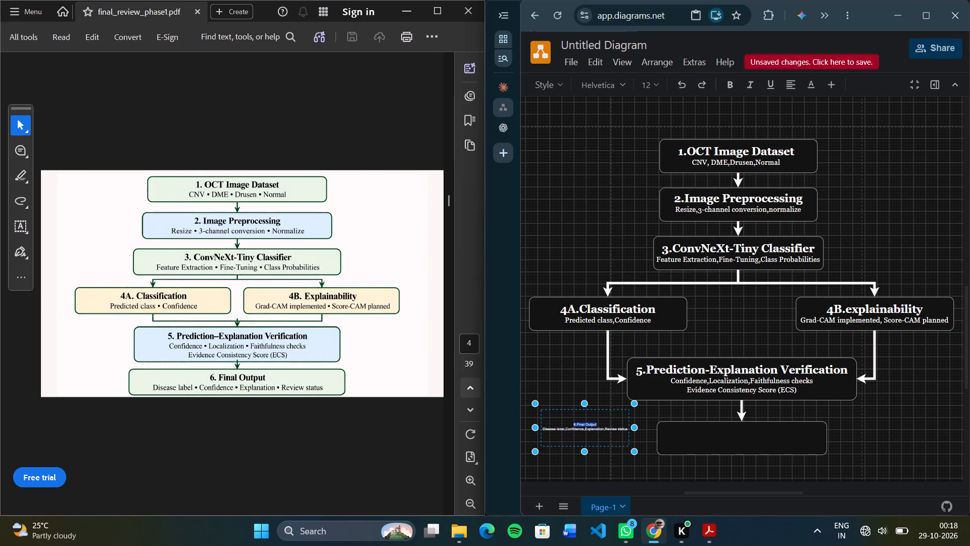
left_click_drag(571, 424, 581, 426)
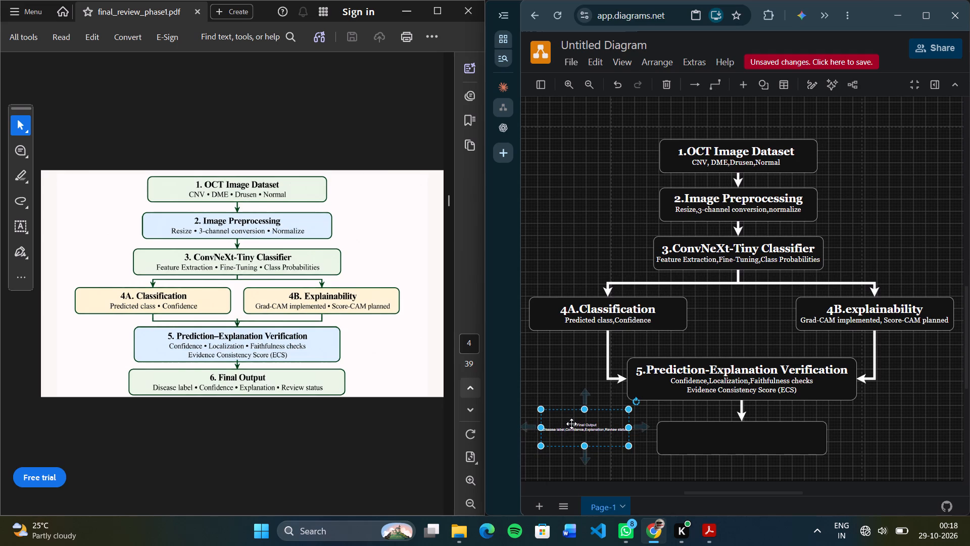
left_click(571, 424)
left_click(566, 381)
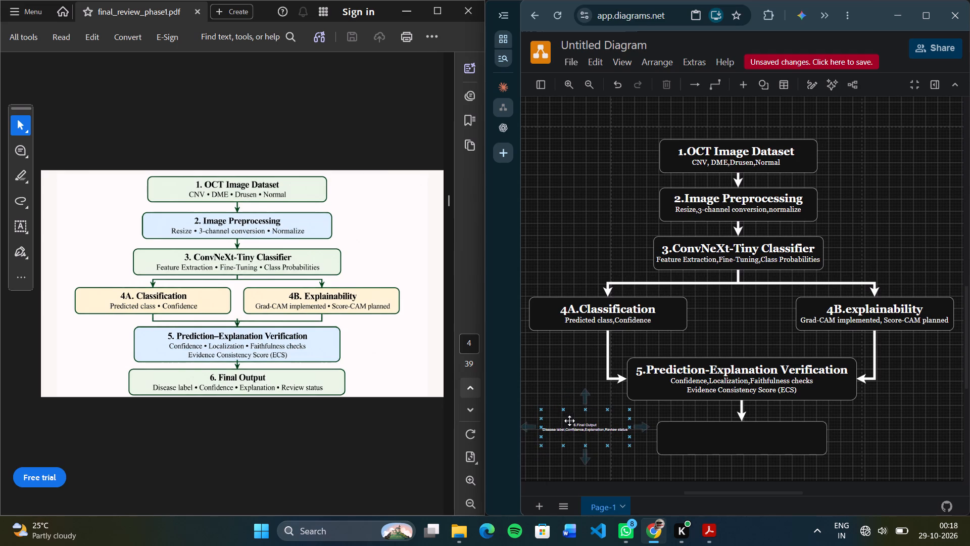
Set the title and detail text of the 6.Final Output label to Georgia at size 36.
left_click(576, 429)
double_click(576, 429)
left_click(576, 429)
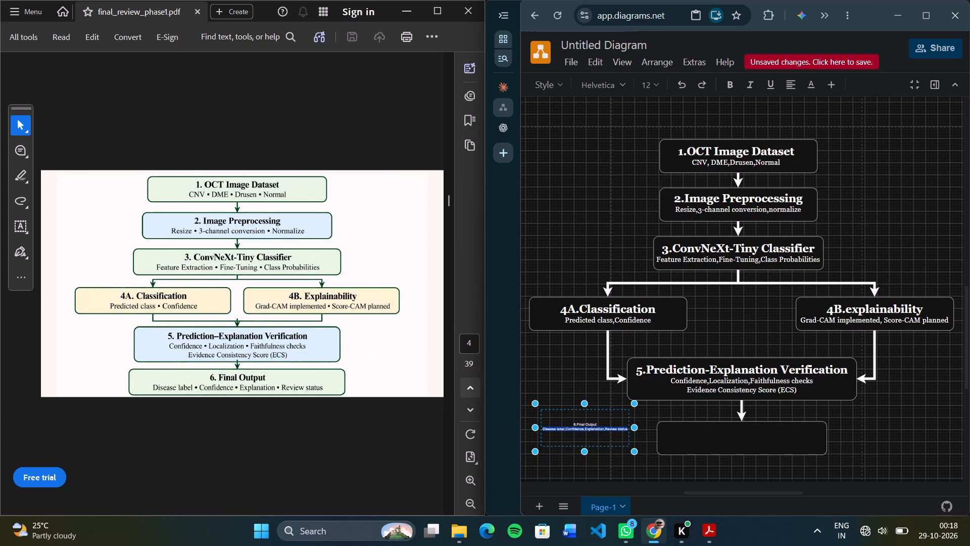
left_click_drag(570, 423, 613, 428)
left_click_drag(613, 428, 624, 430)
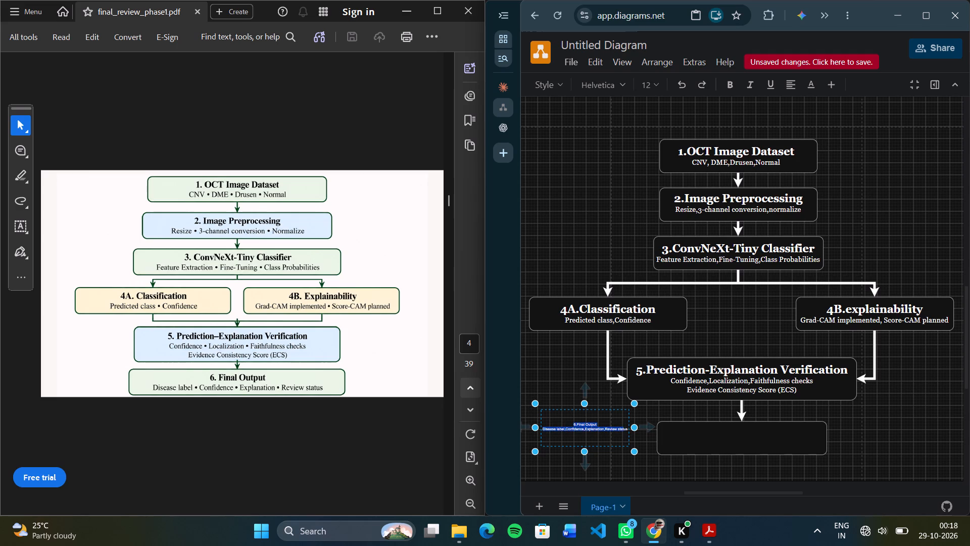
left_click_drag(624, 430, 626, 429)
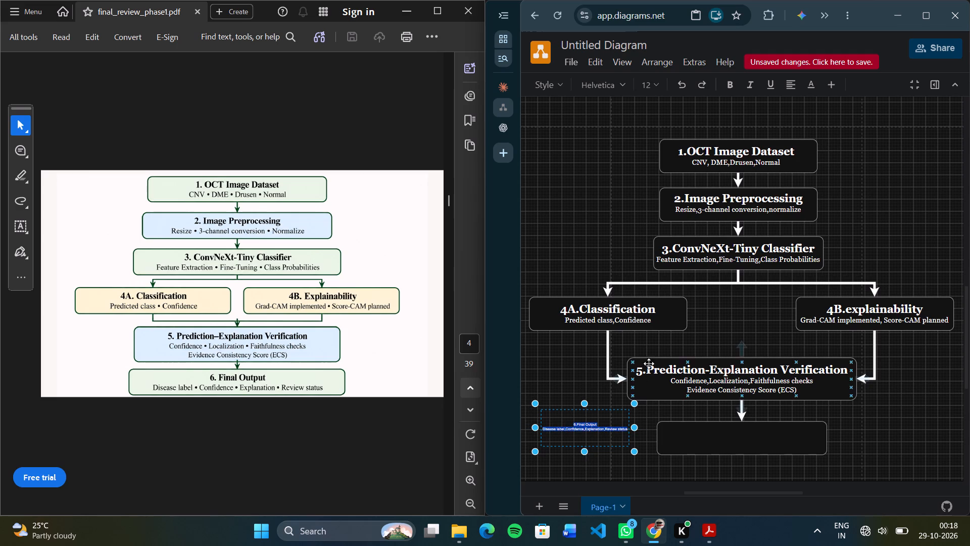
left_click(607, 79)
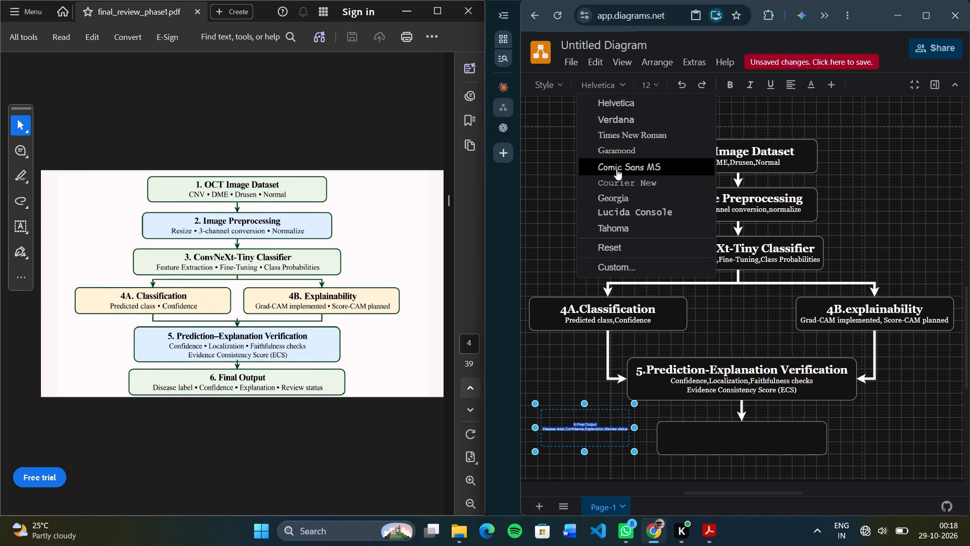
left_click(620, 200)
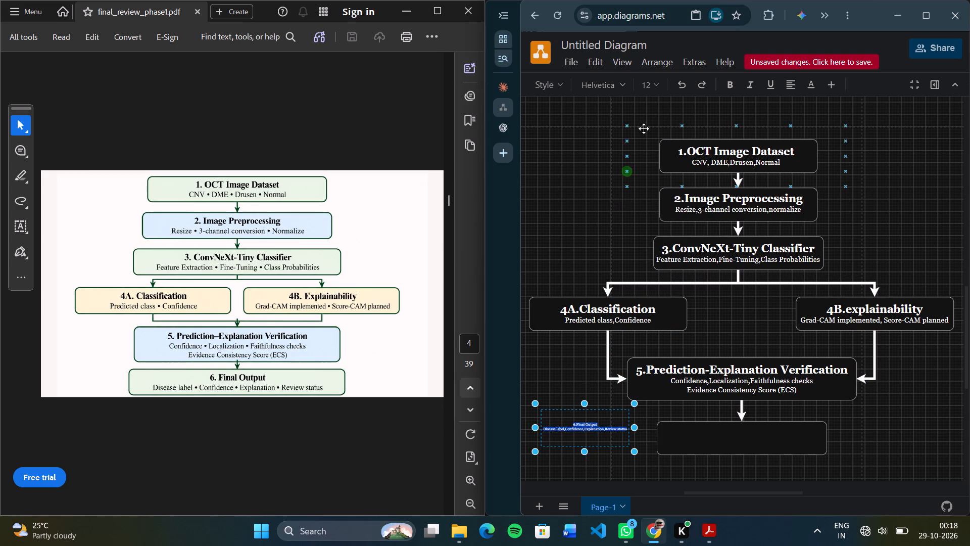
left_click(655, 87)
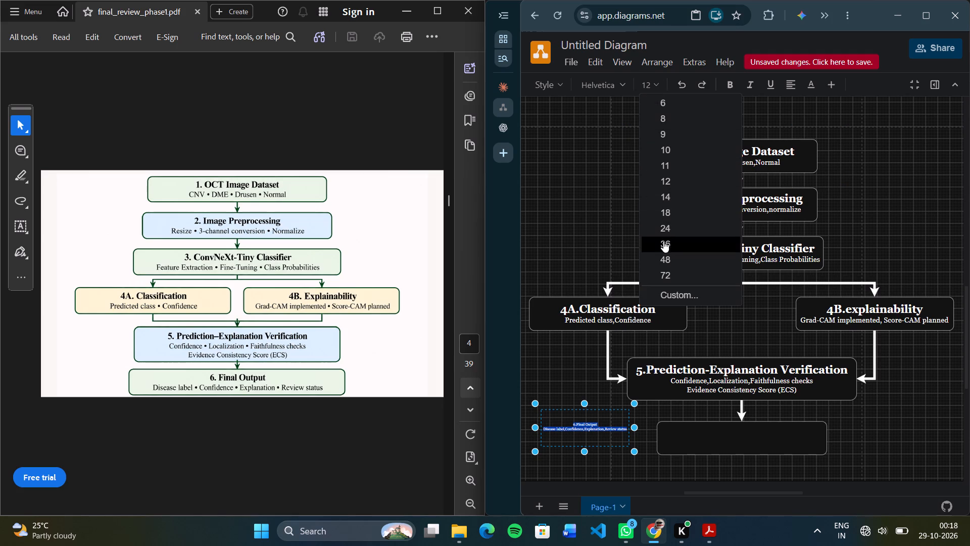
left_click(663, 241)
Move the 6.Final Output label over the empty box and widen it so its detail text fits on one line.
left_click_drag(631, 432, 646, 433)
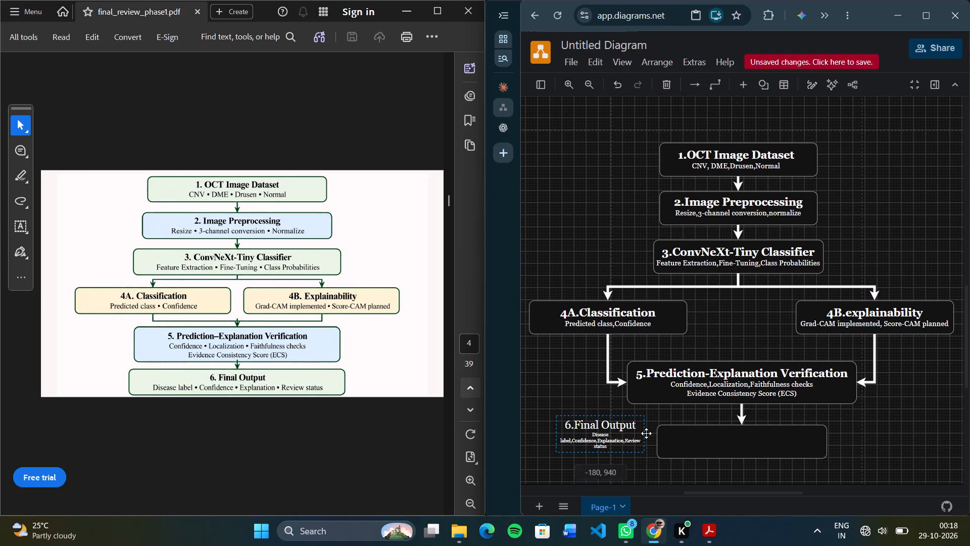
left_click_drag(646, 433, 699, 445)
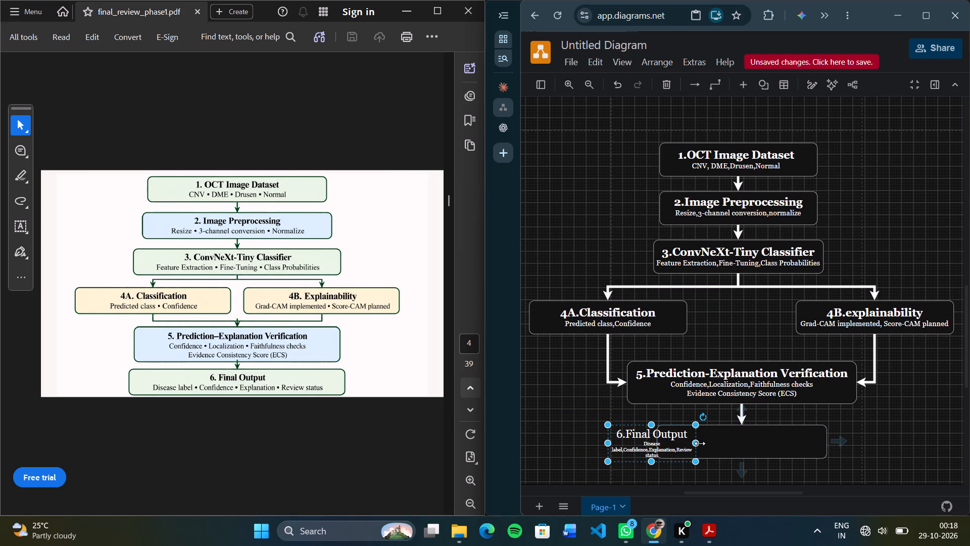
left_click_drag(699, 443, 779, 443)
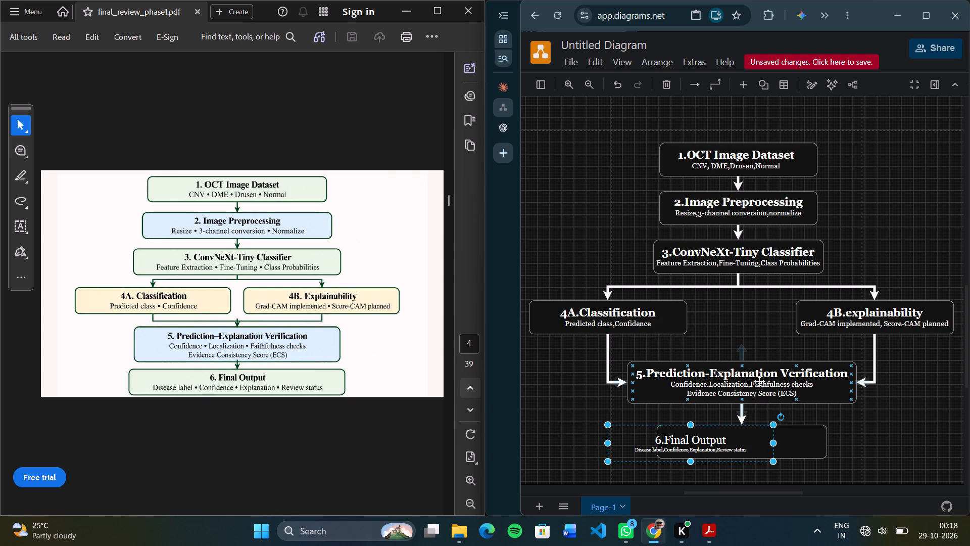
Set the detail line of the 6.Final Output label to font size 24.
double_click(666, 450)
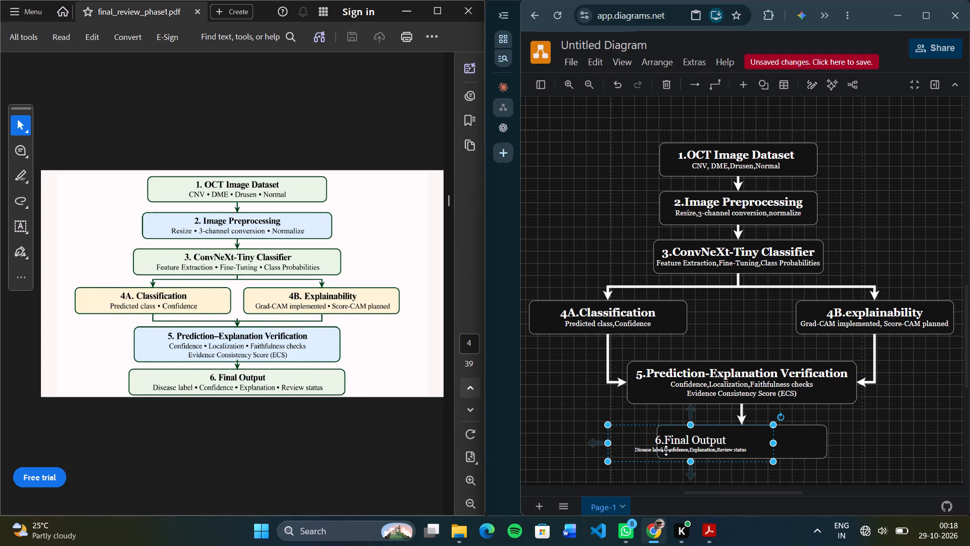
triple_click(665, 450)
left_click(665, 449)
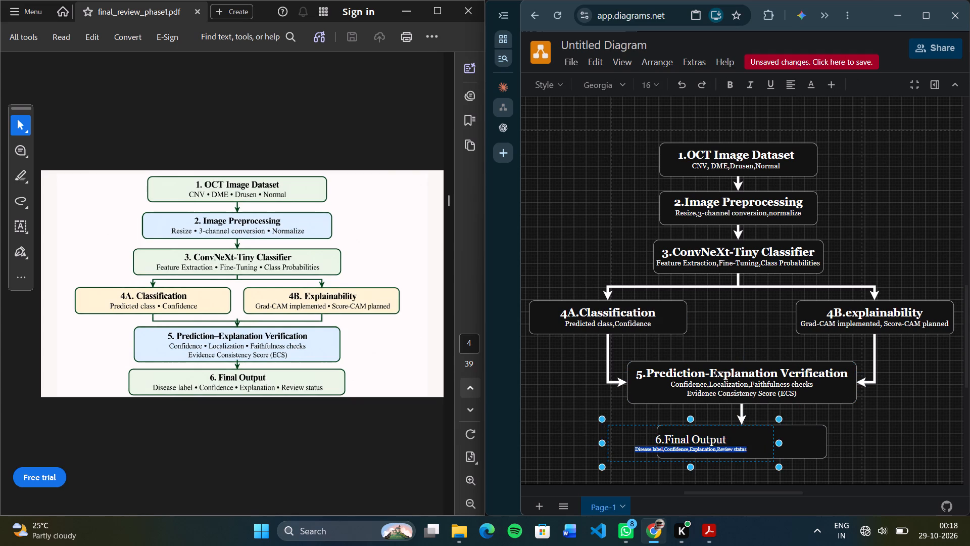
left_click(648, 92)
left_click(664, 230)
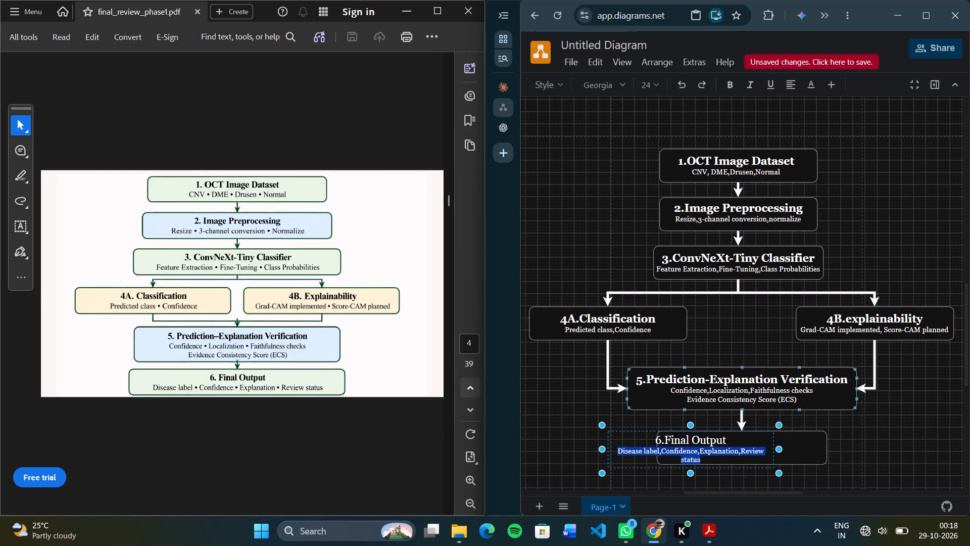
Format the 6.Final Output title as bold Georgia at size 36.
triple_click(690, 442)
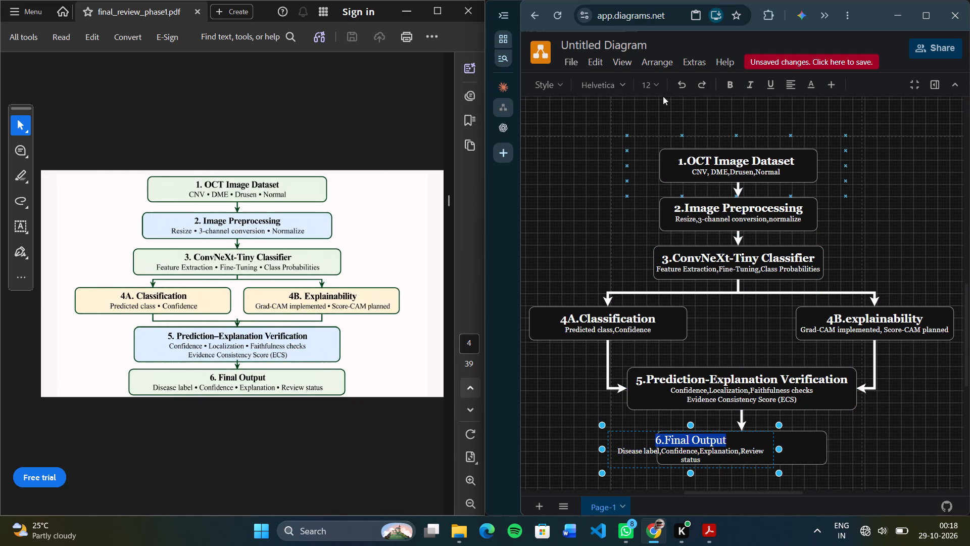
left_click(653, 84)
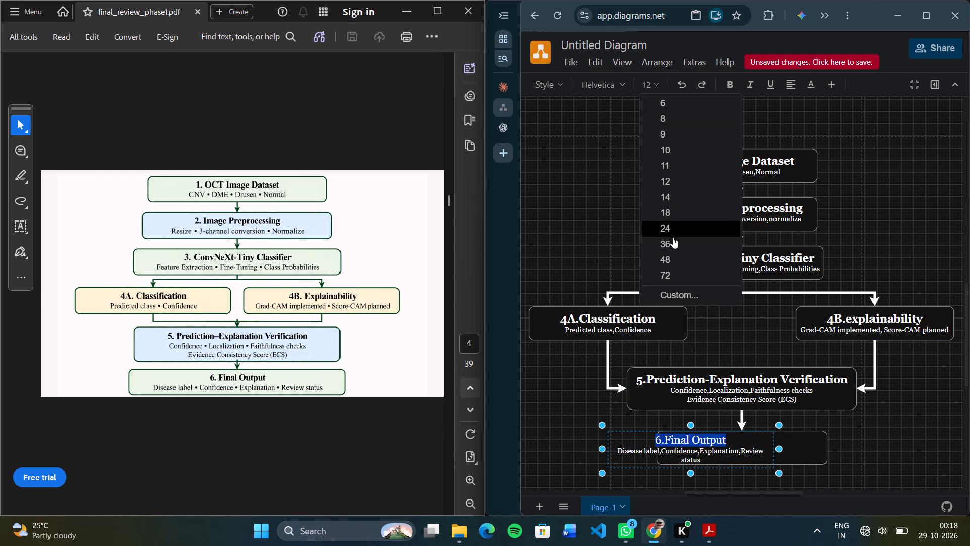
left_click(673, 238)
left_click(609, 86)
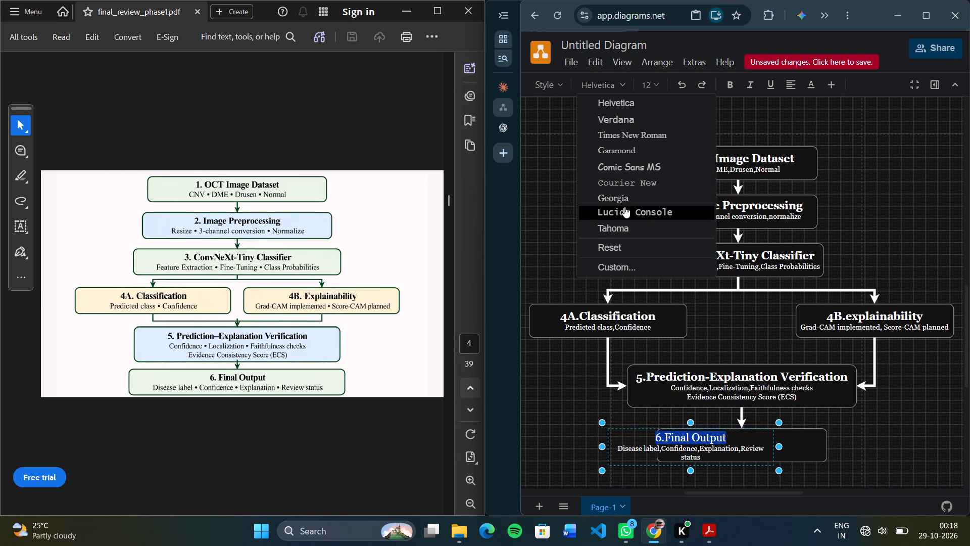
left_click(624, 197)
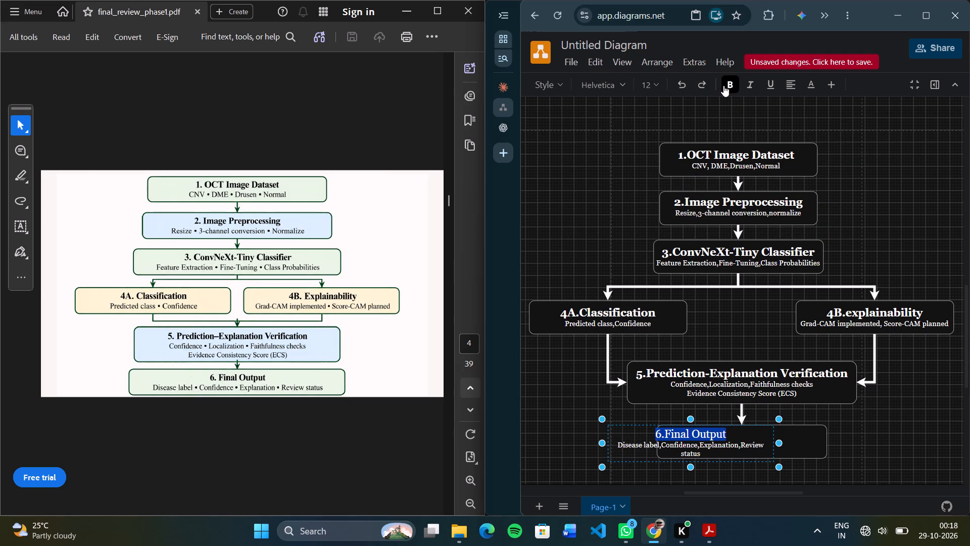
left_click(724, 85)
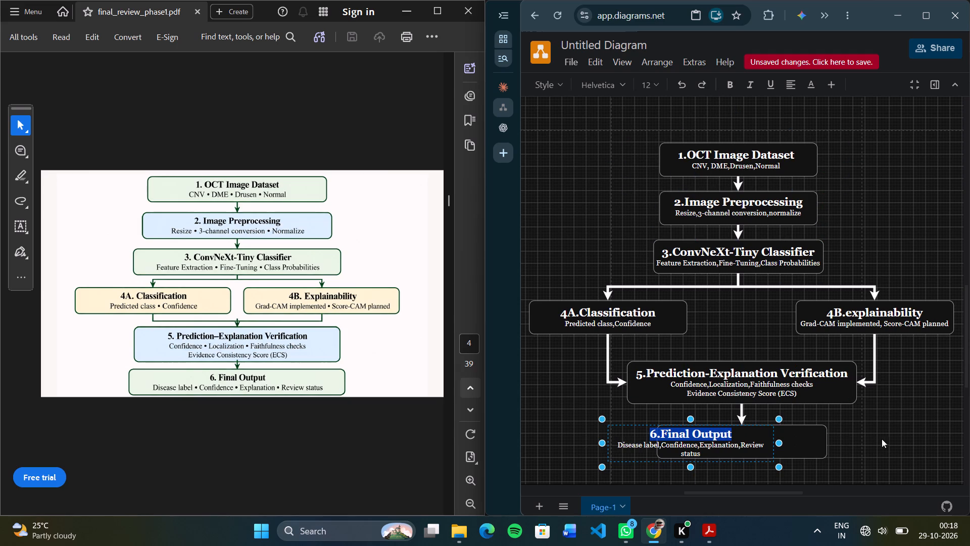
left_click(911, 413)
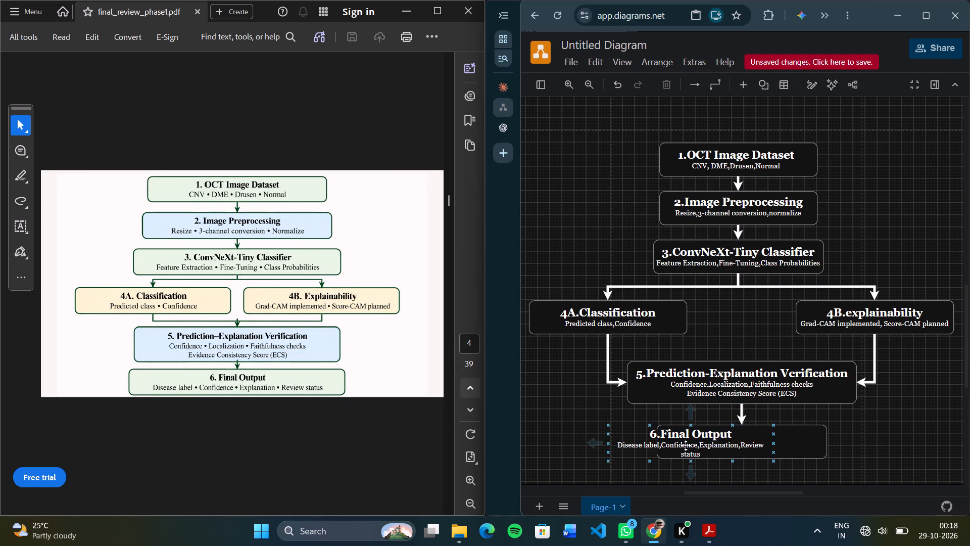
Move the 6.Final Output label into the empty box and widen it so the enlarged detail text fits on one line.
left_click_drag(689, 443, 743, 443)
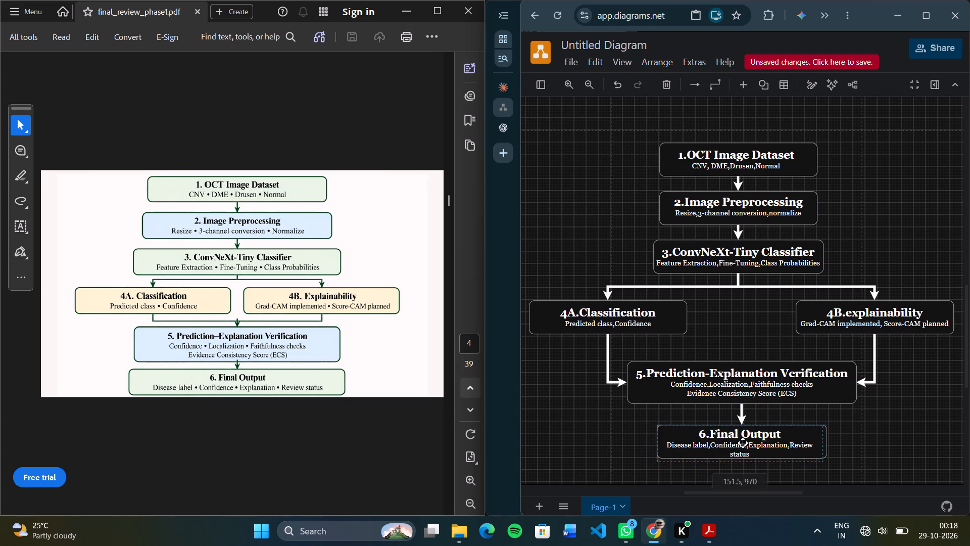
left_click_drag(743, 443, 740, 442)
left_click_drag(824, 442, 836, 440)
left_click_drag(763, 445, 757, 445)
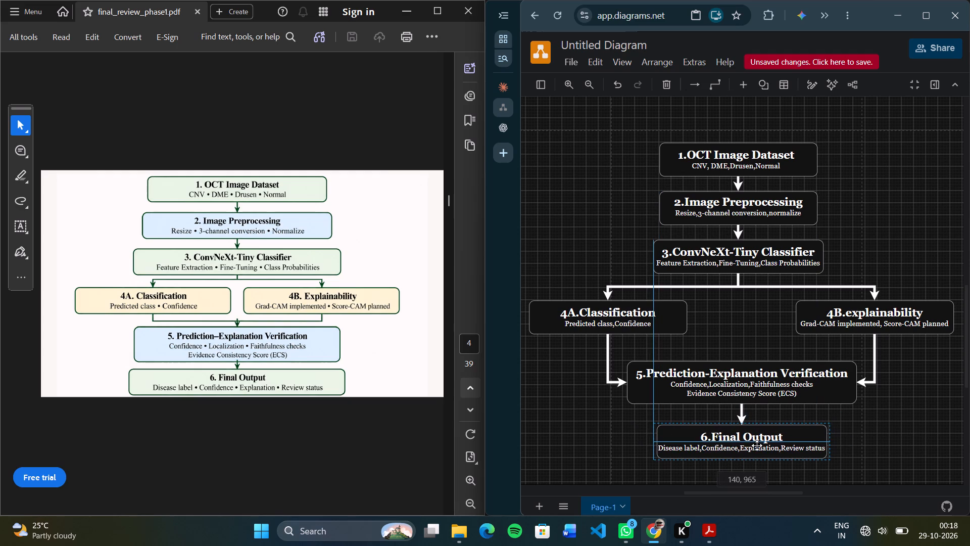
Move the 6.Final Output label aside, then widen the empty box slightly and reposition it beneath box 5 at 147, 960.
left_click_drag(757, 445, 651, 442)
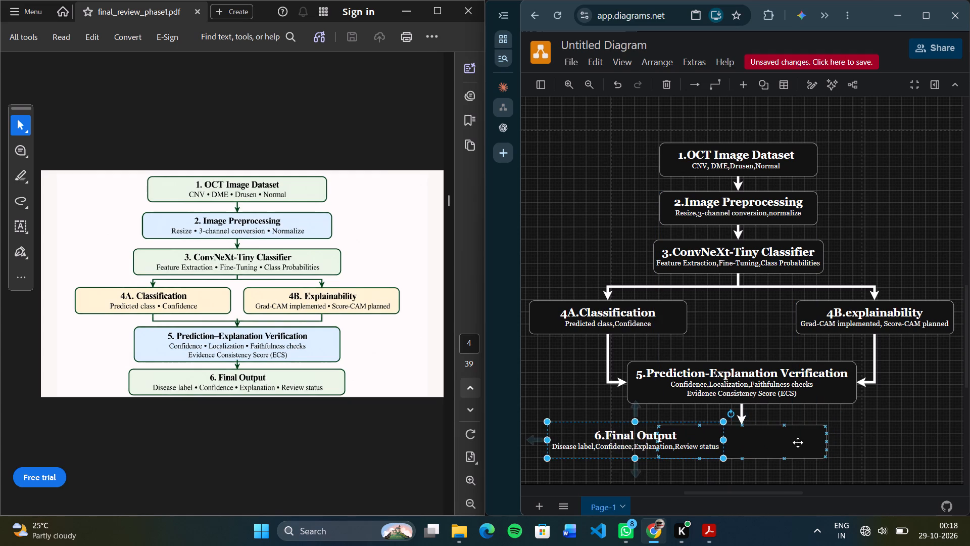
left_click(798, 442)
left_click_drag(830, 441, 836, 440)
left_click(756, 440)
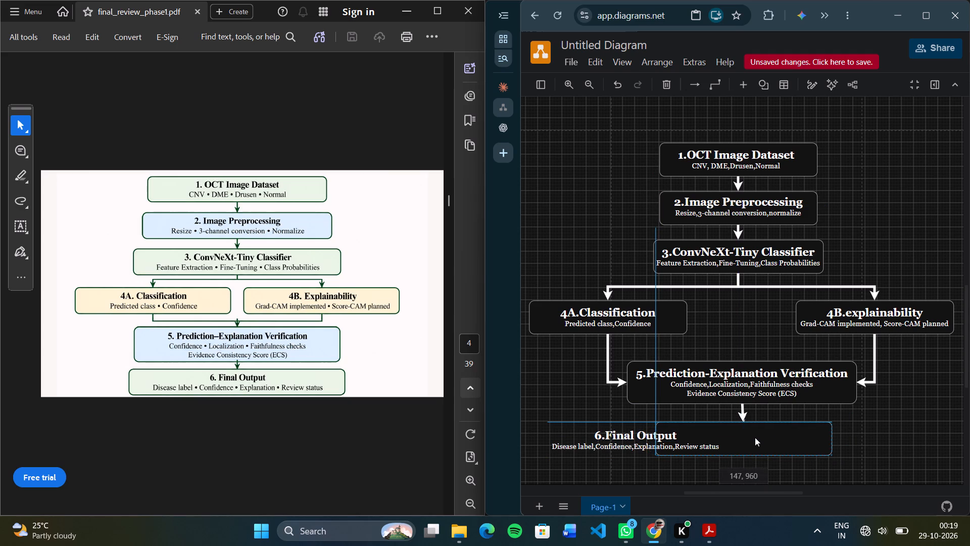
left_click(896, 416)
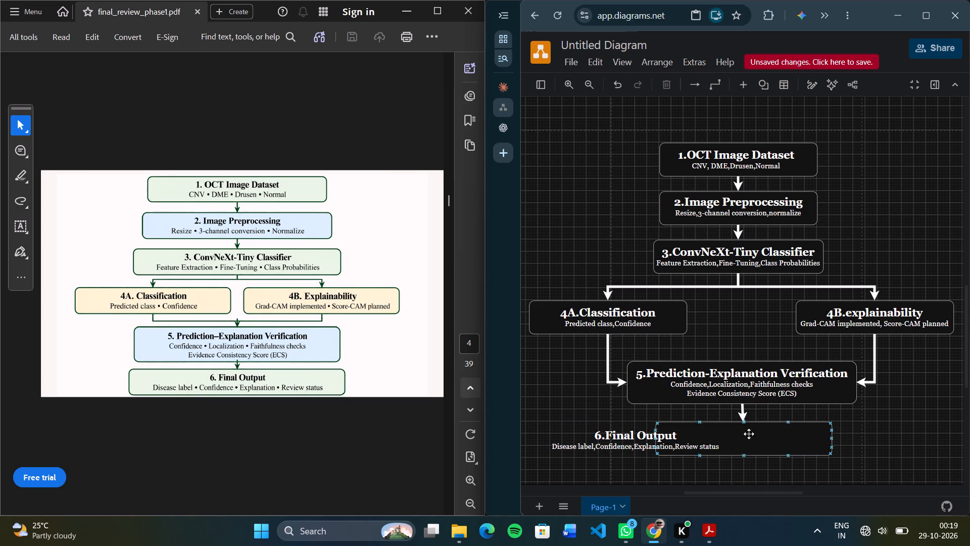
Move the 6.Final Output label back into the widened box and center it there at 147, 955.
left_click_drag(635, 436, 734, 434)
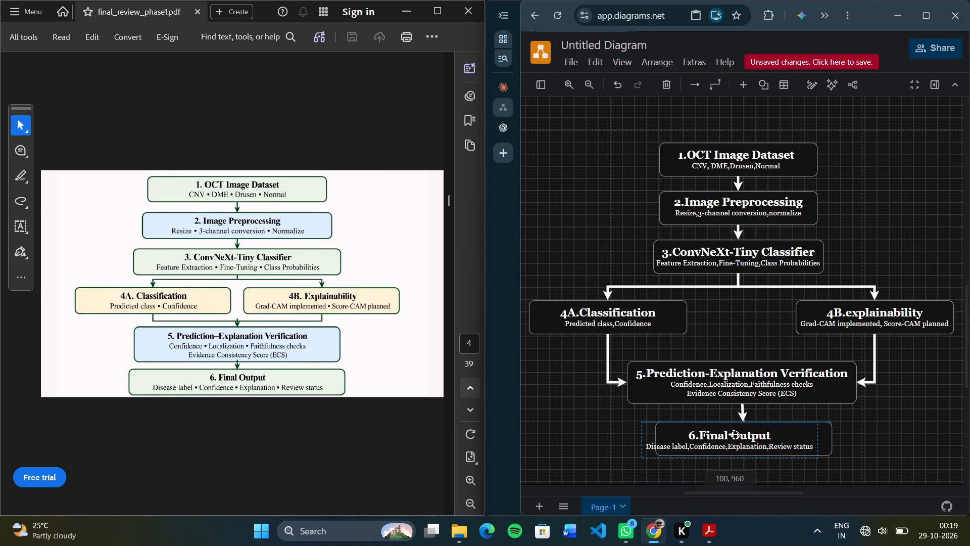
left_click_drag(734, 434, 747, 433)
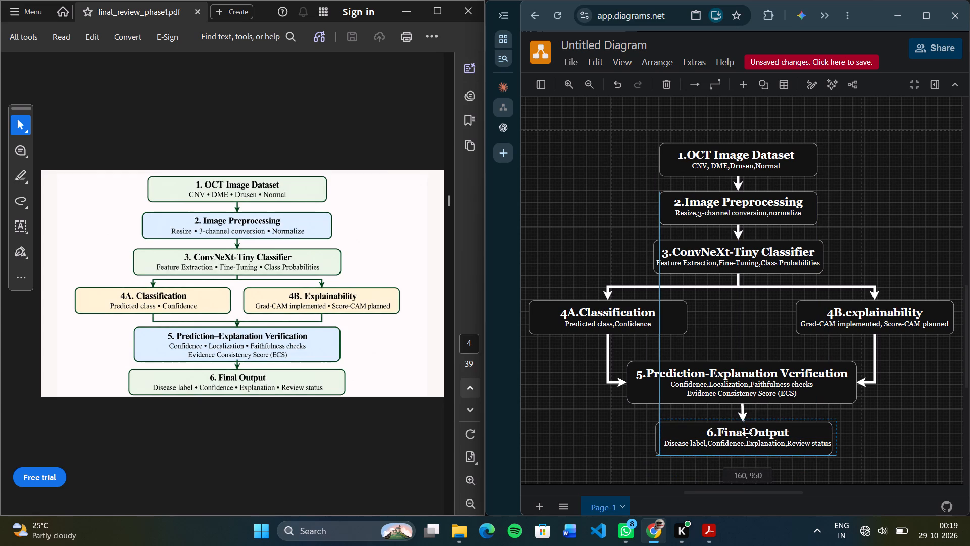
left_click_drag(747, 433, 747, 434)
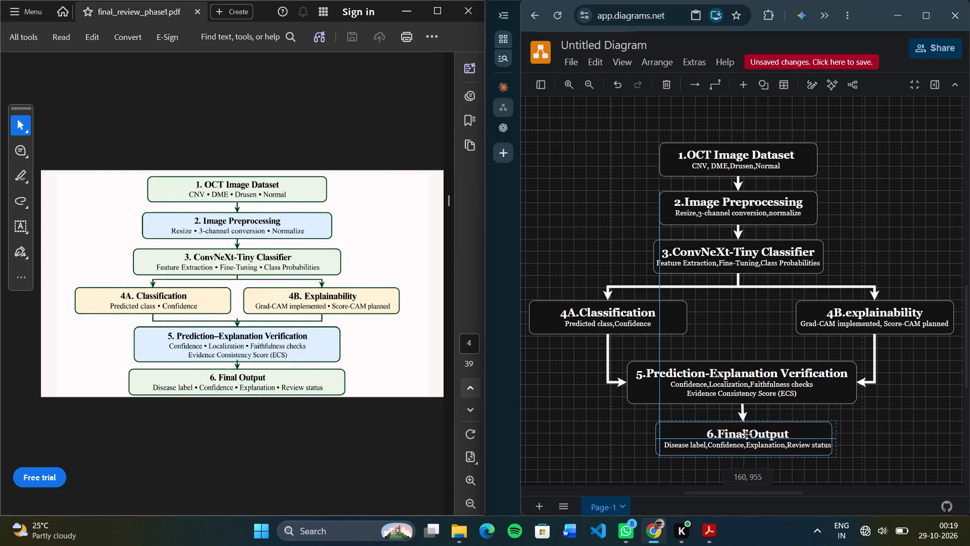
left_click_drag(747, 434, 746, 434)
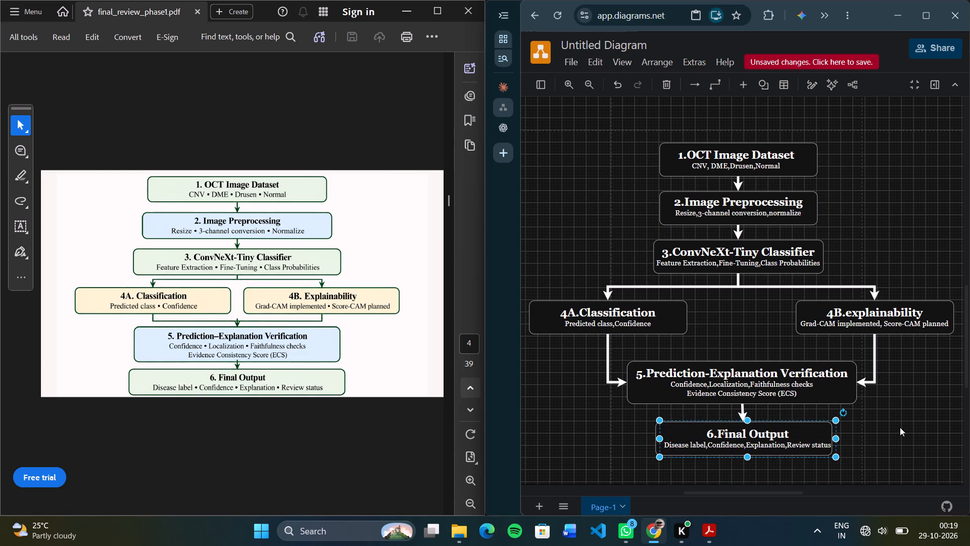
left_click(910, 421)
left_click(759, 439)
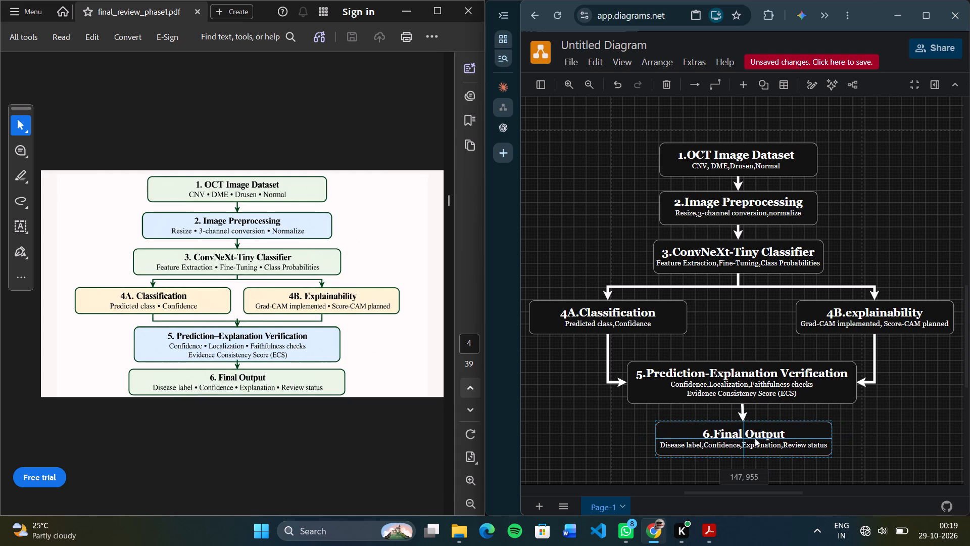
left_click(908, 413)
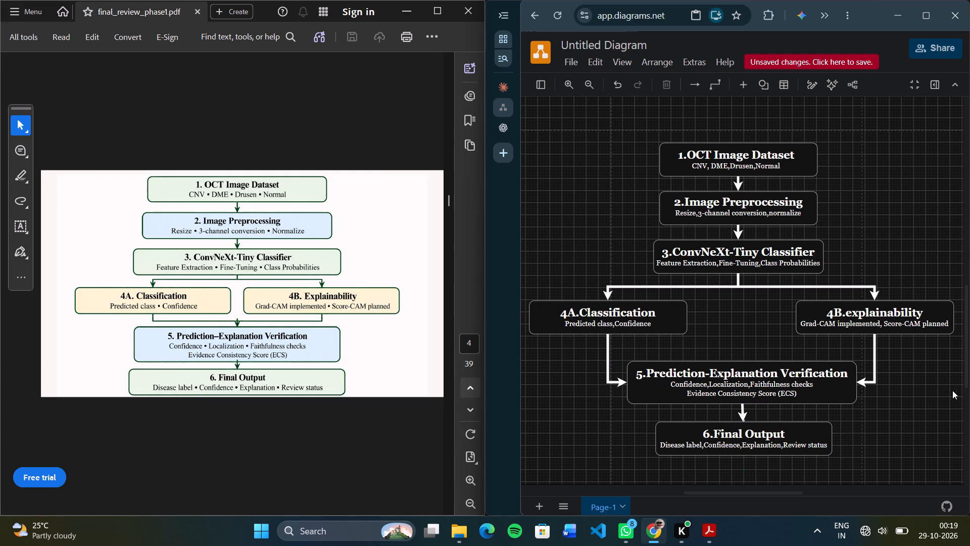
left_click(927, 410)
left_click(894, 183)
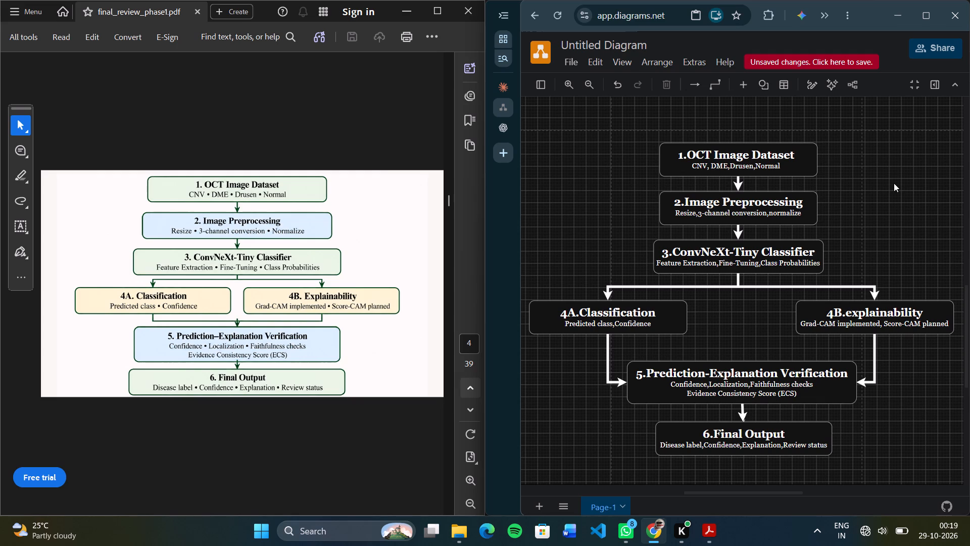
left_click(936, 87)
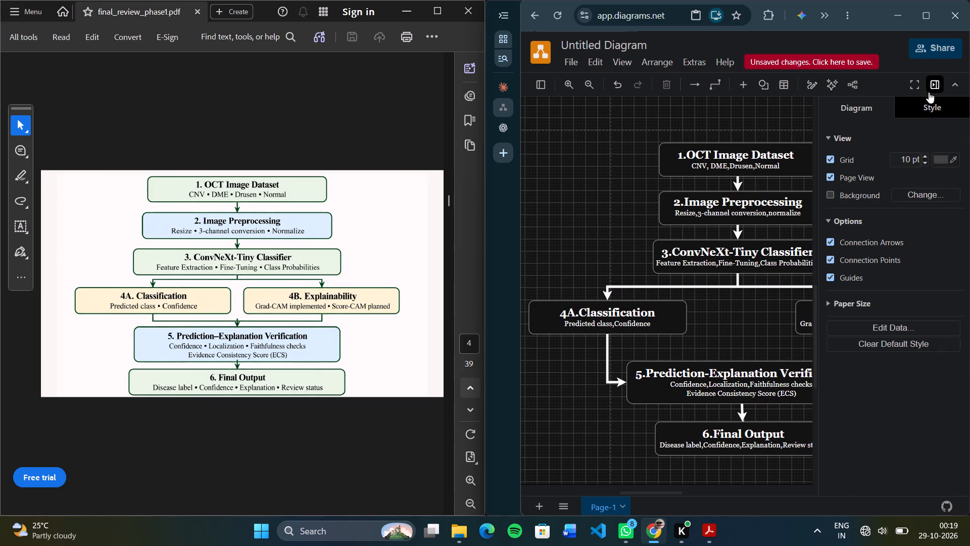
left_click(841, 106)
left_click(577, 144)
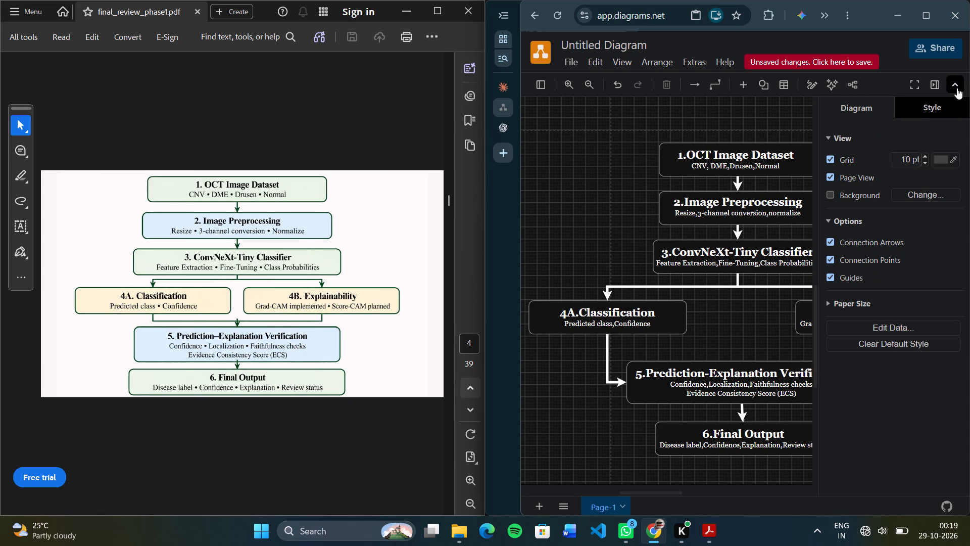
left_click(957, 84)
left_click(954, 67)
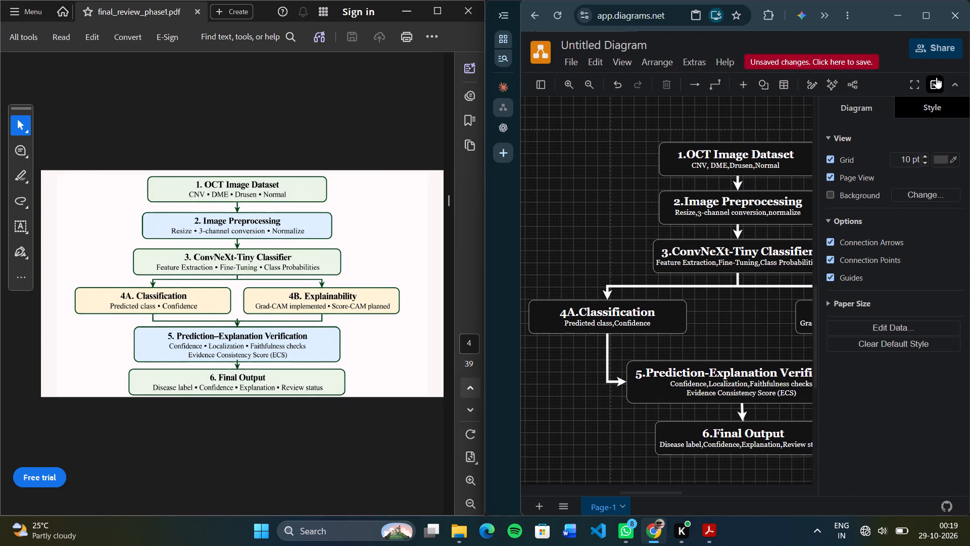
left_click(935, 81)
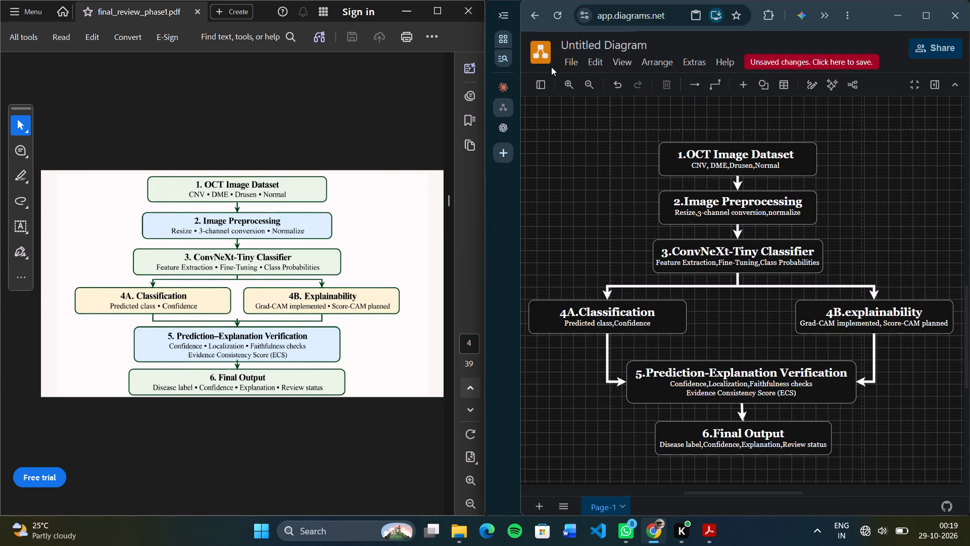
Set up saving the diagram as an Editable Bitmap Image (.png) with Device as the storage location.
left_click(576, 62)
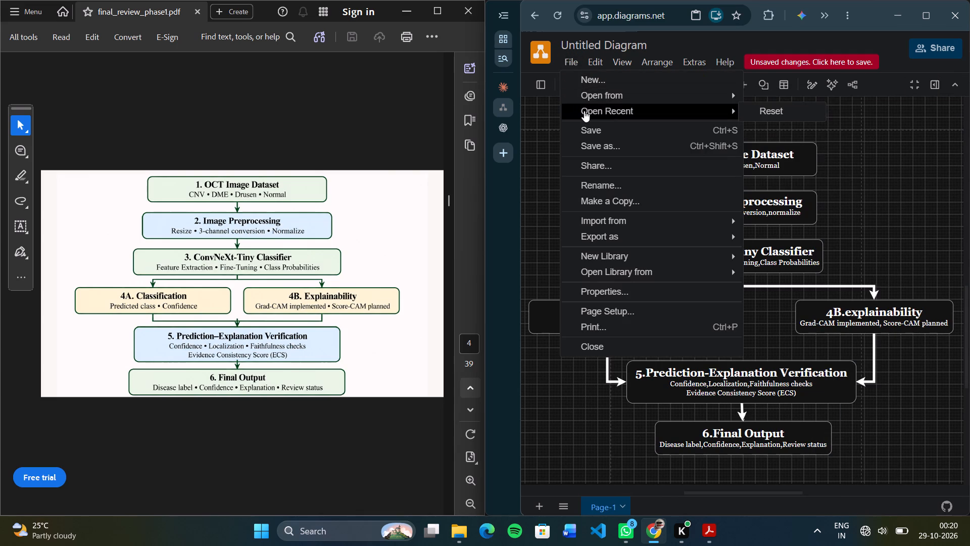
left_click(590, 125)
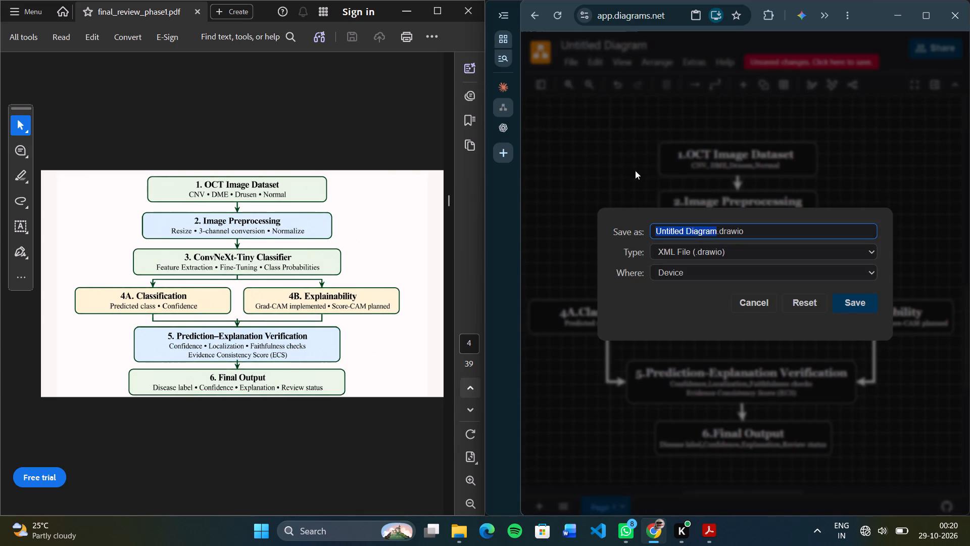
left_click(749, 232)
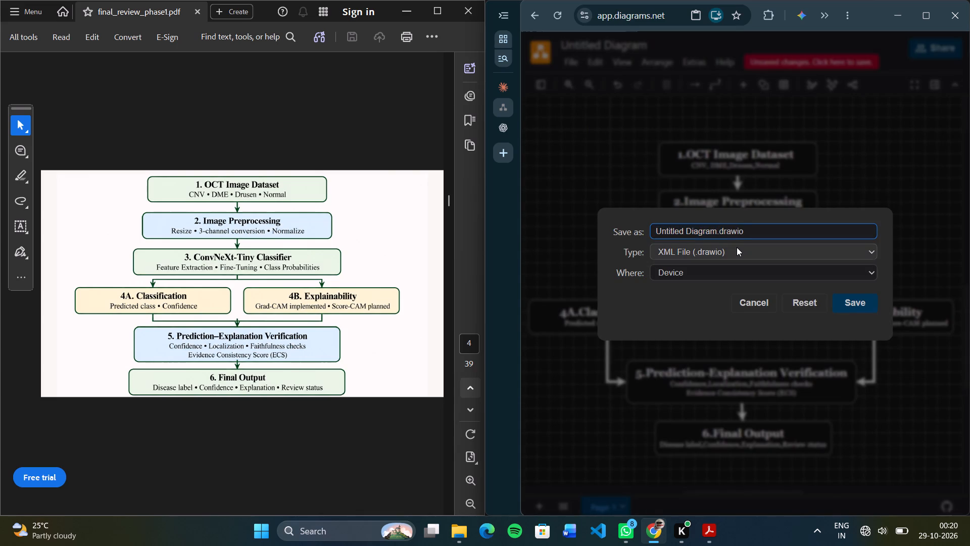
left_click(737, 248)
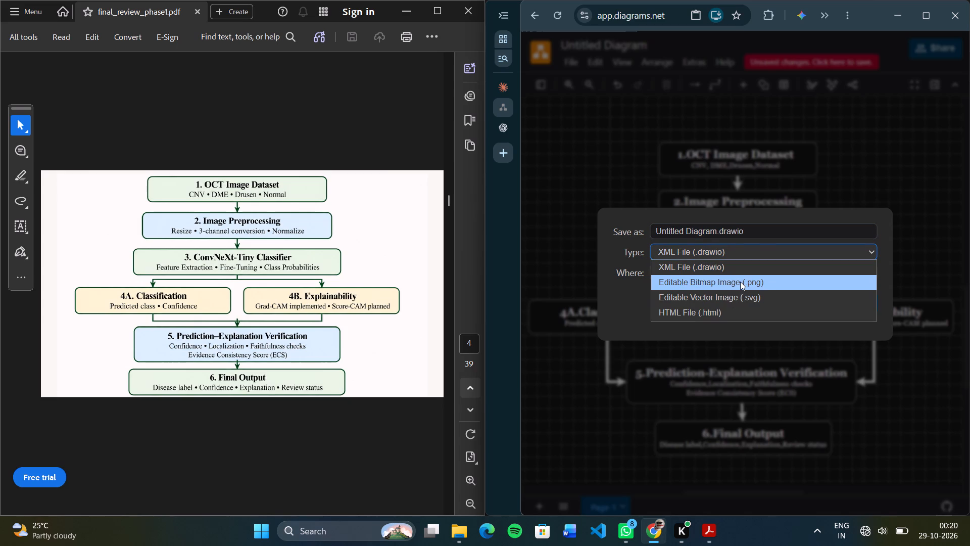
left_click(740, 282)
left_click(735, 273)
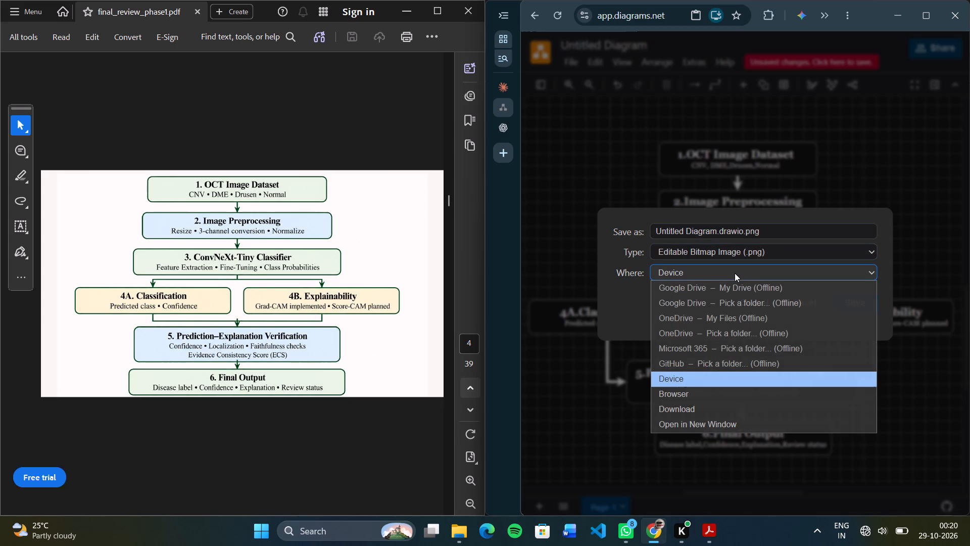
left_click(711, 398)
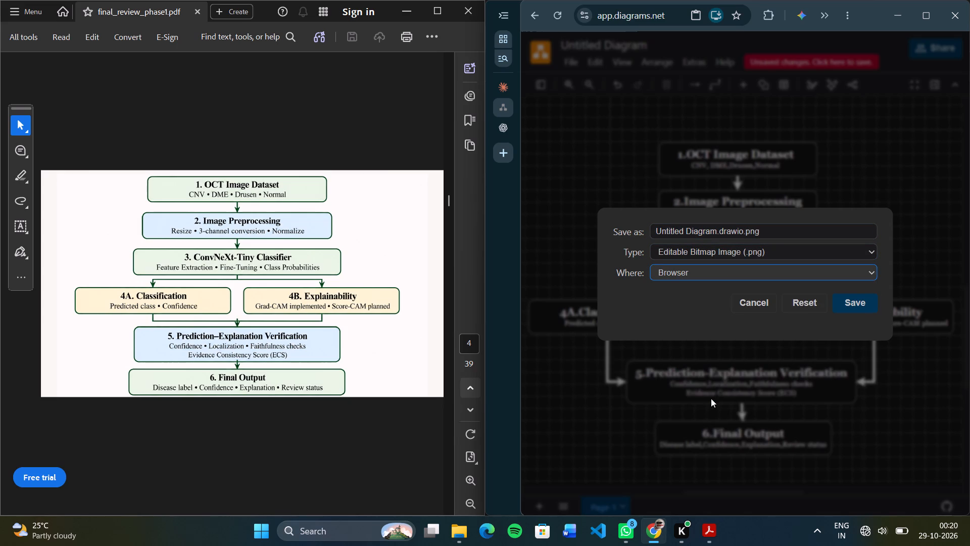
left_click(719, 276)
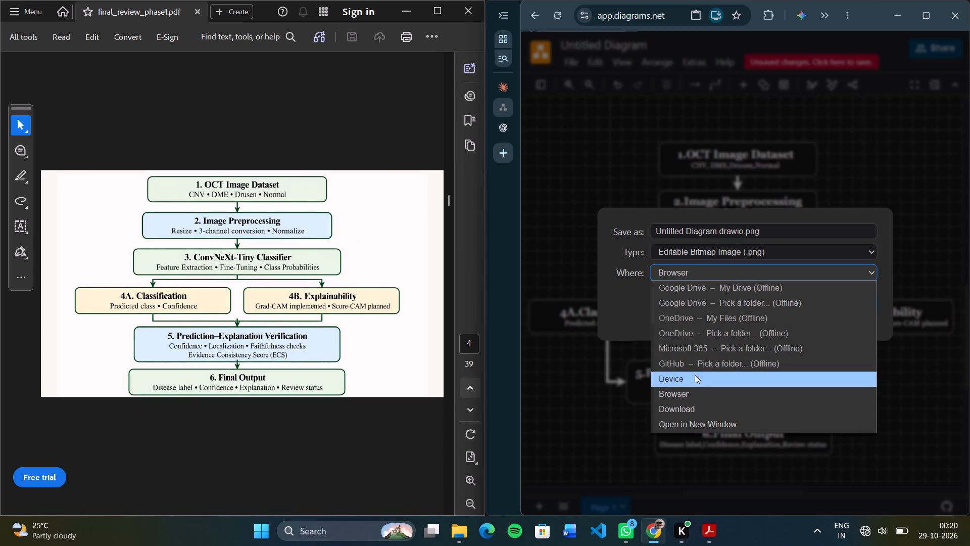
left_click(695, 375)
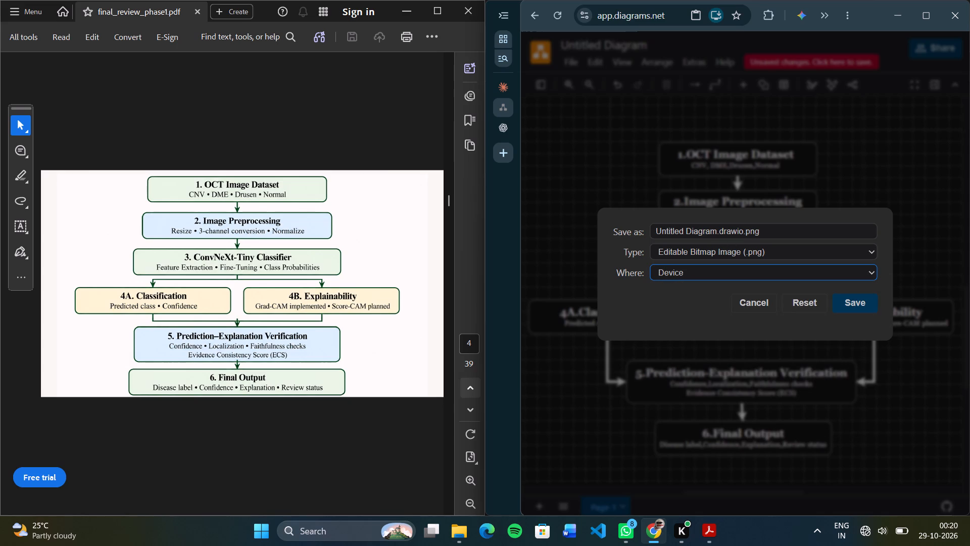
Name the file architecture.drawio.png and save it in the Downloads folder.
left_click(716, 232)
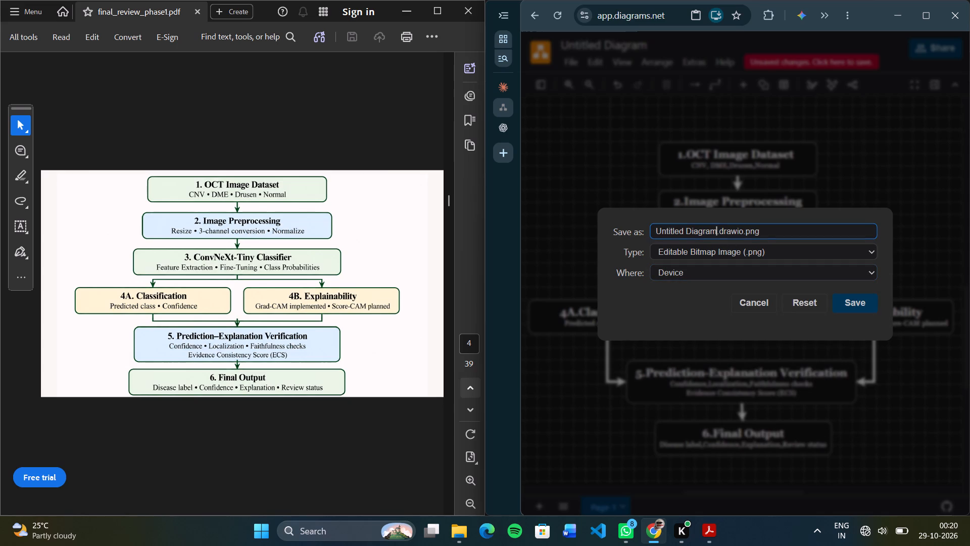
key("BackSpace")
key("BackSpace")
key("BackSpace")
key("BackSpace")
key("BackSpace")
key("BackSpace")
key("BackSpace")
key("BackSpace")
key("BackSpace")
key("BackSpace")
key("BackSpace")
key("BackSpace")
key("BackSpace")
key("BackSpace")
key("BackSpace")
key("BackSpace")
key("BackSpace")
key("BackSpace")
key("BackSpace")
key("BackSpace")
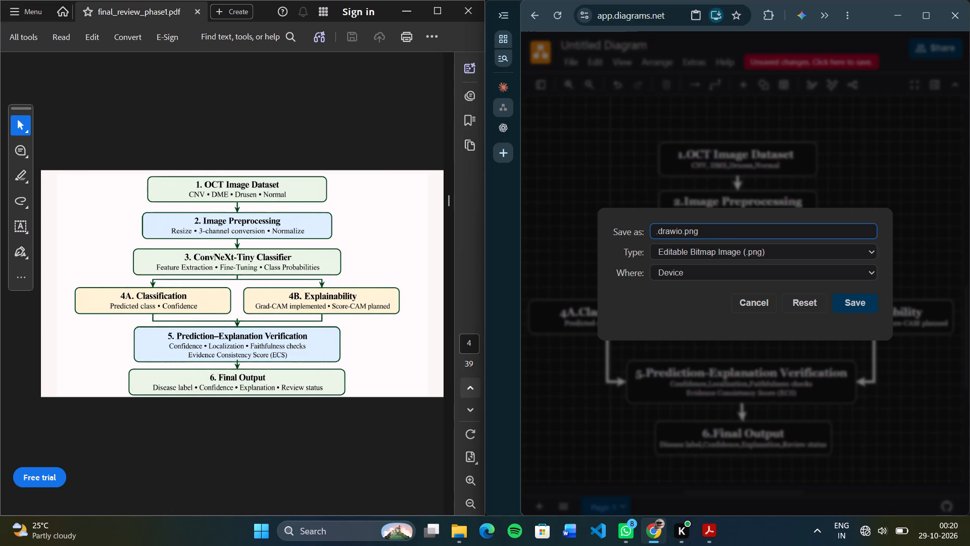
type("arc")
type("hitecture")
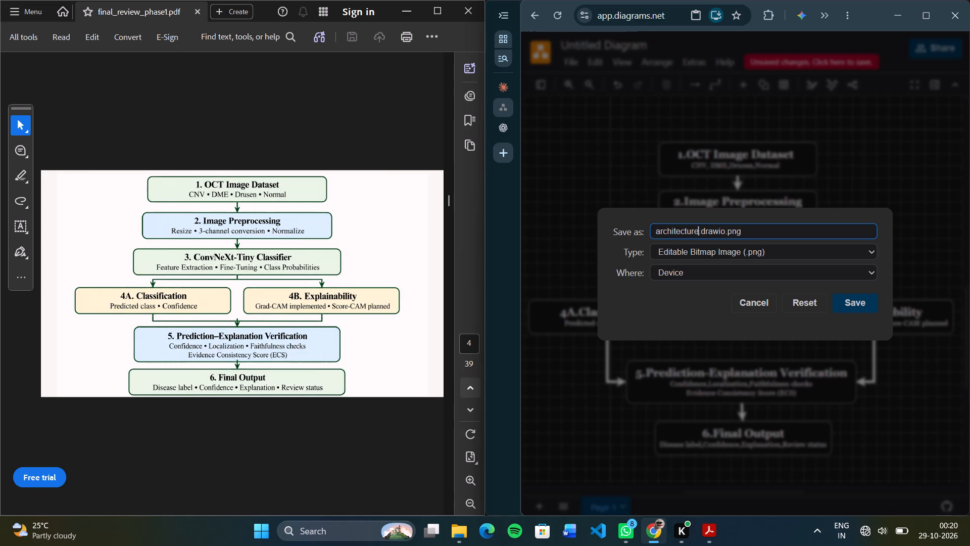
left_click(861, 304)
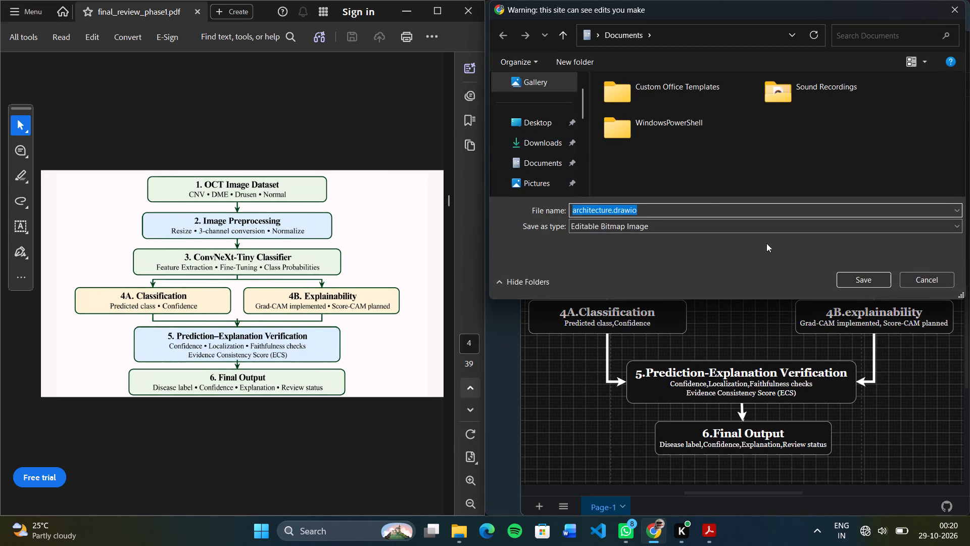
left_click(558, 144)
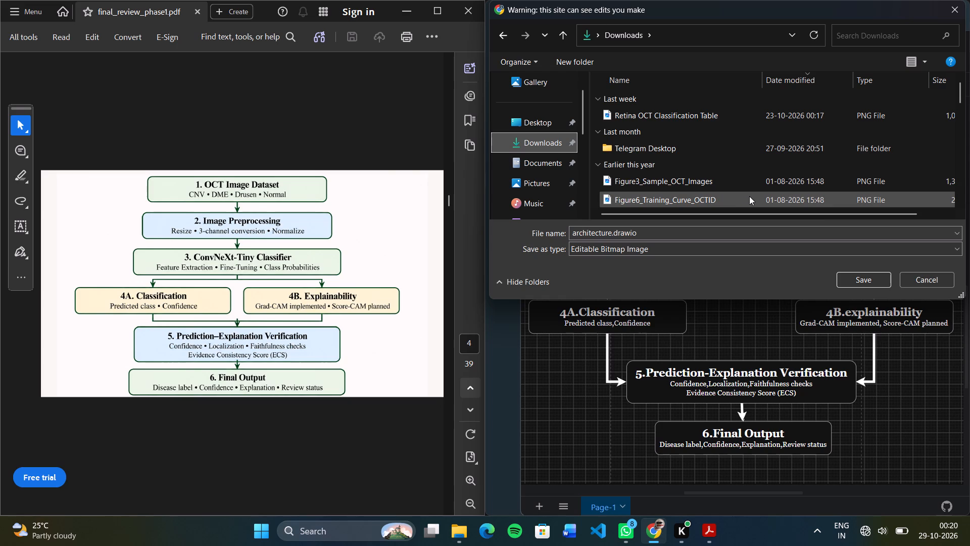
left_click(858, 283)
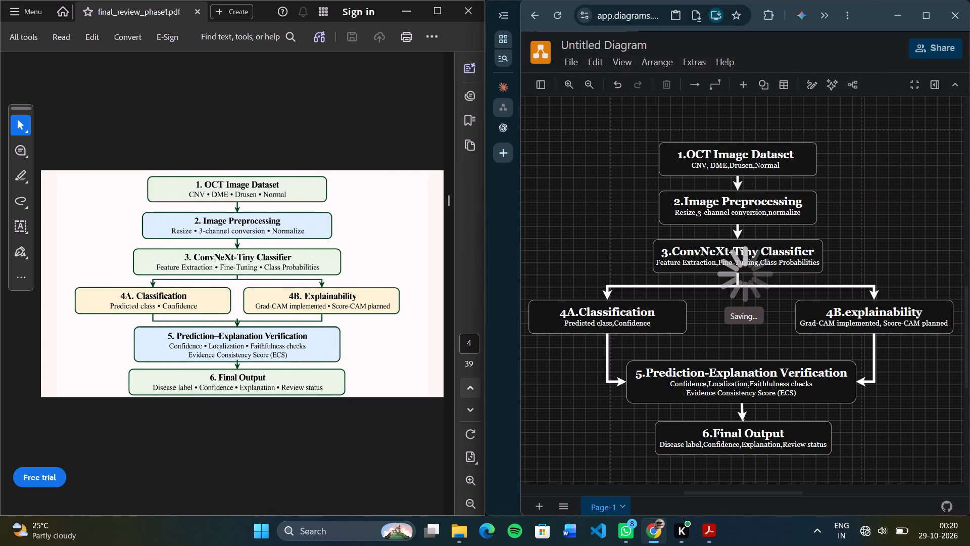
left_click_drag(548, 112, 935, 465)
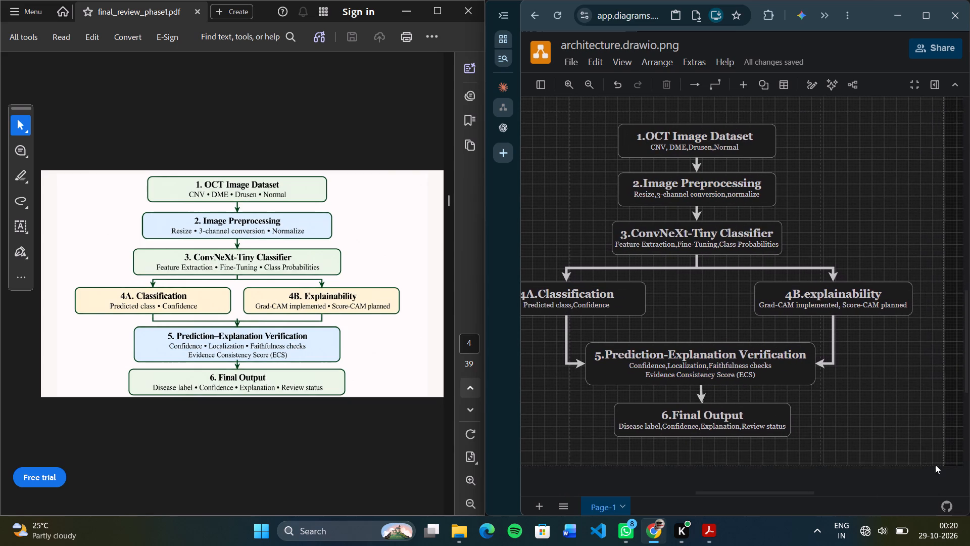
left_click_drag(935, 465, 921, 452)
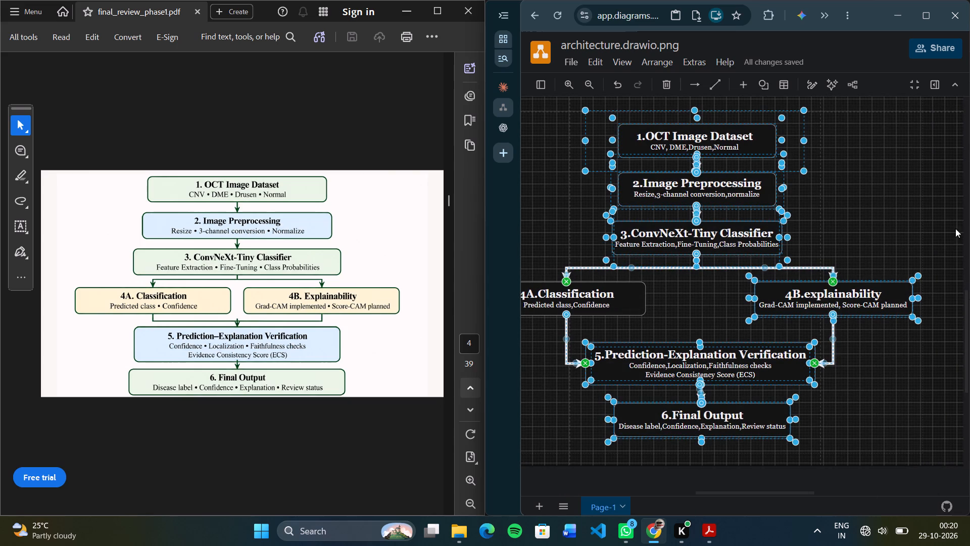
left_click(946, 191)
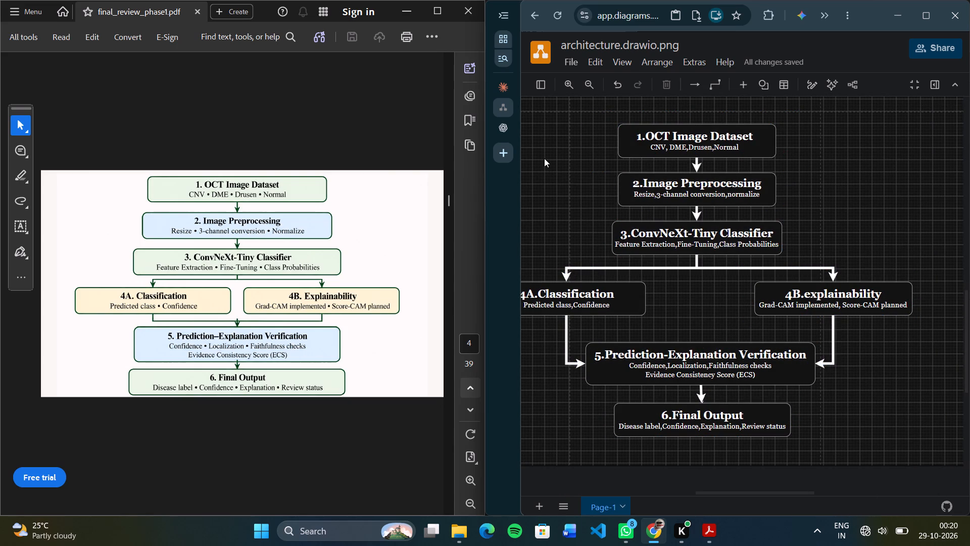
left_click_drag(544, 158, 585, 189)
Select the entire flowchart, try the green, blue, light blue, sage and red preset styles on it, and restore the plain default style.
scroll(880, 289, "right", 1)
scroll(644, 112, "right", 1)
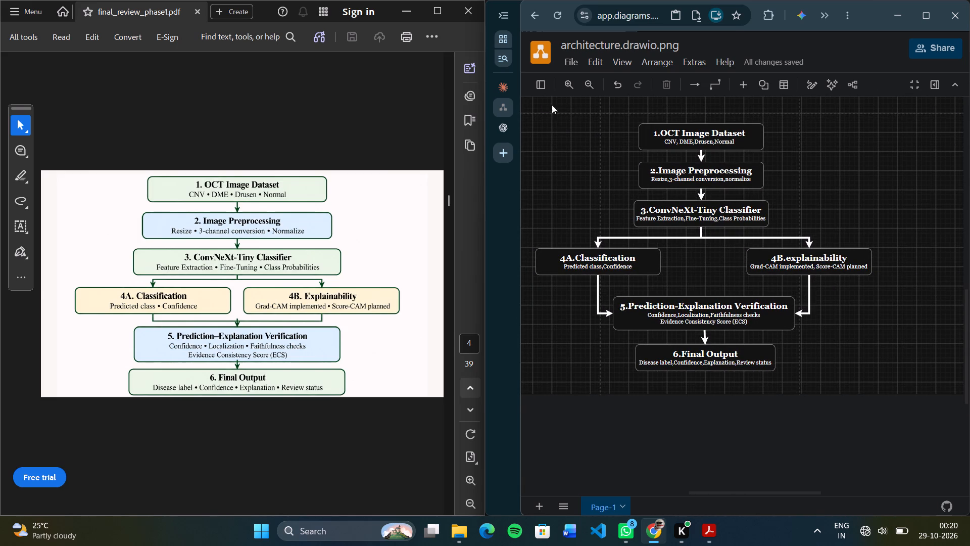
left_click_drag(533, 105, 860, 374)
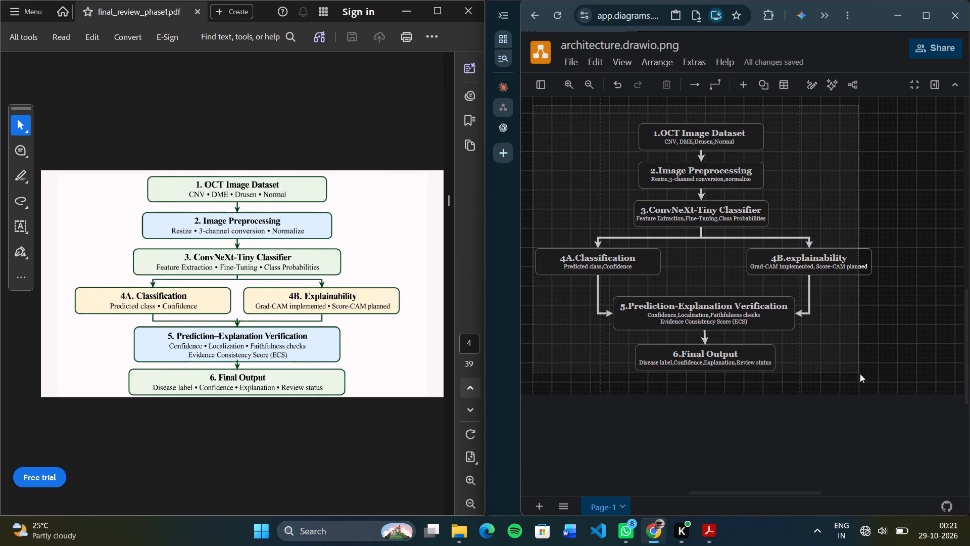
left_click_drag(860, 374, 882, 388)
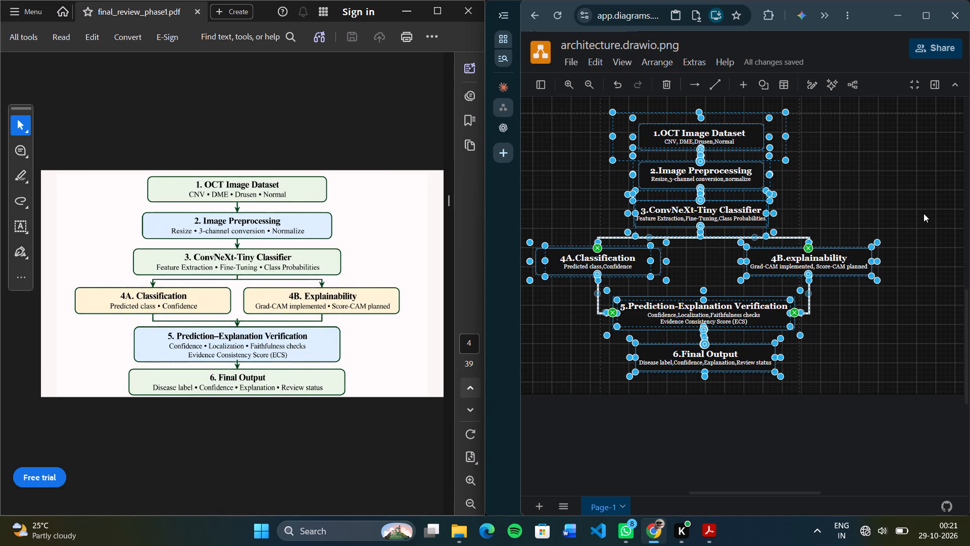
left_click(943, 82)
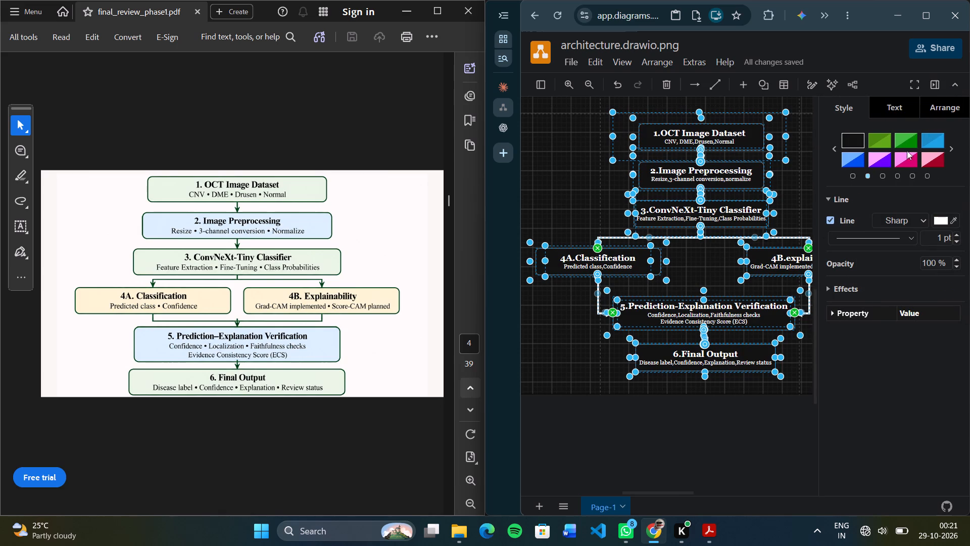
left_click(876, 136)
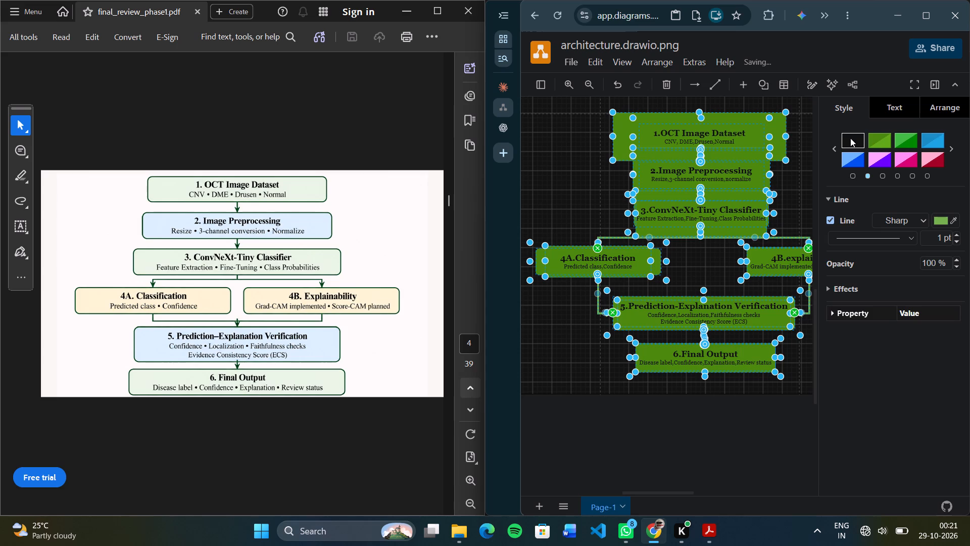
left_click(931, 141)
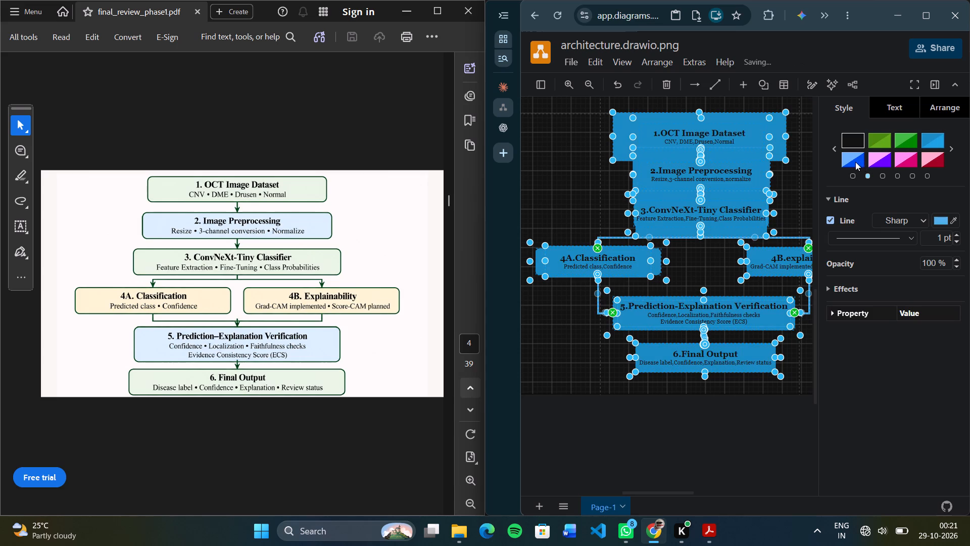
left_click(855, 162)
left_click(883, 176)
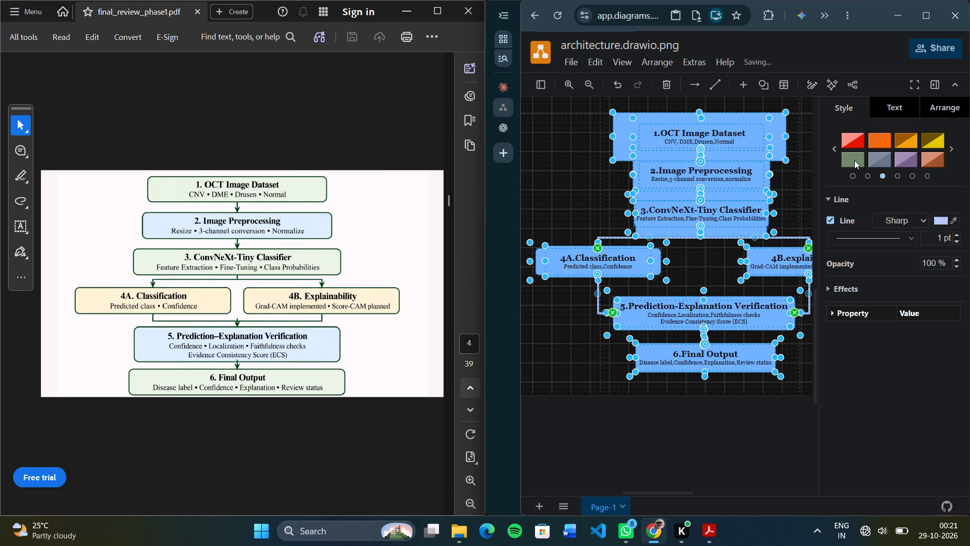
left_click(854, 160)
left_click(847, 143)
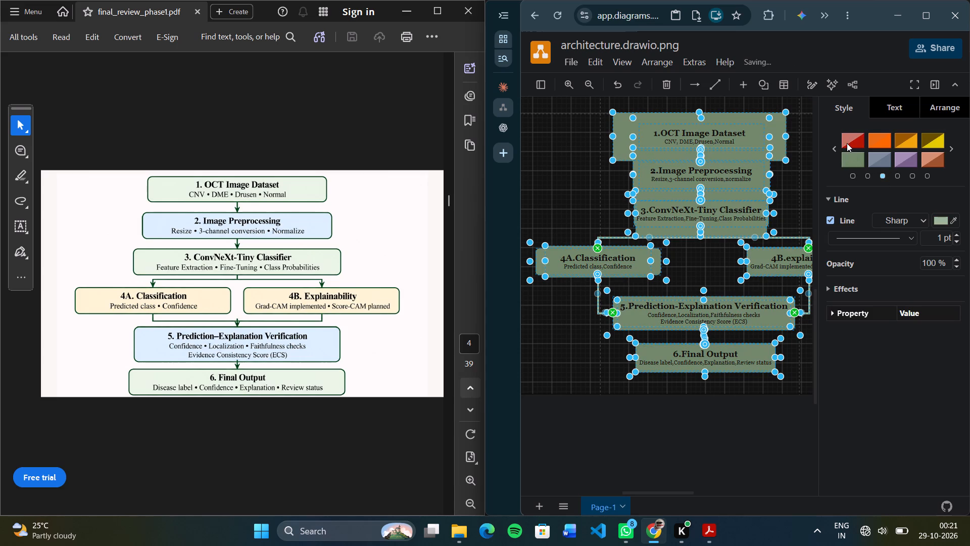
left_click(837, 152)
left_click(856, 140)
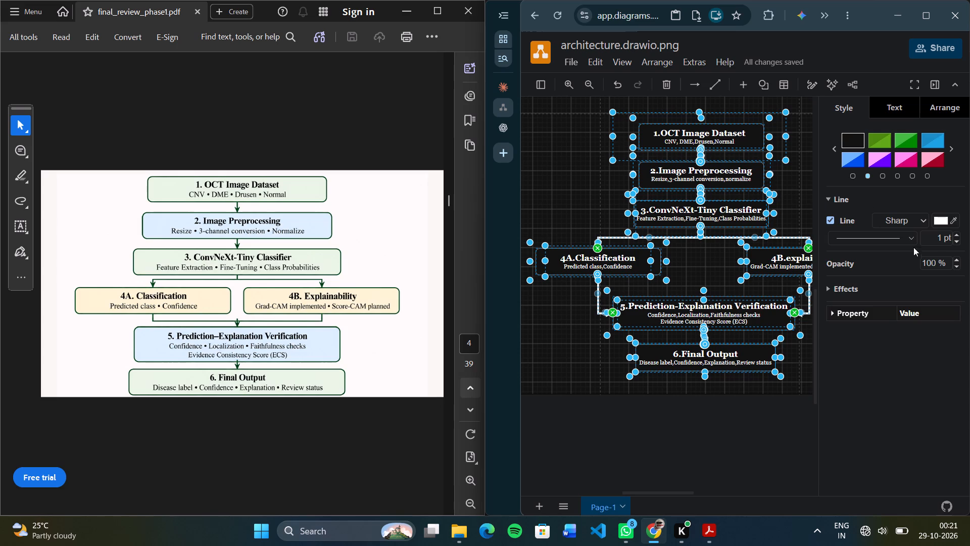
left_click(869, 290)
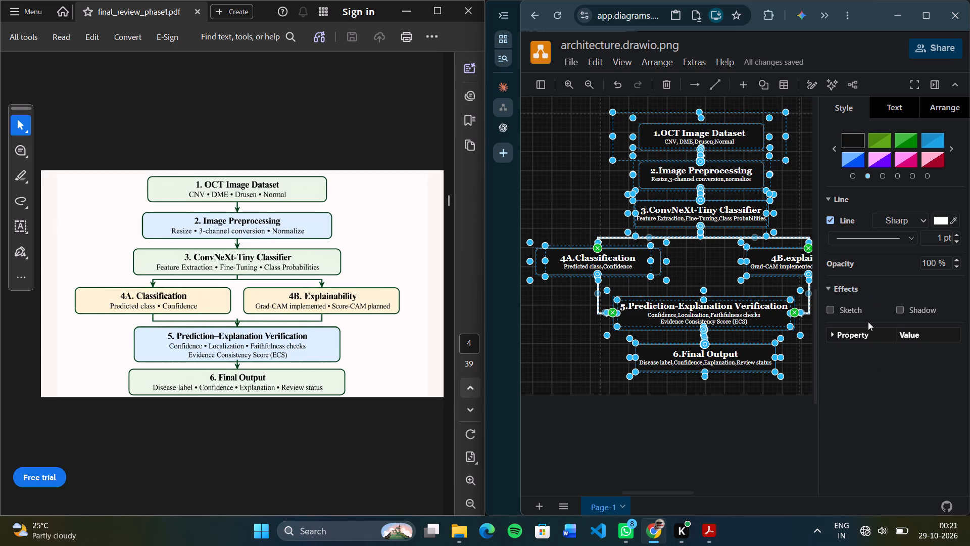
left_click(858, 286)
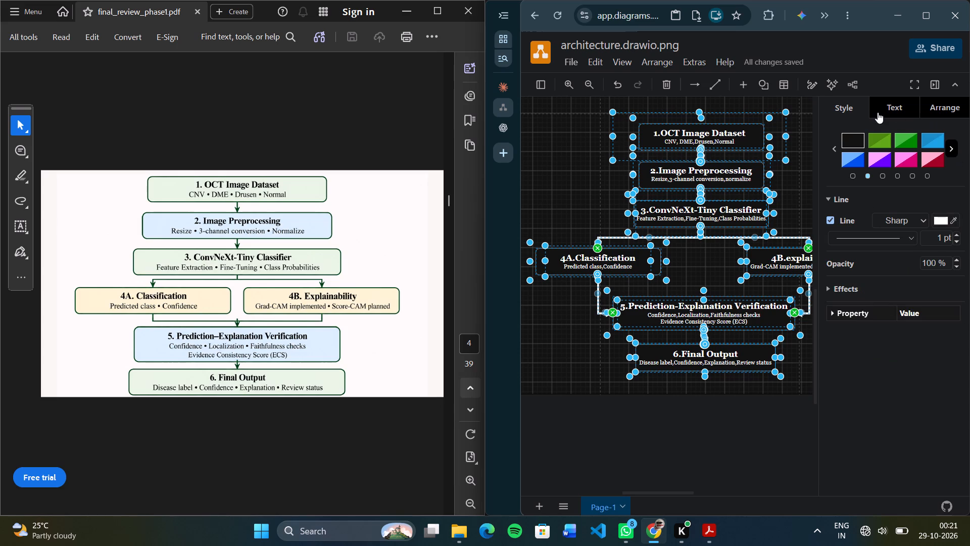
Set the font of the entire selected flowchart to Georgia.
left_click(889, 107)
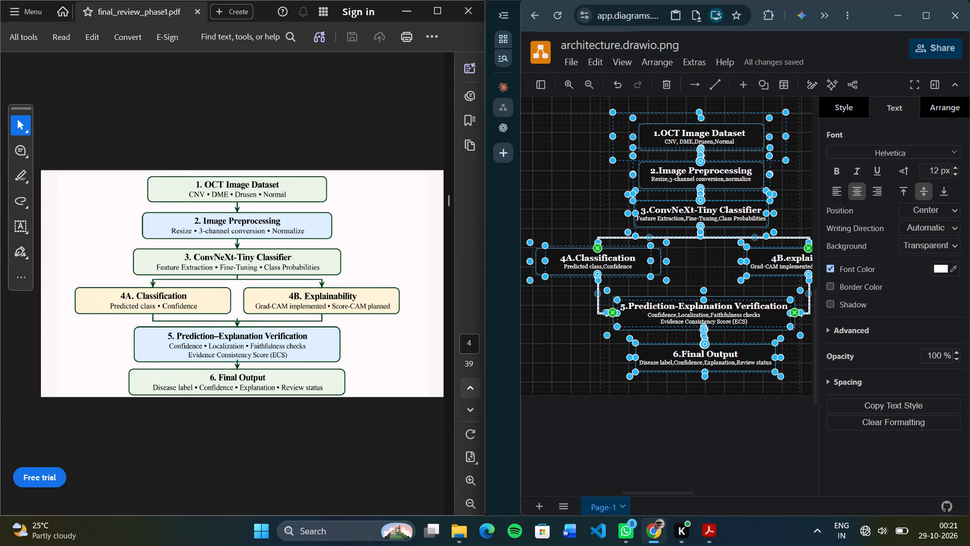
left_click(955, 153)
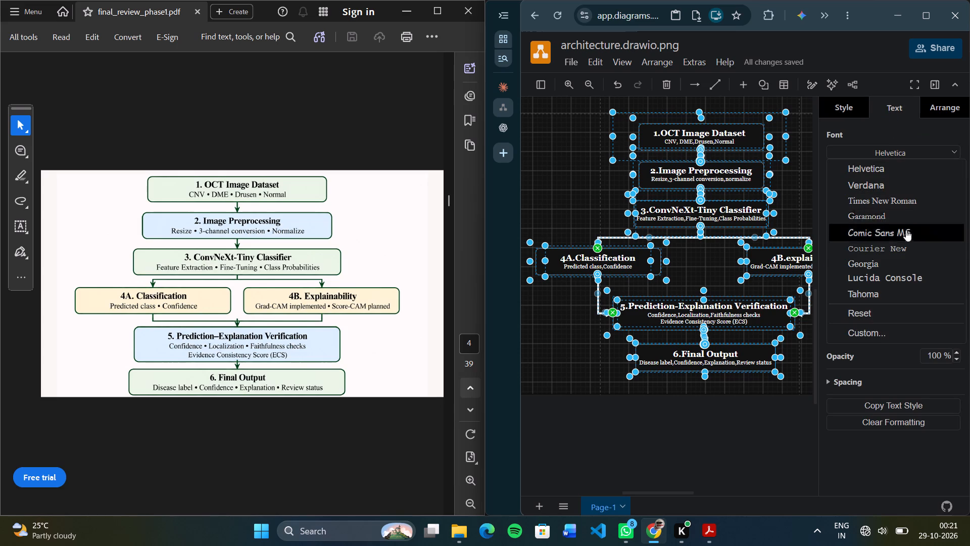
left_click(894, 261)
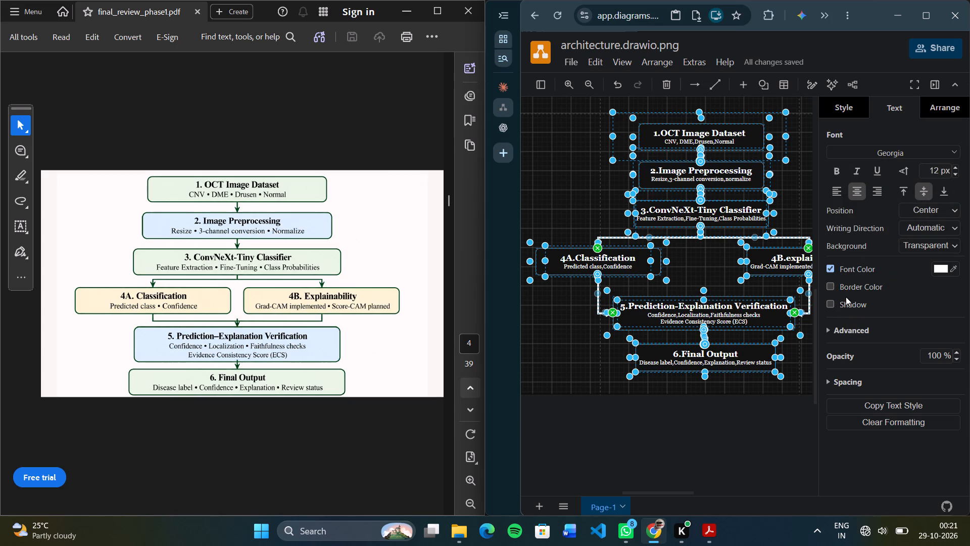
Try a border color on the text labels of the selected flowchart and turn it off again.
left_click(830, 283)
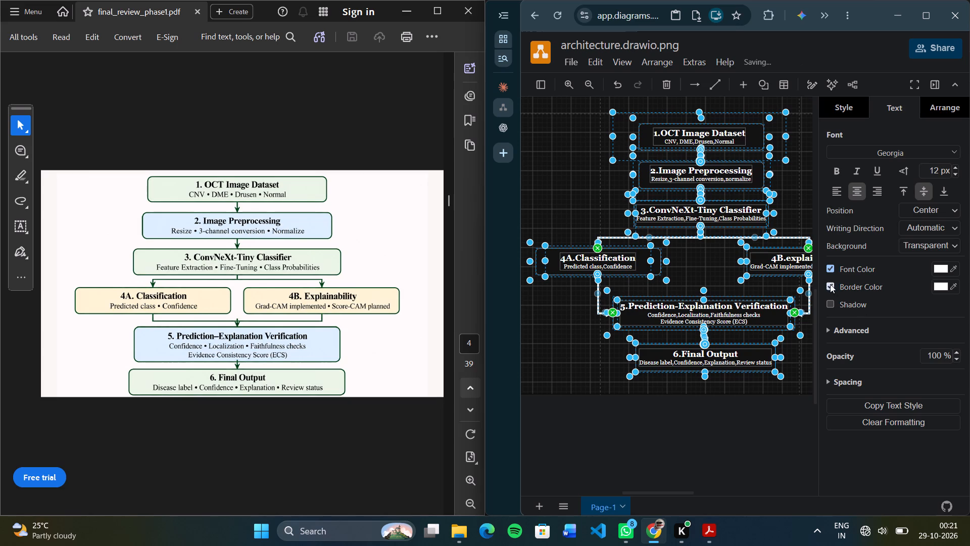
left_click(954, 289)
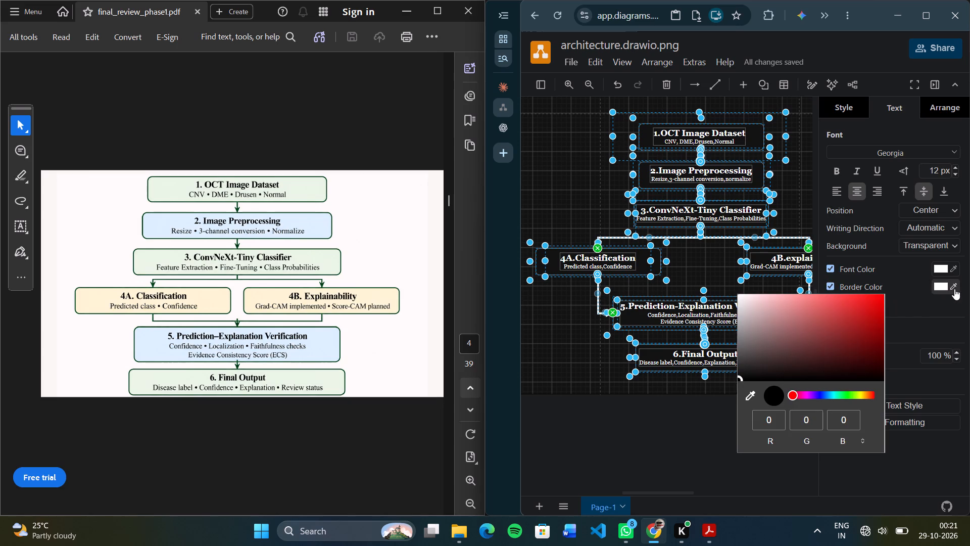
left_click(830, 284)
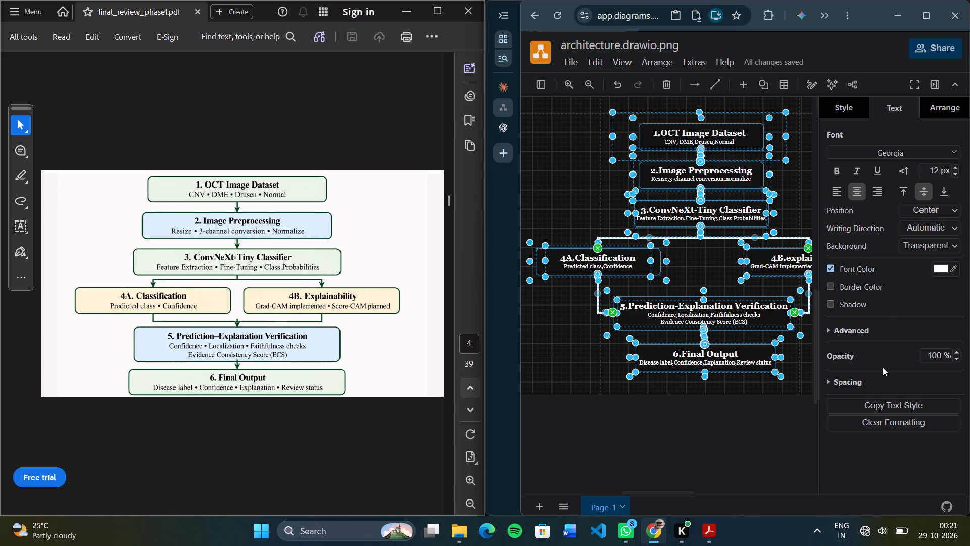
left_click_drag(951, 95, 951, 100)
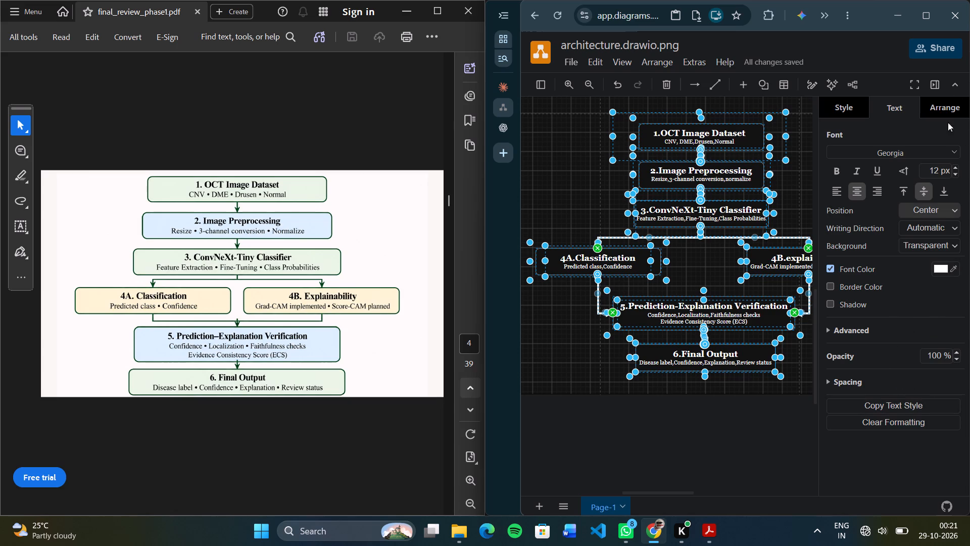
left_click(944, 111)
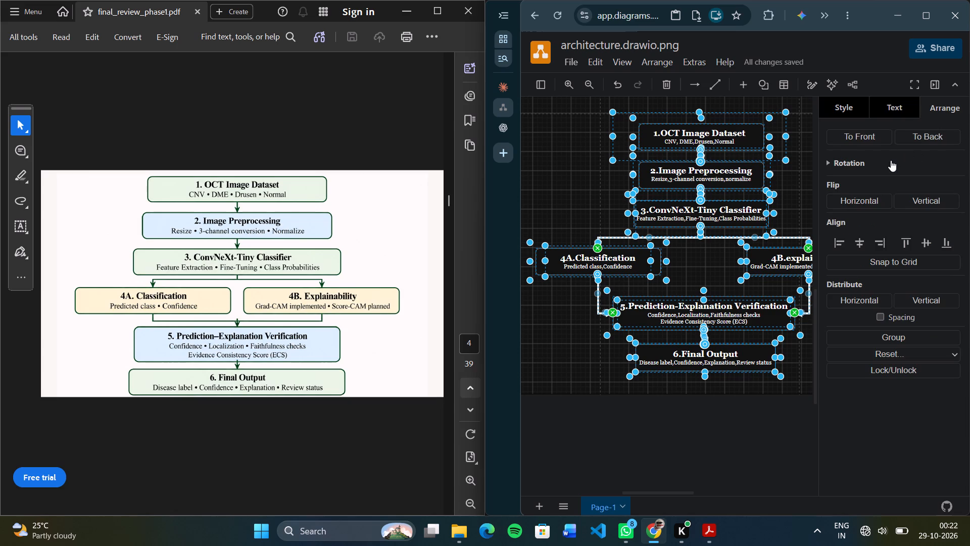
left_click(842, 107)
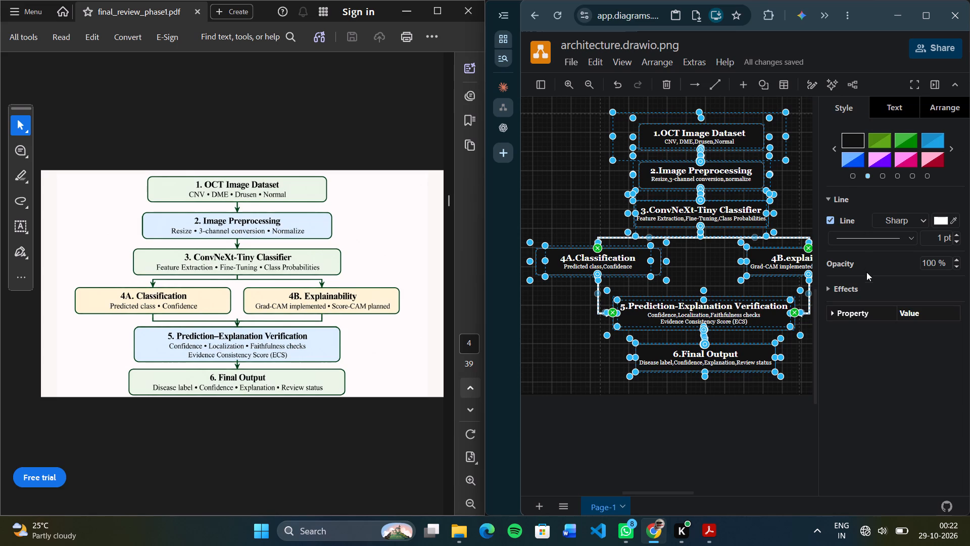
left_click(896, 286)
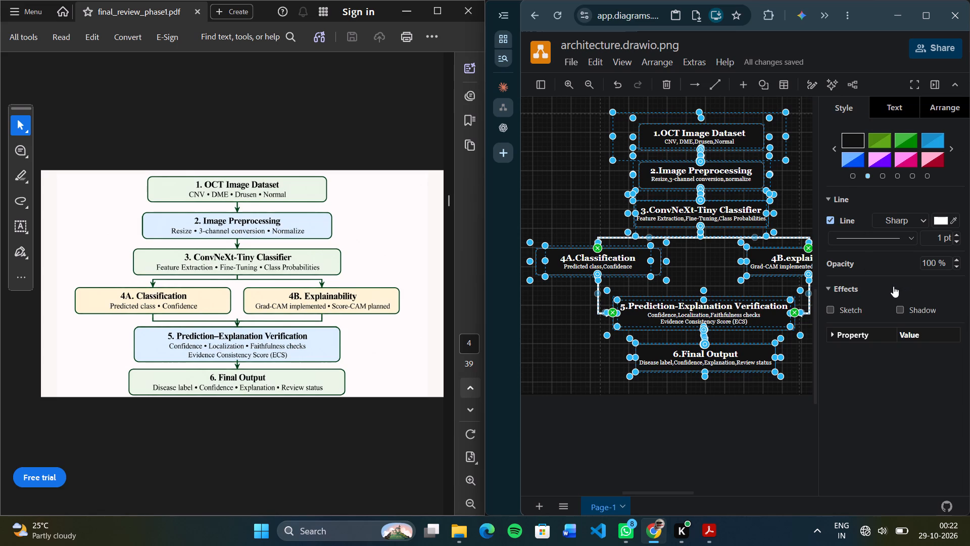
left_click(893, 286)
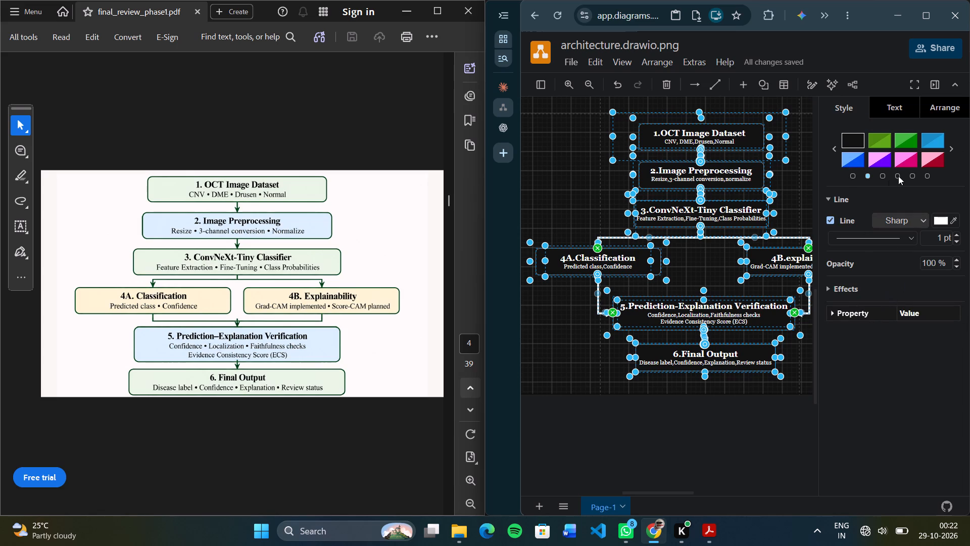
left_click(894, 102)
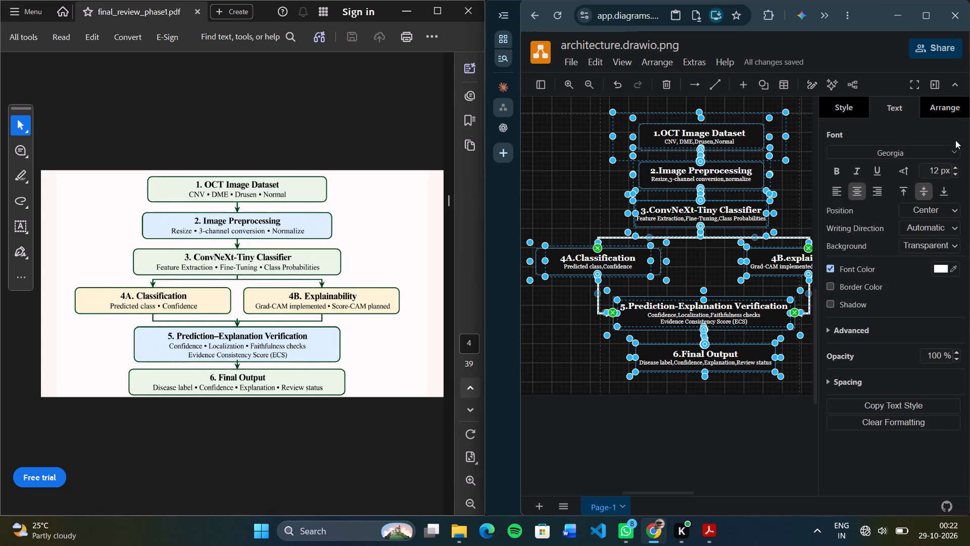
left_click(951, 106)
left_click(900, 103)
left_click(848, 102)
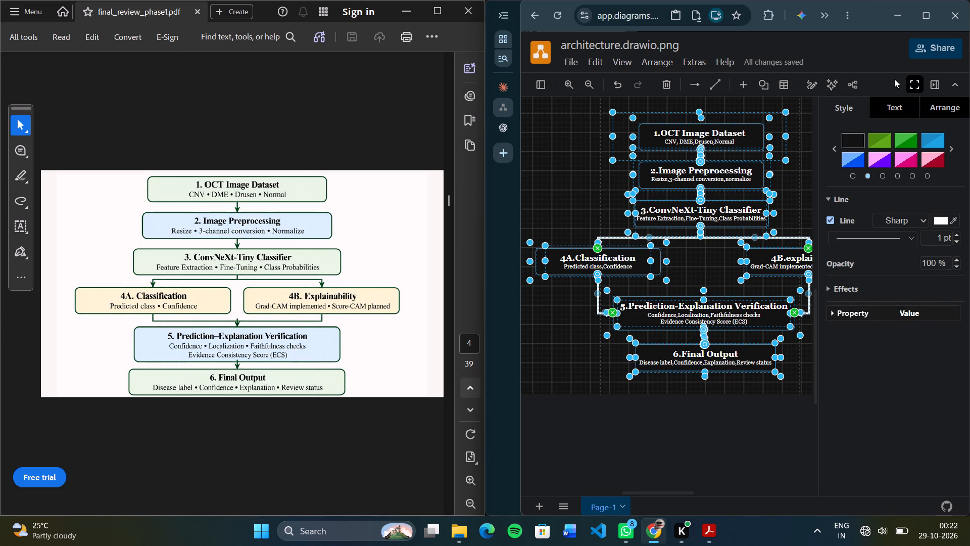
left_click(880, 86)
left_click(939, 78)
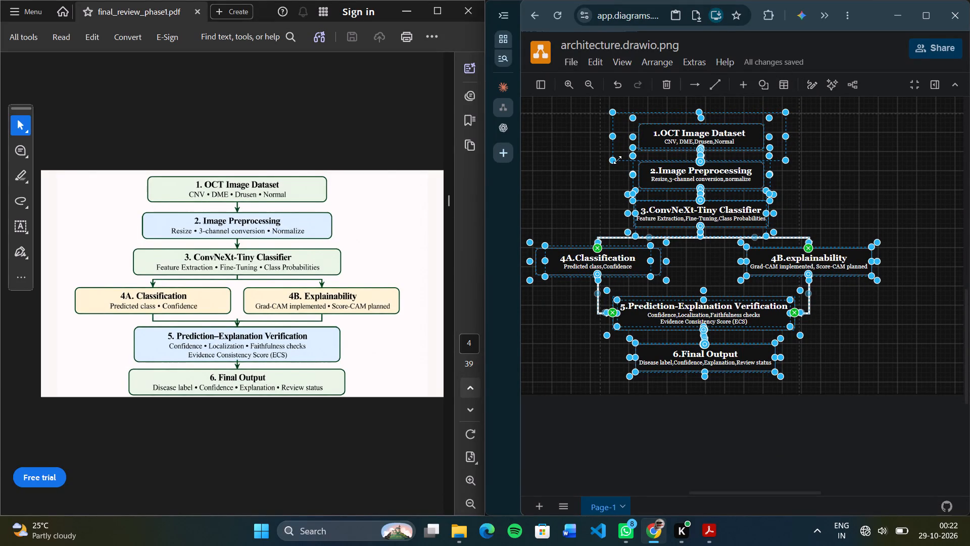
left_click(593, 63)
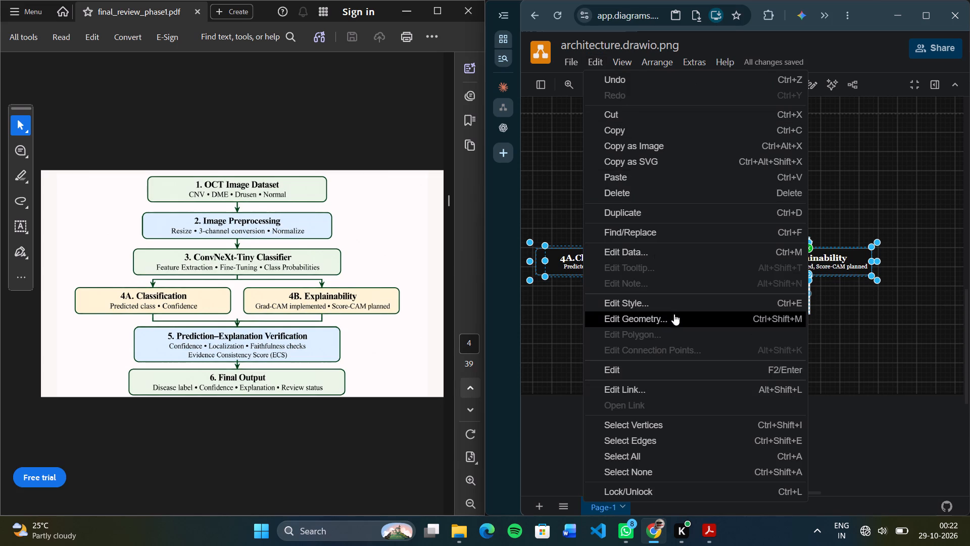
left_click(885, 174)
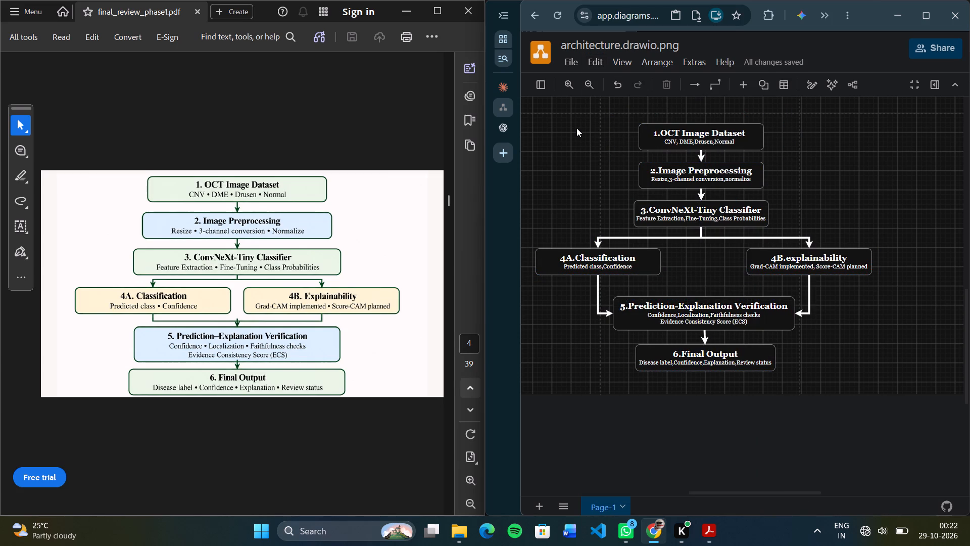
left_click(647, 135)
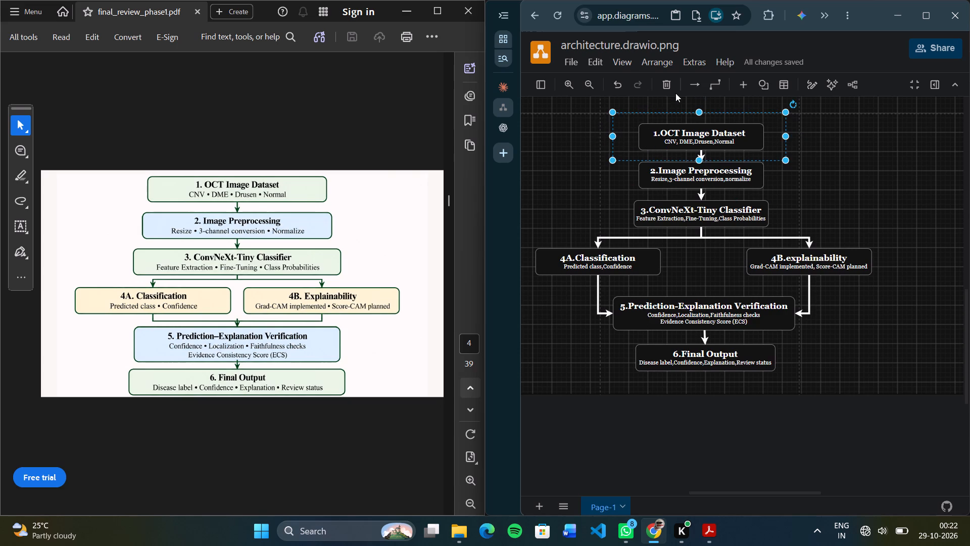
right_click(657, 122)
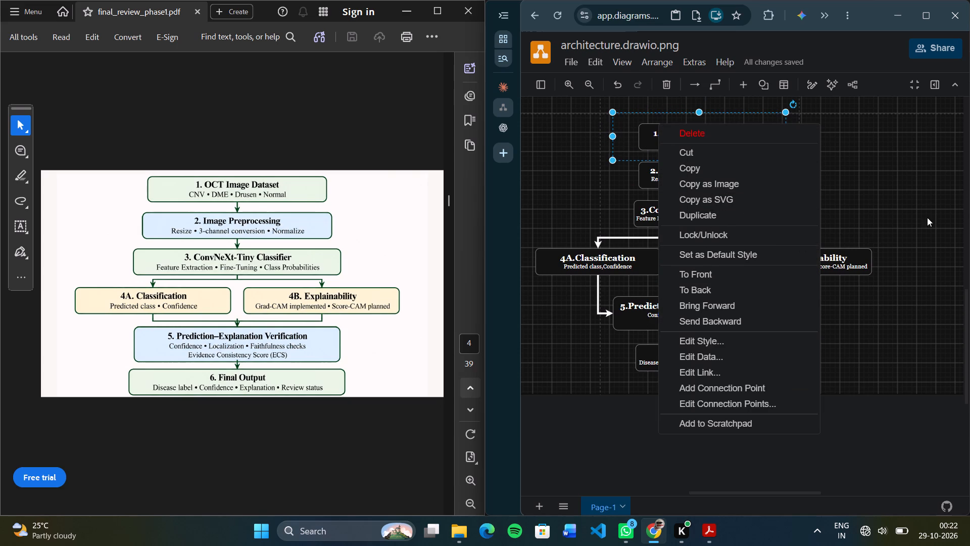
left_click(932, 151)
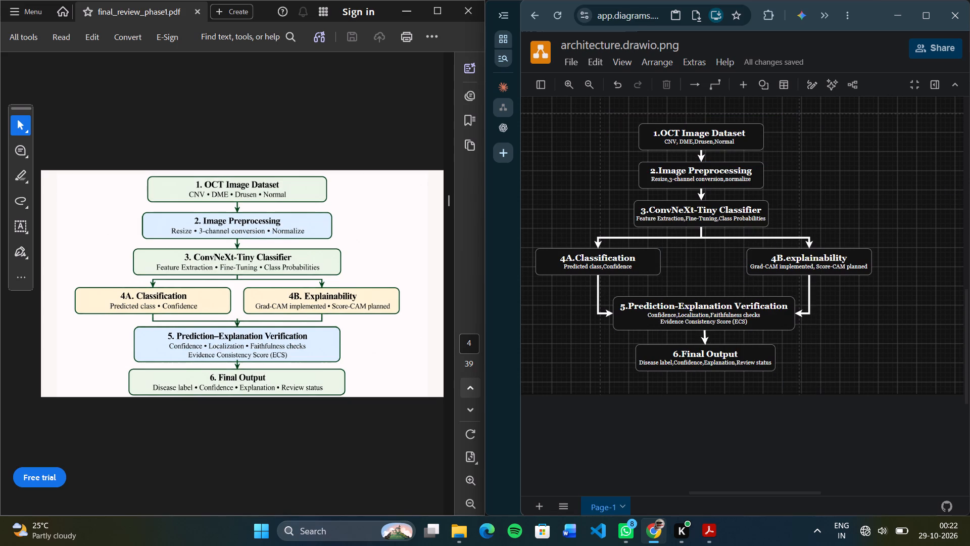
Switch to File Explorer, open the saved architecture.drawio PNG in the Downloads folder to check the exported flowchart, and close the preview.
left_click(458, 537)
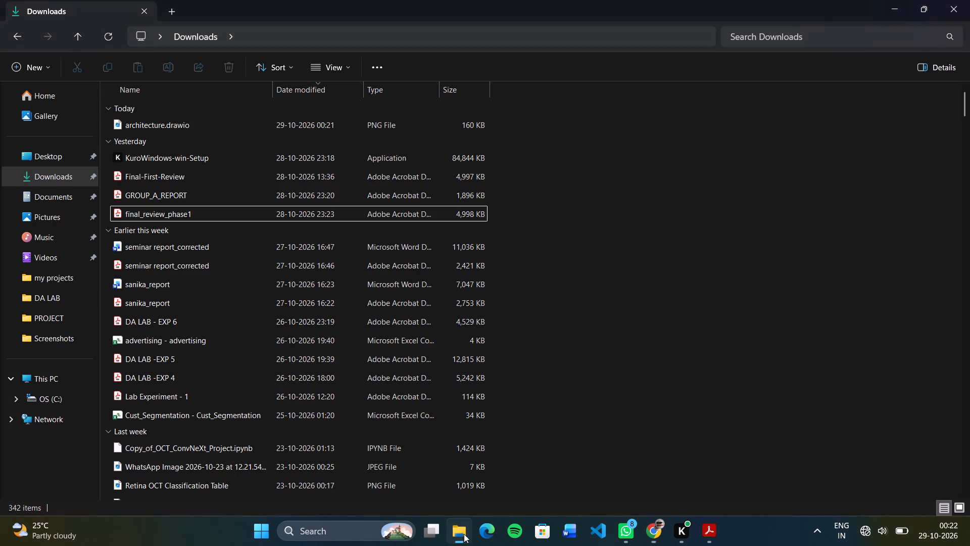
double_click(364, 119)
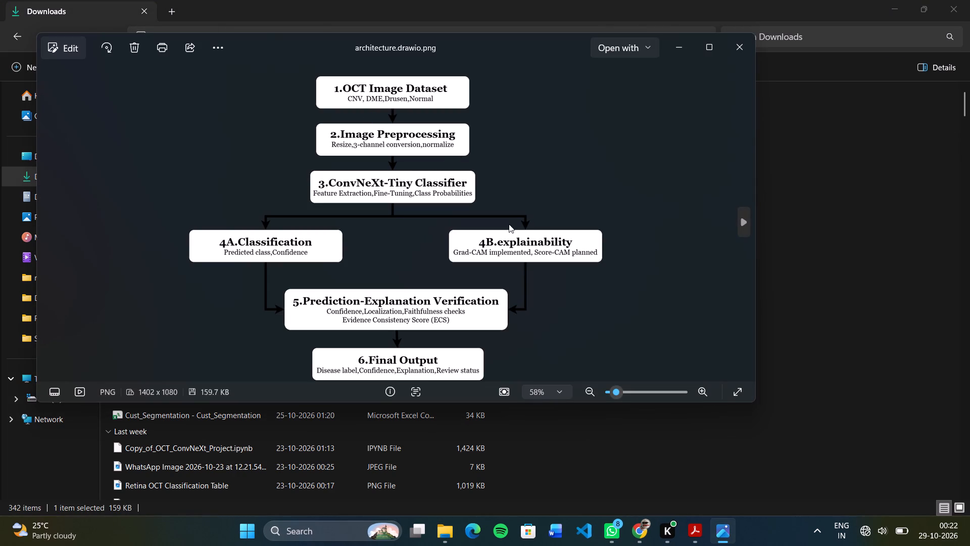
left_click(746, 48)
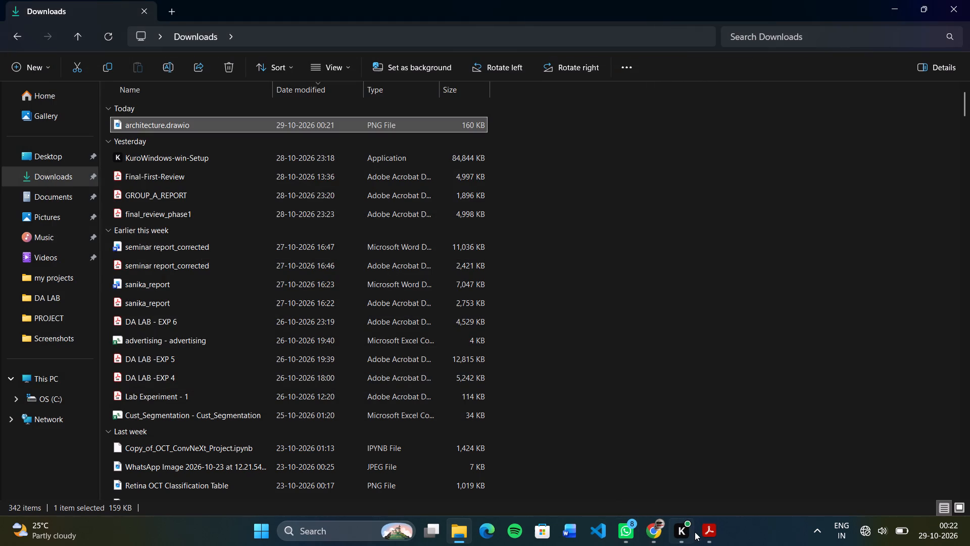